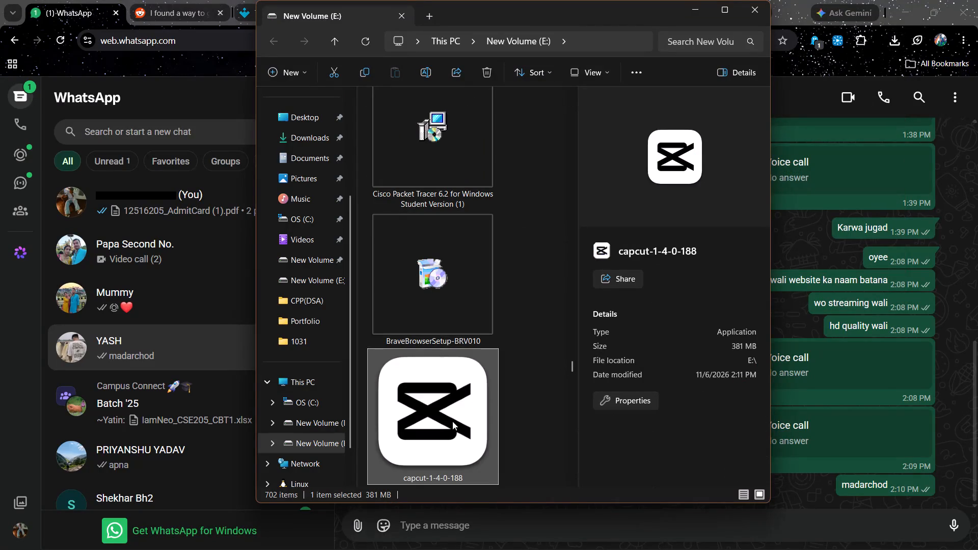
Launch the capcut-1-4-0-188 application file from the New Volume (E:) drive.
{"action": "left_click", "coordinate": [452, 421]}
{"action": "right_click", "coordinate": [452, 421]}
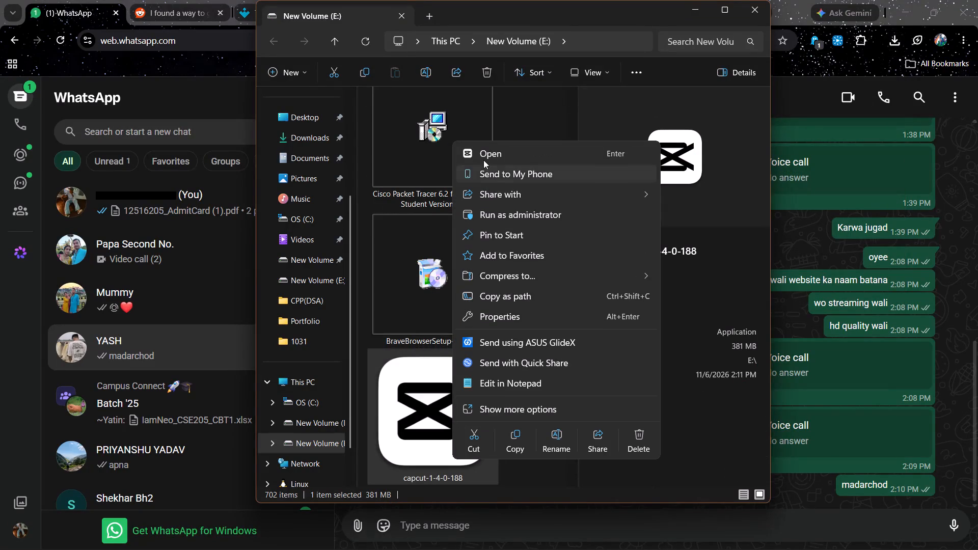
{"action": "left_click", "coordinate": [490, 157]}
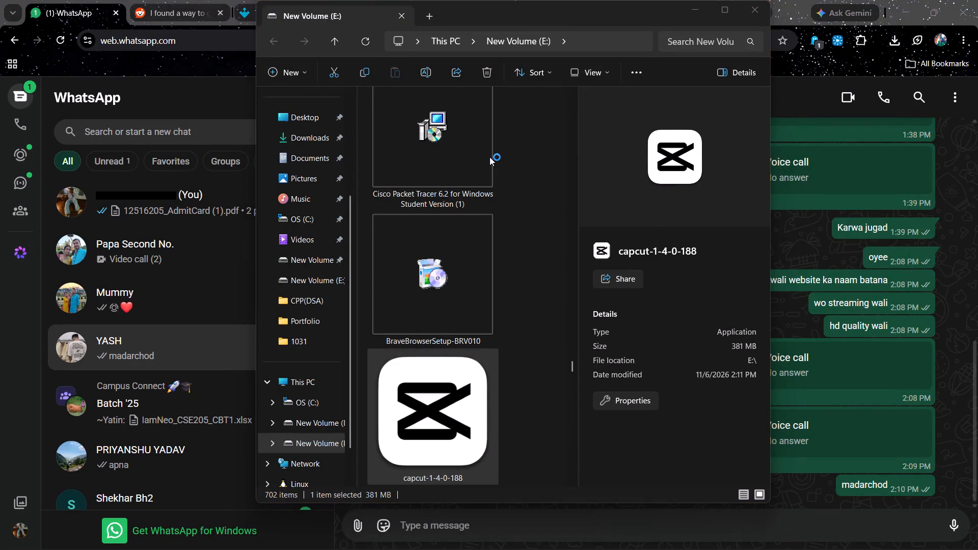
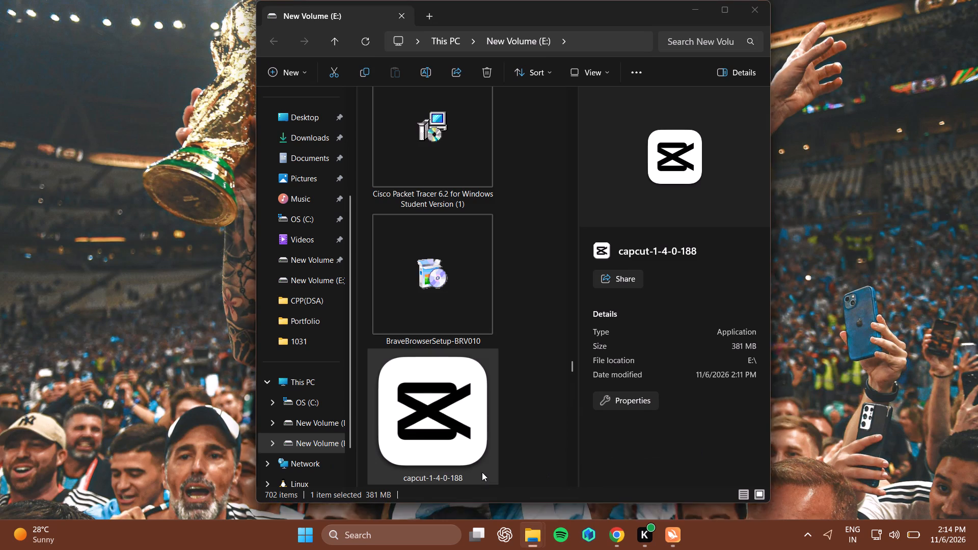
Run the capcut-1-4-0-188 installer and install CapCut, agreeing to the User License Agreement and Privacy Policy.
{"action": "double_click", "coordinate": [453, 441]}
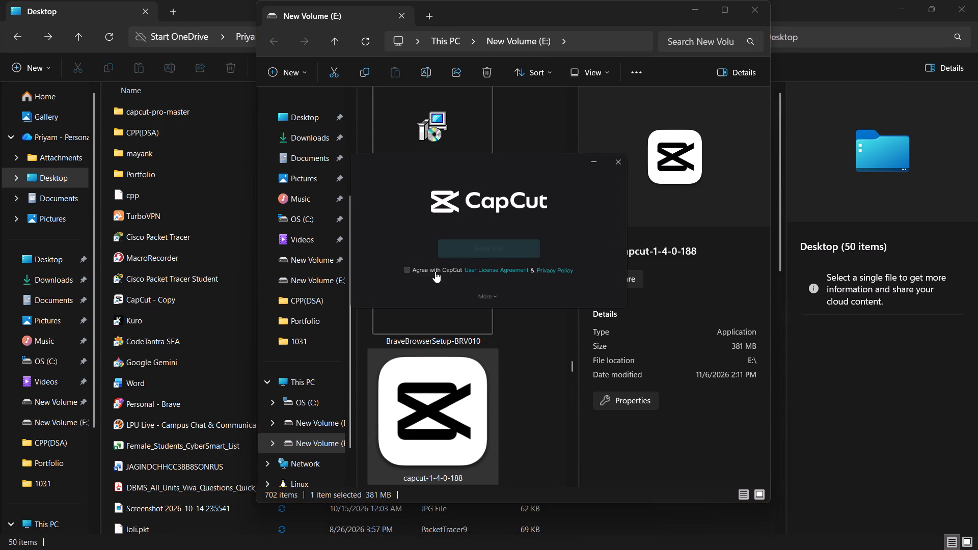
{"action": "left_click", "coordinate": [410, 272]}
{"action": "left_click", "coordinate": [457, 250]}
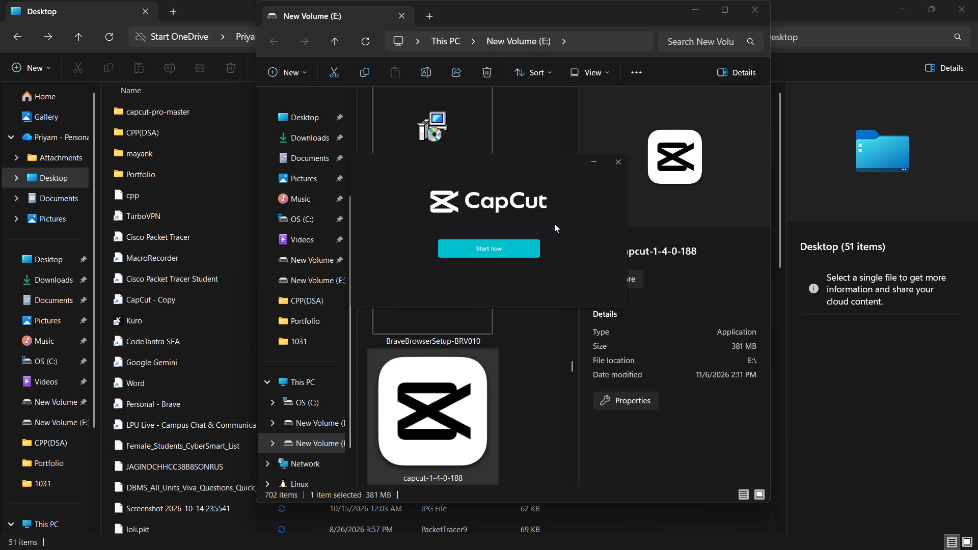
Start the newly installed CapCut from the finished installer.
{"action": "left_click", "coordinate": [511, 252]}
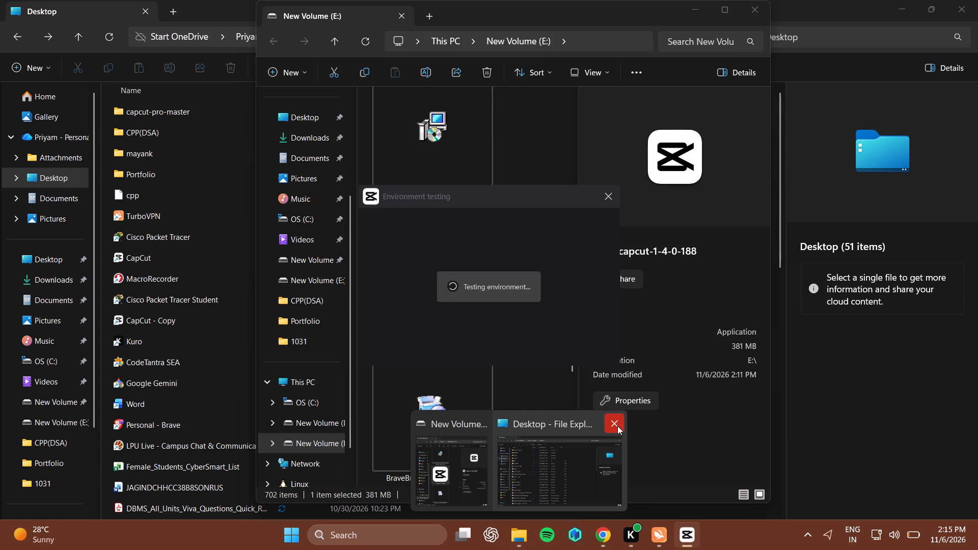
Close the two open File Explorer windows, Desktop and New Volume (E:).
{"action": "left_click", "coordinate": [617, 426]}
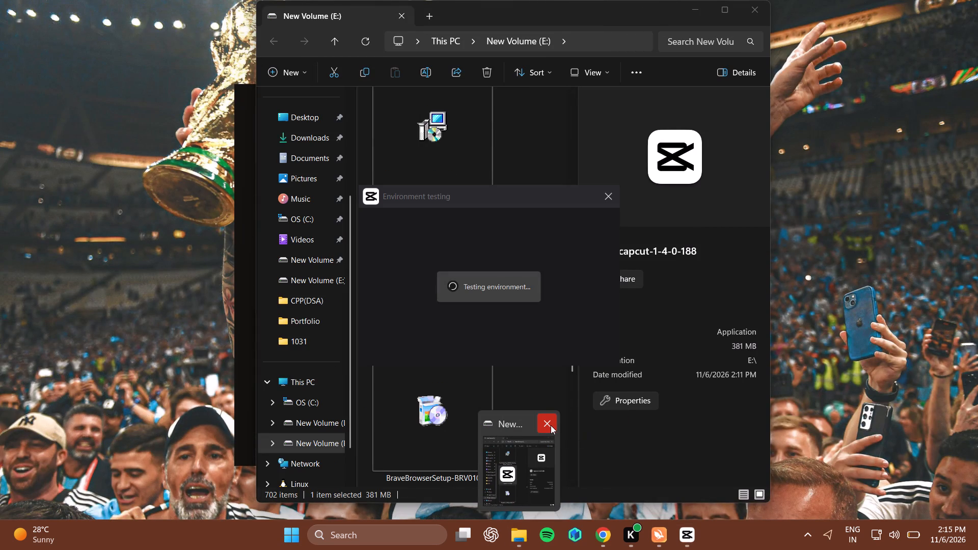
{"action": "left_click", "coordinate": [551, 425]}
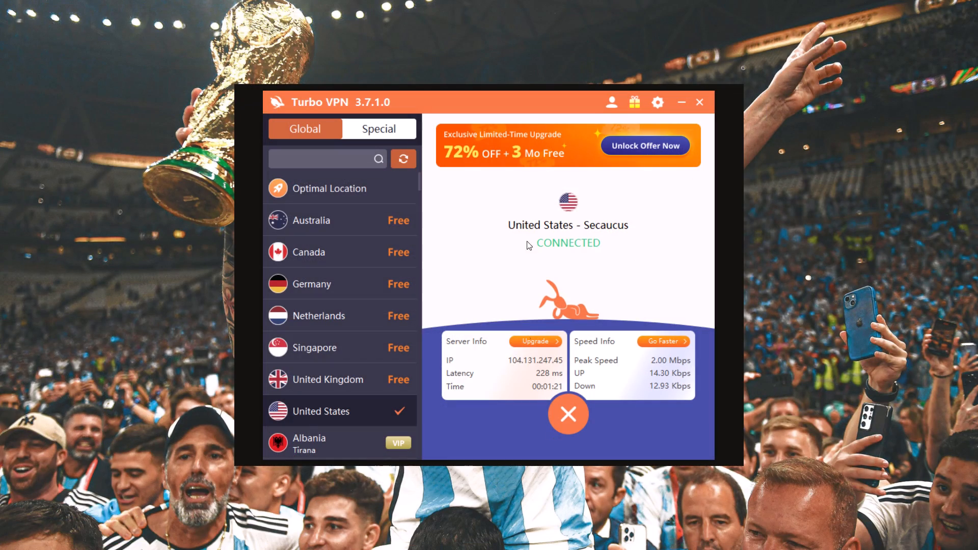
Switch from Turbo VPN to CapCut, bringing its project home window to the front.
{"action": "left_click", "coordinate": [860, 123]}
{"action": "left_click", "coordinate": [860, 123]}
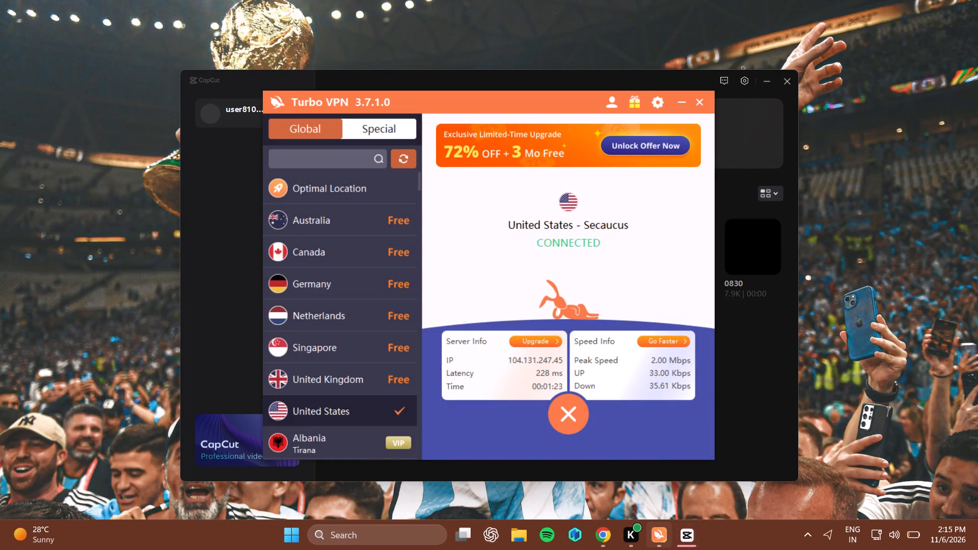
{"action": "left_click", "coordinate": [692, 538]}
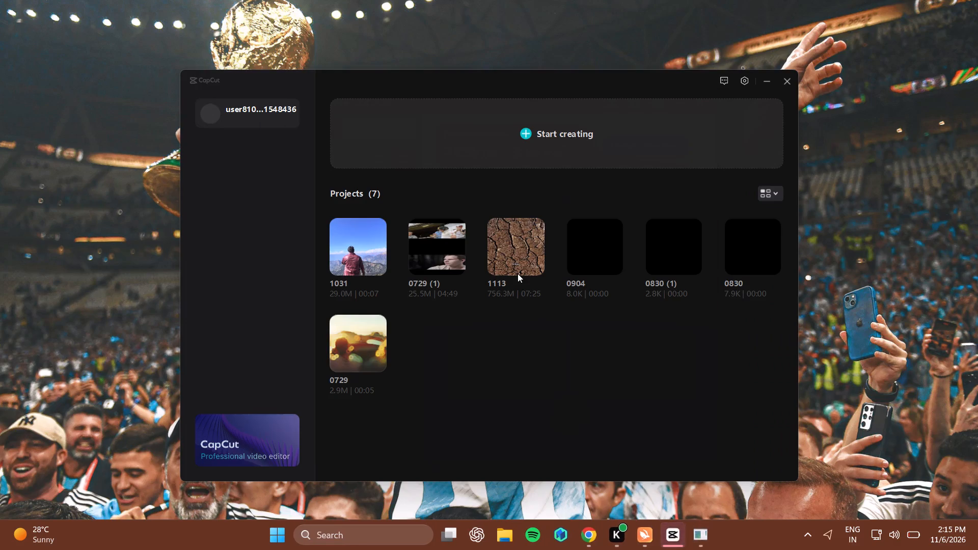
{"action": "left_click", "coordinate": [546, 309]}
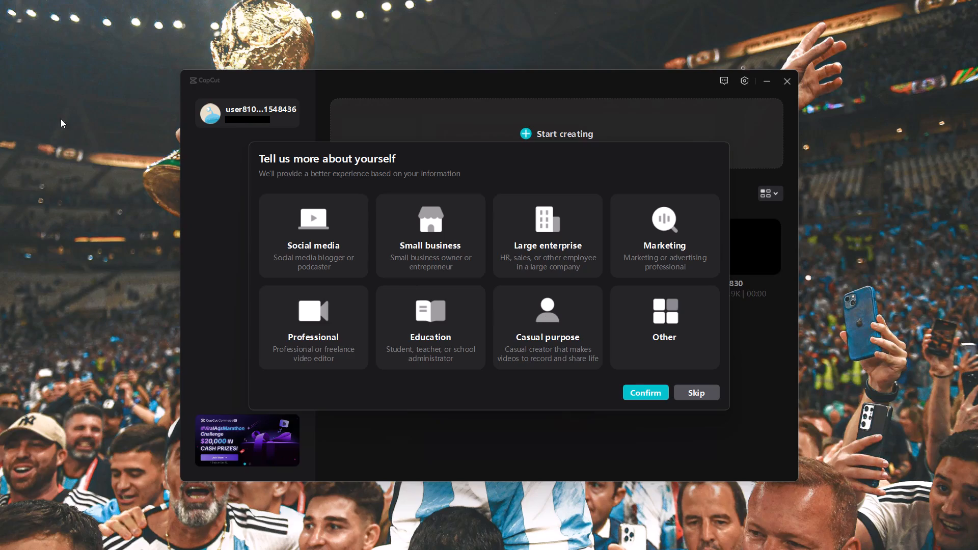
Choose Social media as the user type in CapCut's "Tell us more about yourself" survey.
{"action": "left_click", "coordinate": [330, 249]}
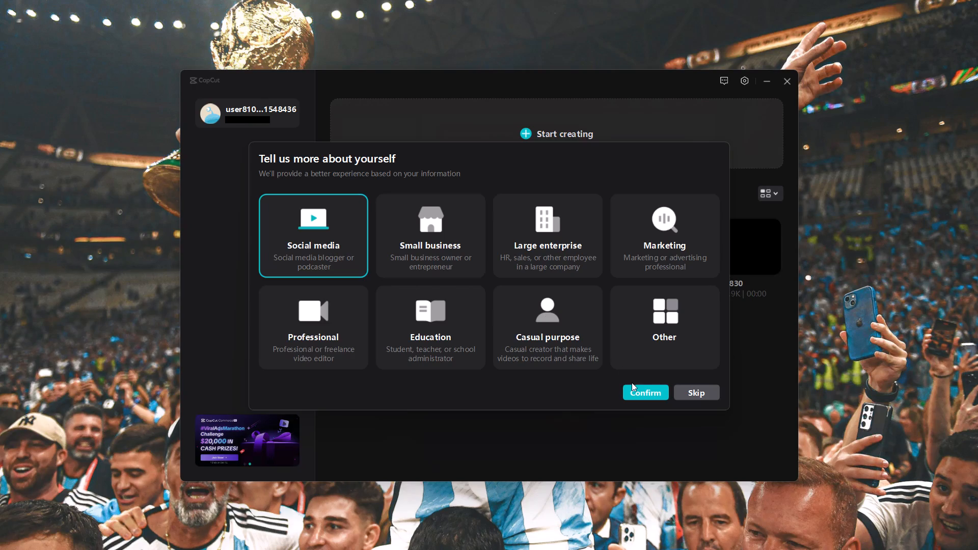
Submit the "Tell us more about yourself" survey with the Social media selection.
{"action": "left_click", "coordinate": [639, 394]}
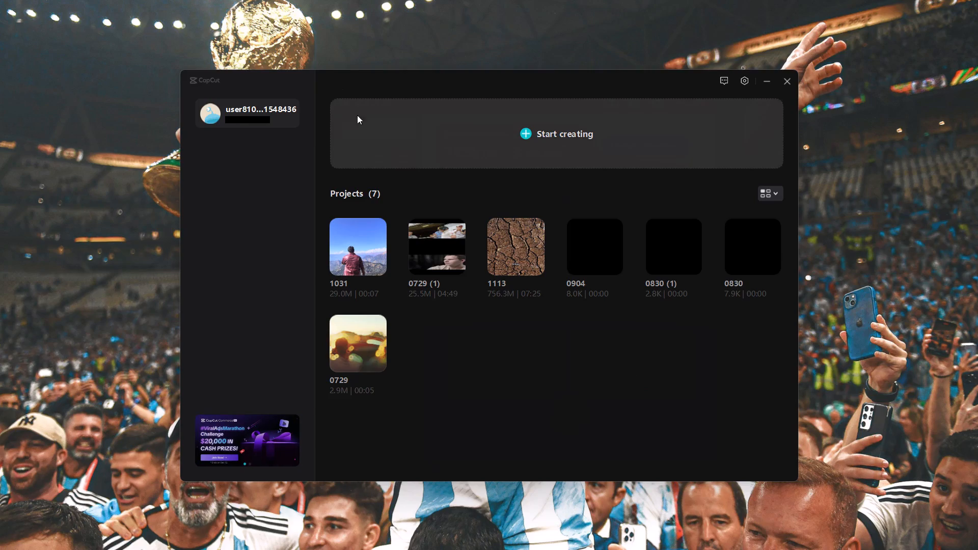
Start creating a new video project from the project home window.
{"action": "left_click", "coordinate": [460, 145]}
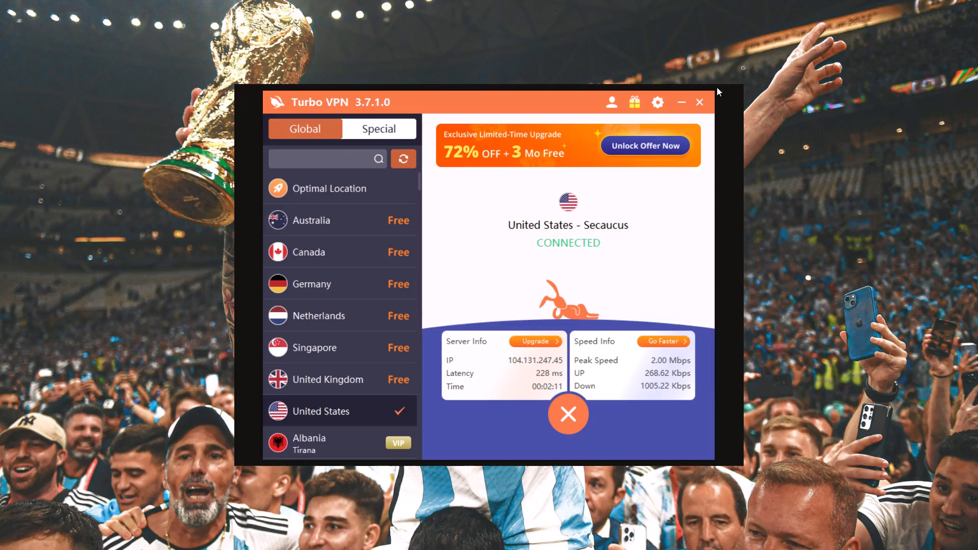
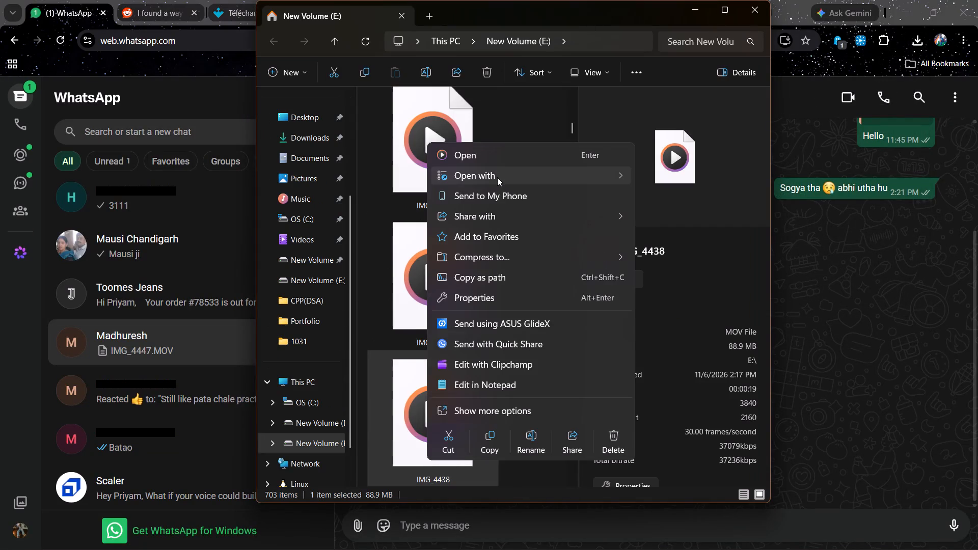
Play the IMG_4438 video from New Volume (E:) in VLC media player to review it, and close the player.
{"action": "left_click", "coordinate": [497, 177]}
{"action": "left_click", "coordinate": [667, 259]}
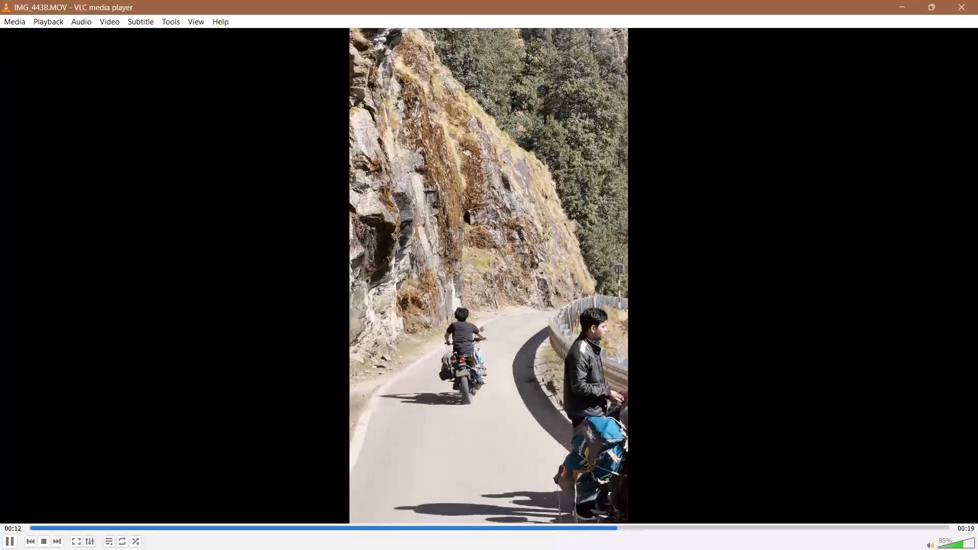
{"action": "left_click", "coordinate": [977, 0]}
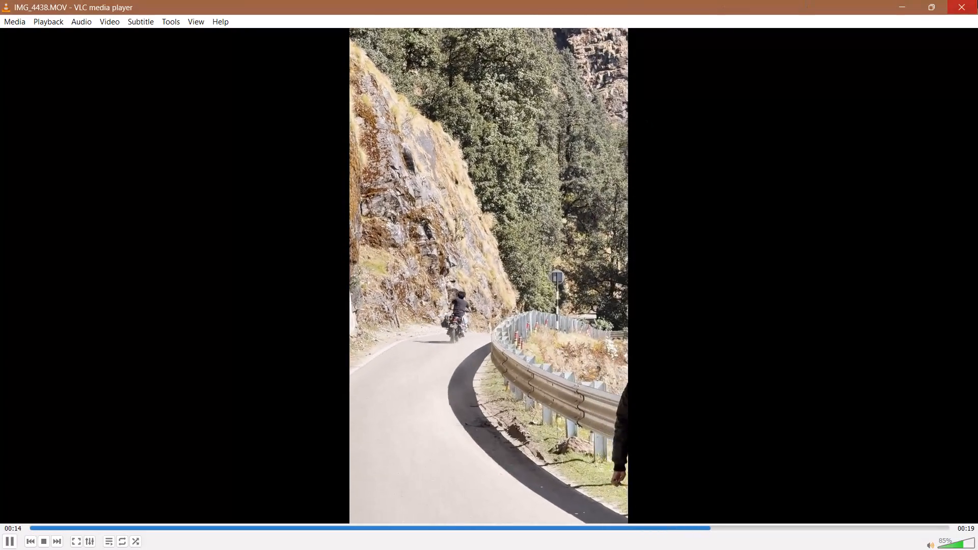
Bring up the available file actions for the IMG_4445 video, just above IMG_4438 in New Volume (E:).
{"action": "left_click", "coordinate": [445, 265]}
{"action": "right_click", "coordinate": [445, 265]}
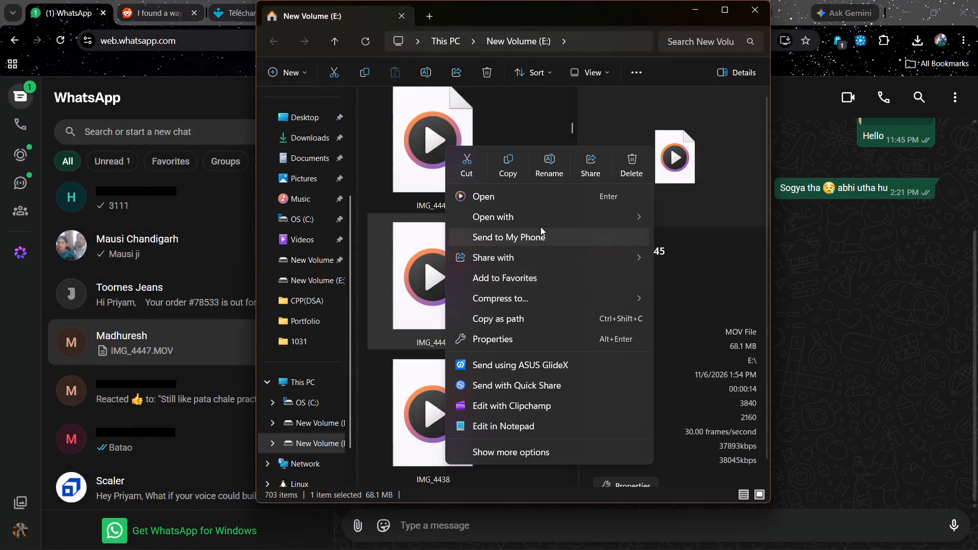
Preview the video IMG_4445 from New Volume (E:) in VLC media player and close the player.
{"action": "left_click", "coordinate": [528, 217]}
{"action": "left_click", "coordinate": [676, 303]}
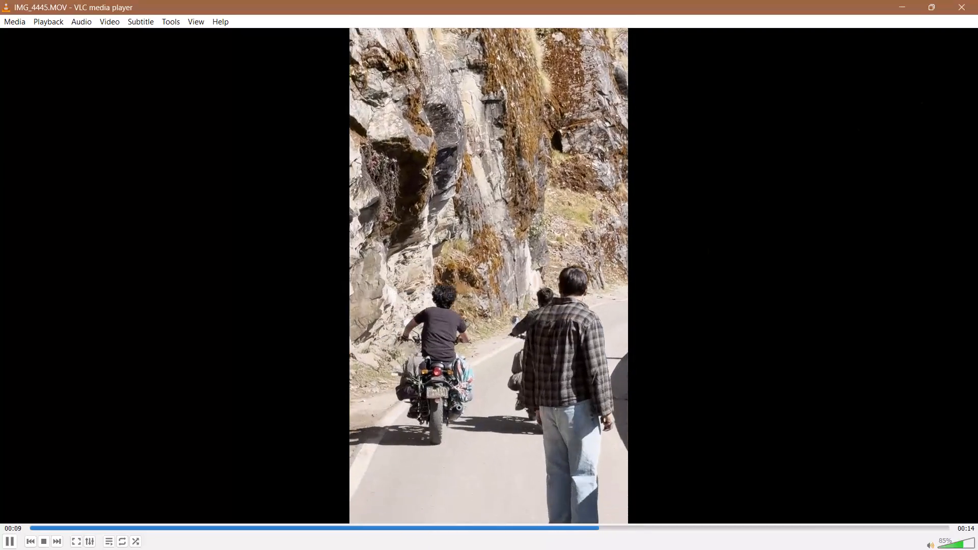
{"action": "left_click", "coordinate": [977, 0]}
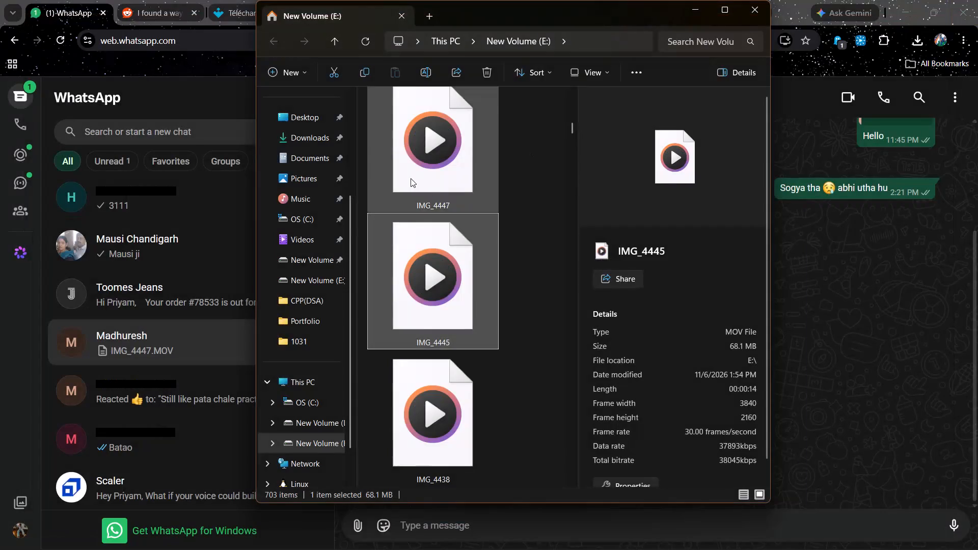
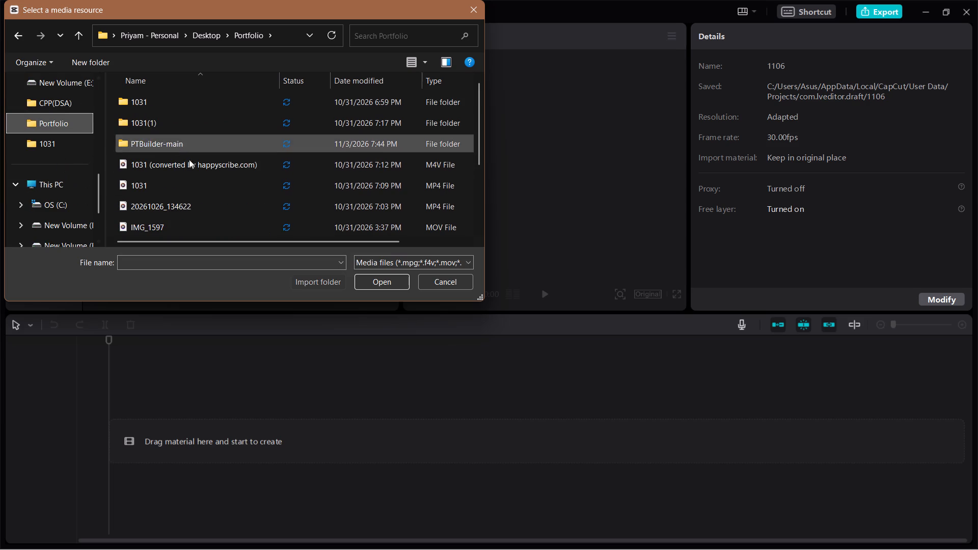
Import the video IMG_4445 from the Portfolio folder into the project's media.
{"action": "left_click", "coordinate": [187, 229]}
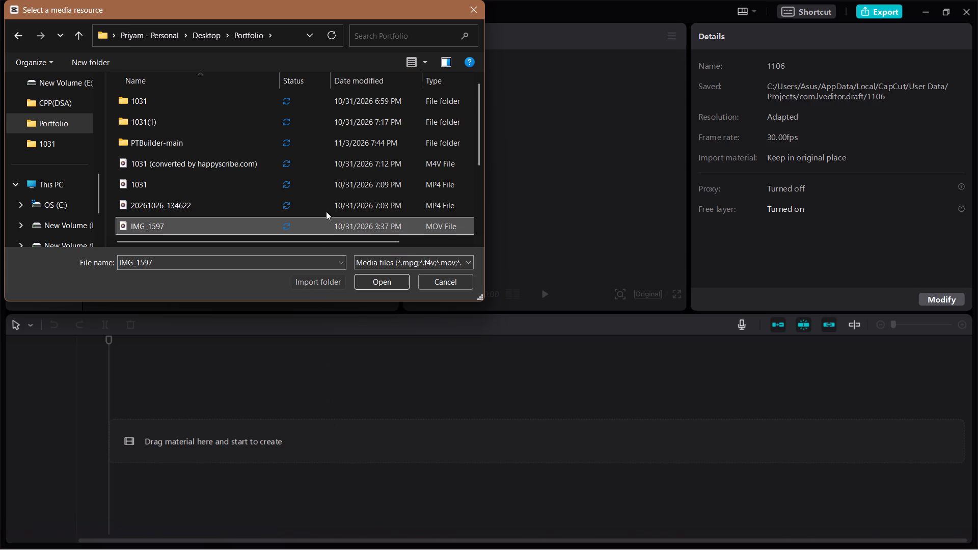
{"action": "scroll", "coordinate": [333, 197], "scroll_direction": "down", "scroll_amount": 1}
{"action": "left_click", "coordinate": [318, 136]}
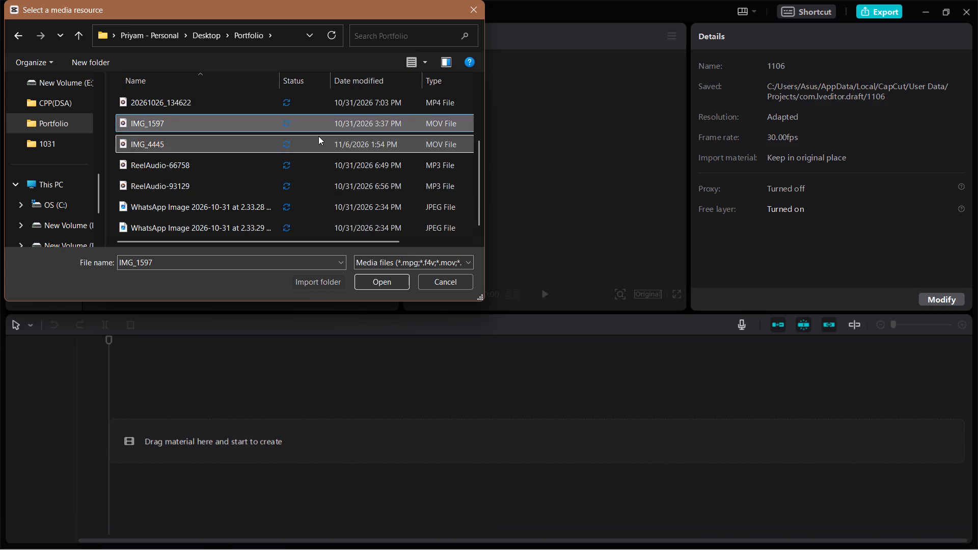
{"action": "left_click", "coordinate": [392, 281]}
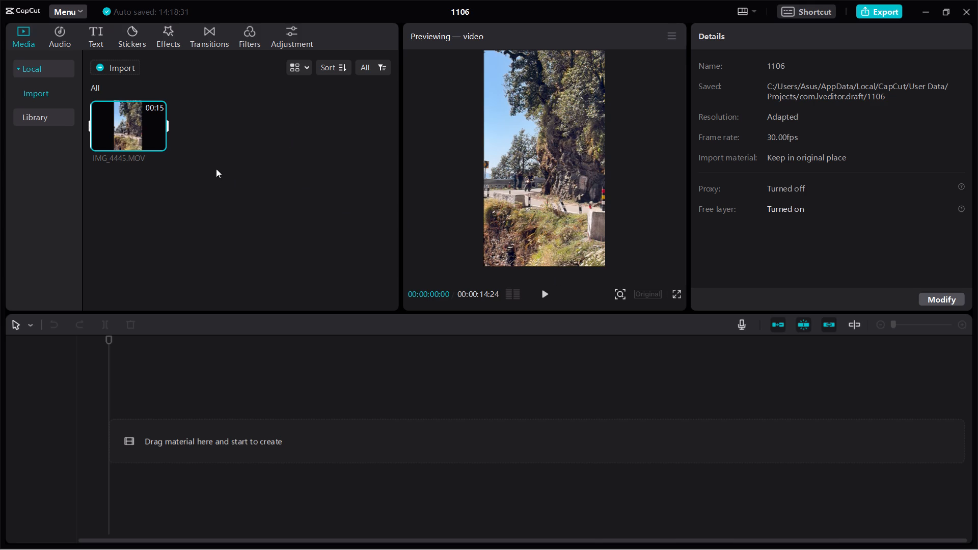
Place the IMG_4445.MOV clip at the start of the empty timeline, accepting use of the SDR color space.
{"action": "left_click_drag", "start_coordinate": [128, 125], "coordinate": [122, 472]}
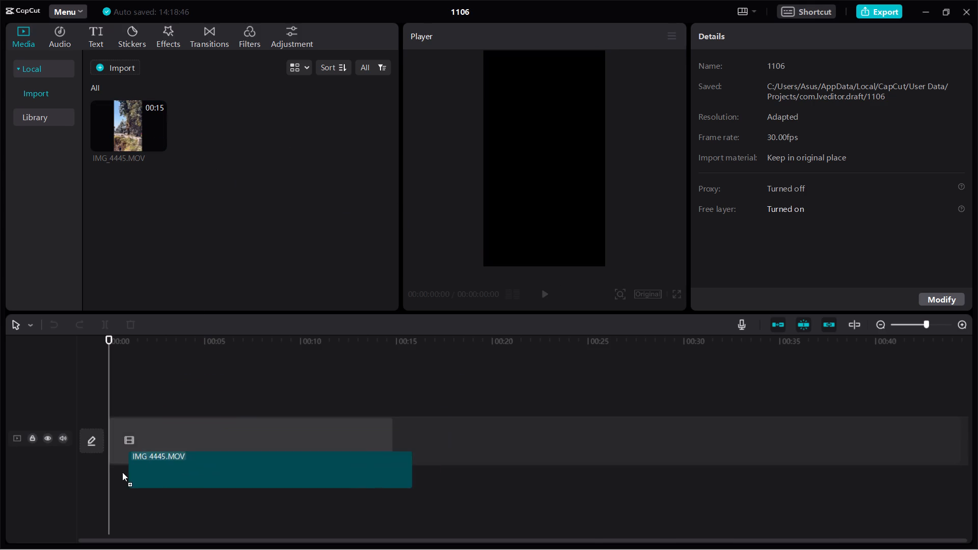
{"action": "left_click_drag", "start_coordinate": [122, 472], "coordinate": [117, 445]}
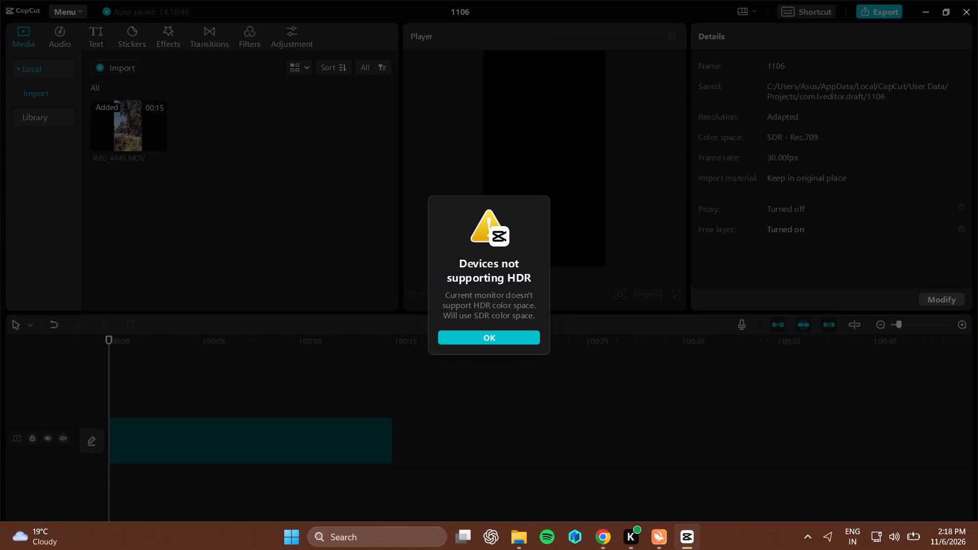
{"action": "left_click", "coordinate": [482, 337]}
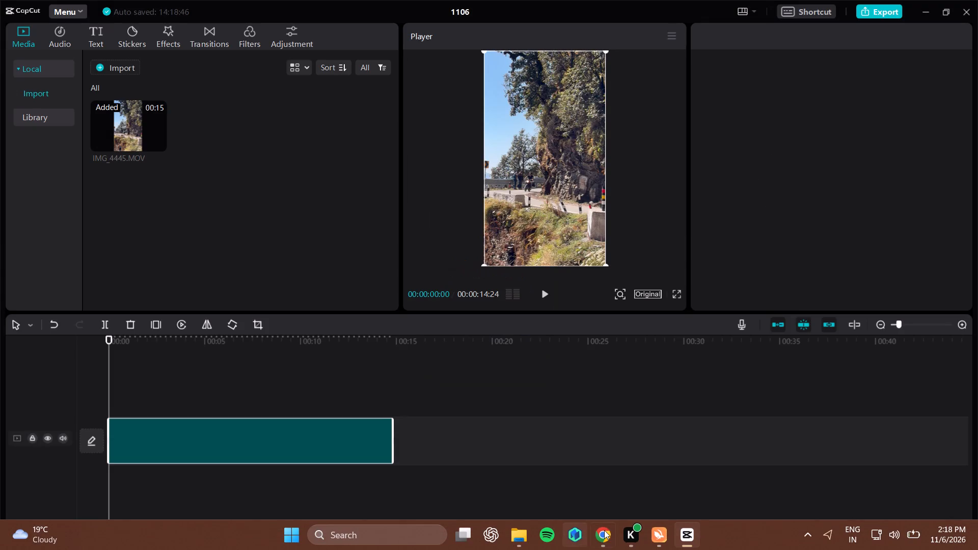
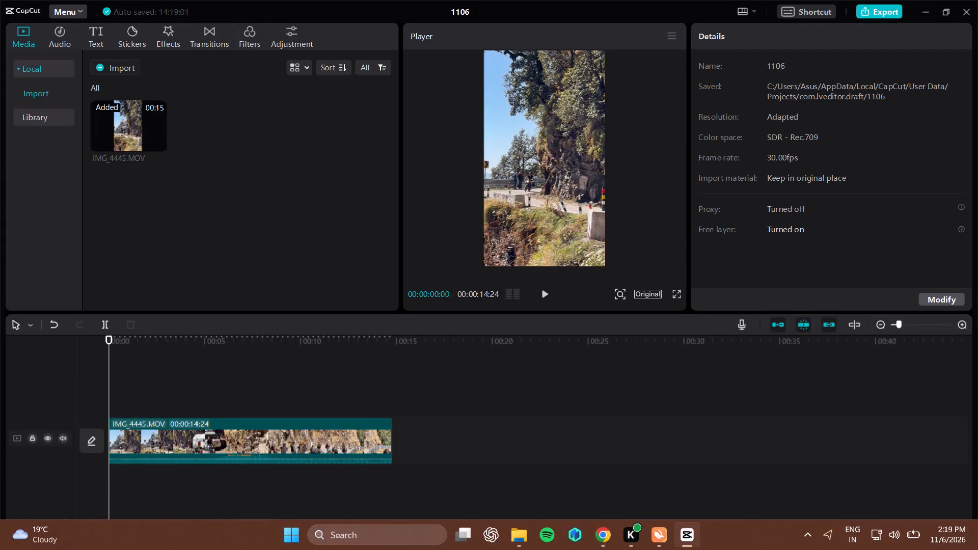
Play the IMG_4445.MOV clip from the start of the timeline to review its footage.
{"action": "left_click", "coordinate": [546, 288]}
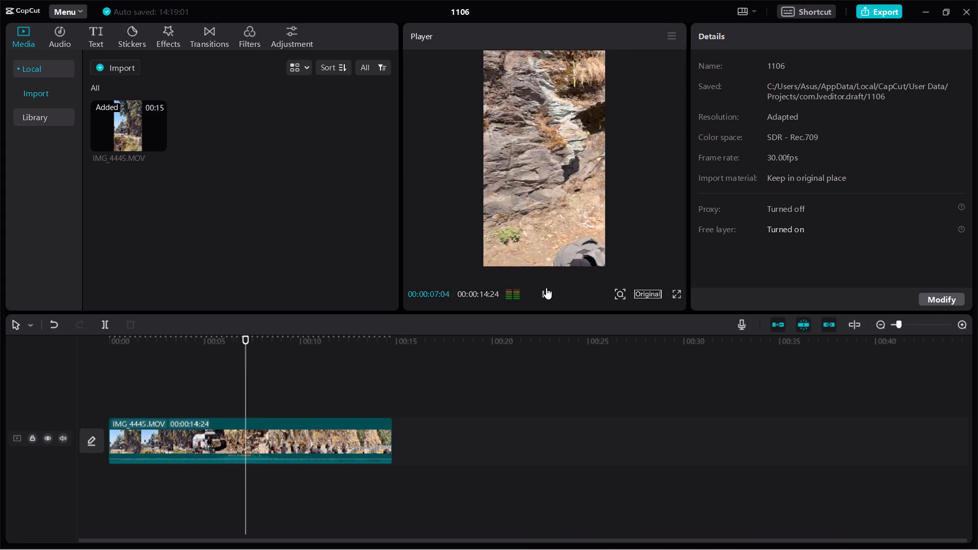
Mute the IMG_4445.MOV clip on the timeline by lowering its volume to -∞ dB.
{"action": "left_click", "coordinate": [359, 442]}
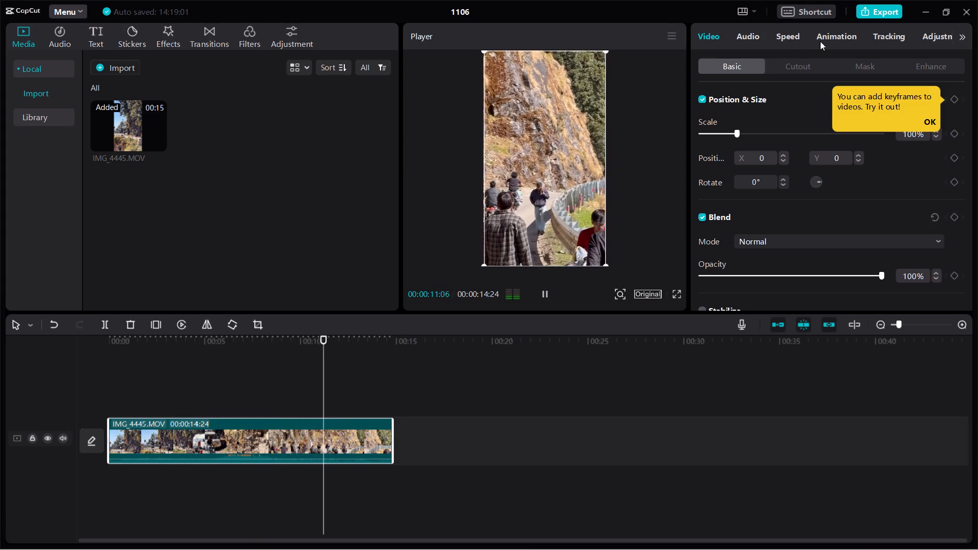
{"action": "left_click", "coordinate": [742, 39]}
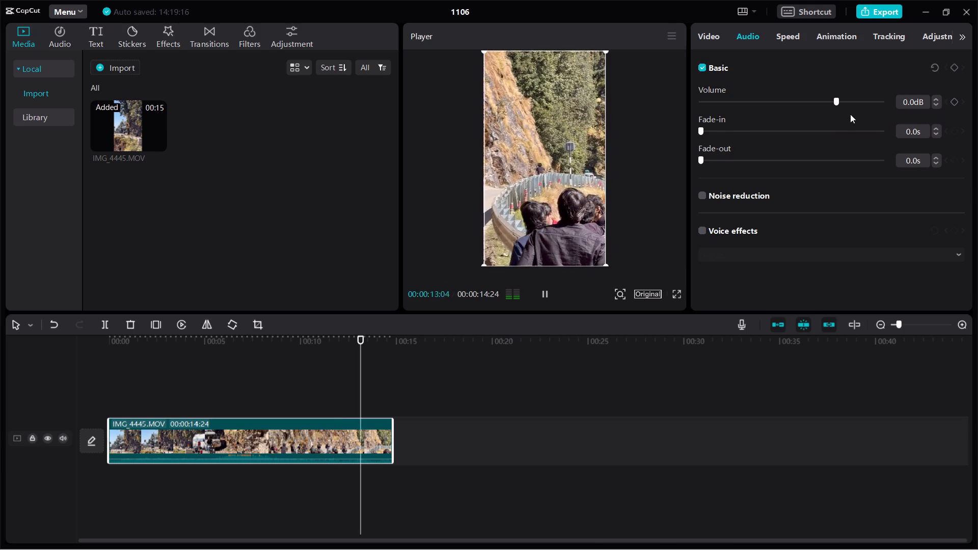
{"action": "left_click_drag", "start_coordinate": [838, 103], "coordinate": [663, 93]}
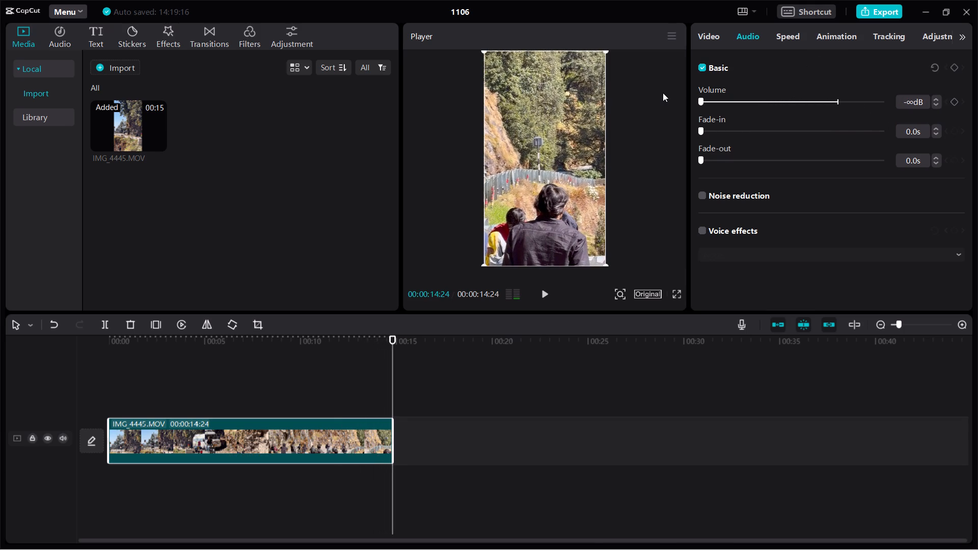
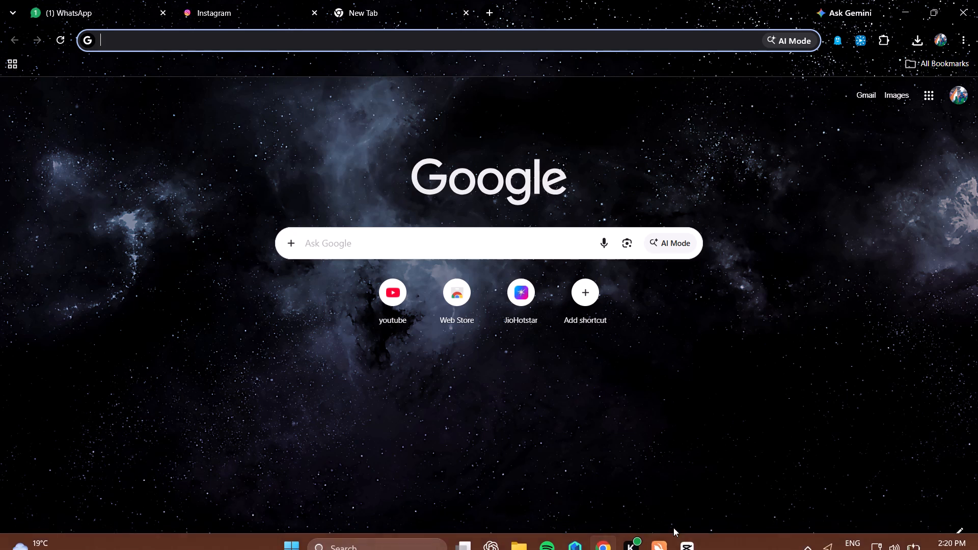
Switch back to CapCut and replay the IMG_4445.MOV clip from near its start, pausing at about 00:00:05:22.
{"action": "left_click", "coordinate": [677, 538]}
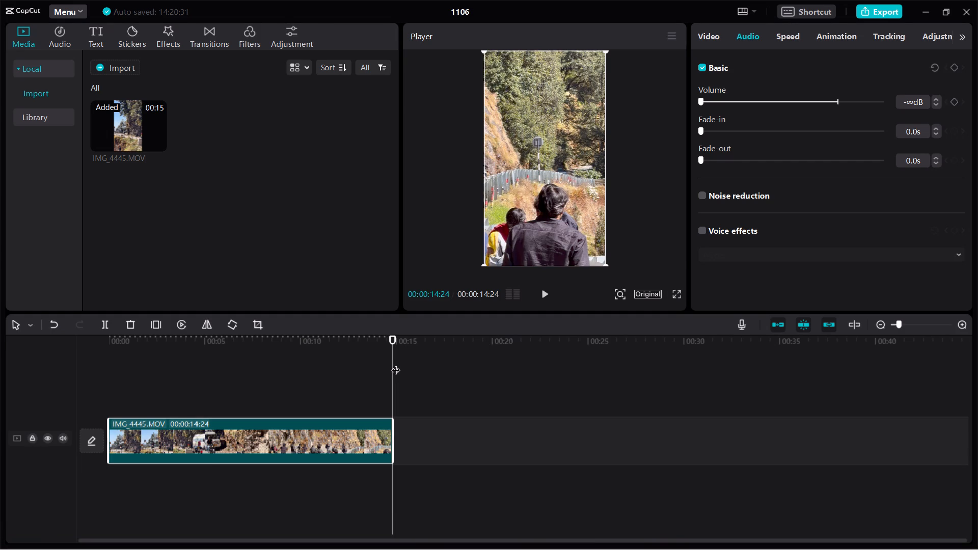
{"action": "left_click_drag", "start_coordinate": [396, 364], "coordinate": [114, 379]}
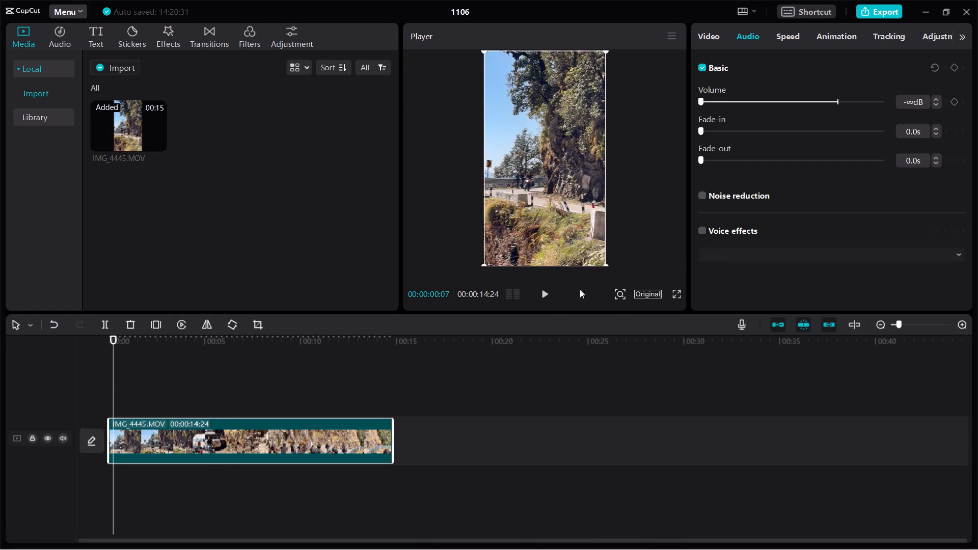
{"action": "left_click", "coordinate": [547, 298]}
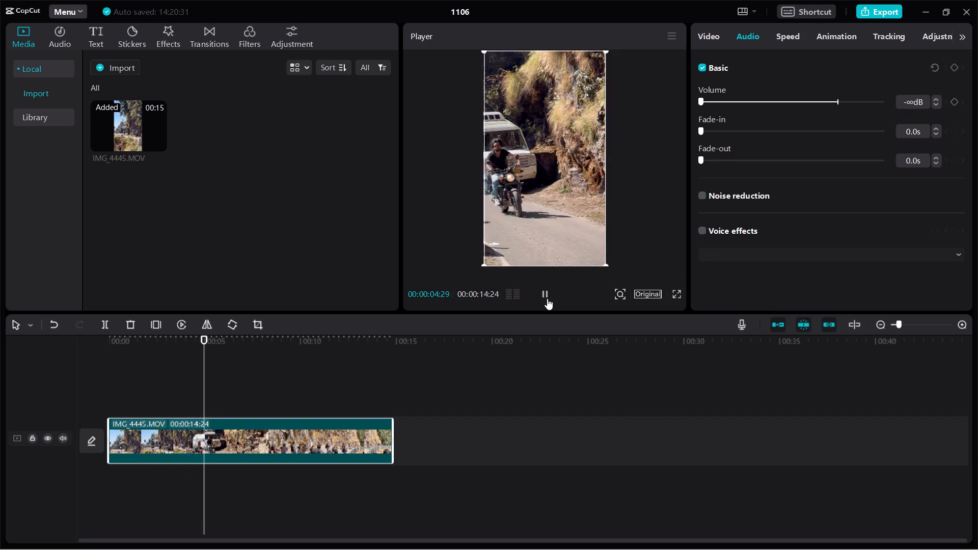
{"action": "left_click", "coordinate": [547, 298]}
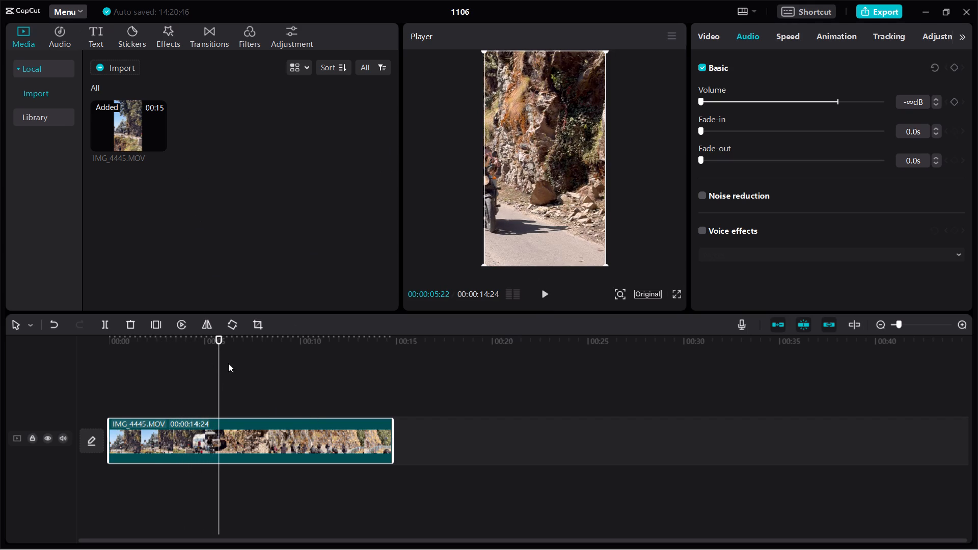
Set up motion tracking from the start of the IMG_4445.MOV clip, placing the tracking box over the motorcyclist on the distant road.
{"action": "left_click_drag", "start_coordinate": [217, 360], "coordinate": [150, 320]}
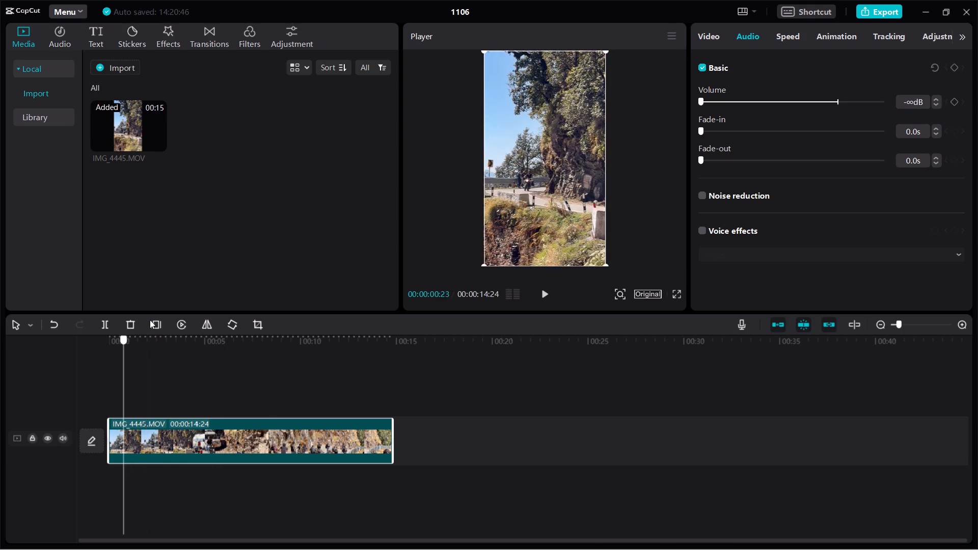
{"action": "left_click_drag", "start_coordinate": [150, 320], "coordinate": [260, 341]}
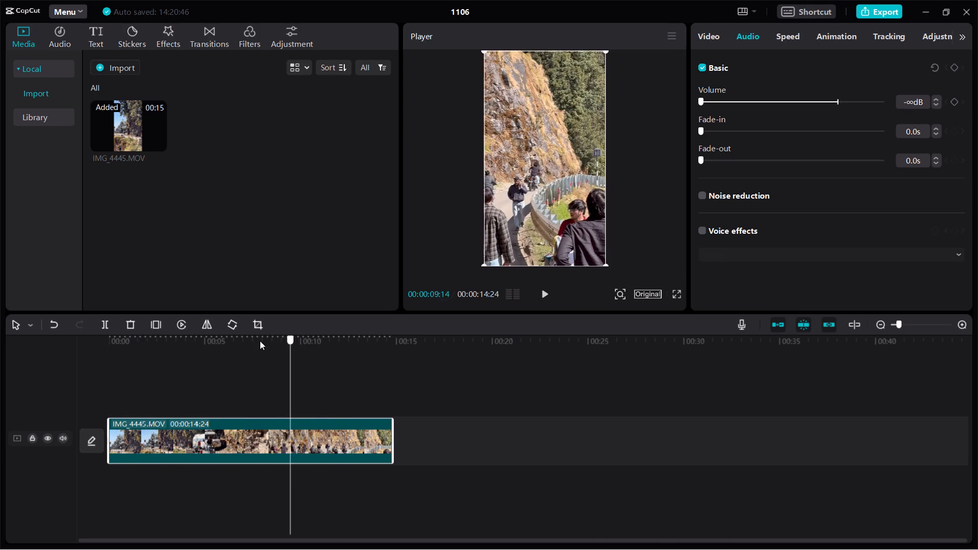
{"action": "left_click_drag", "start_coordinate": [260, 341], "coordinate": [175, 309]}
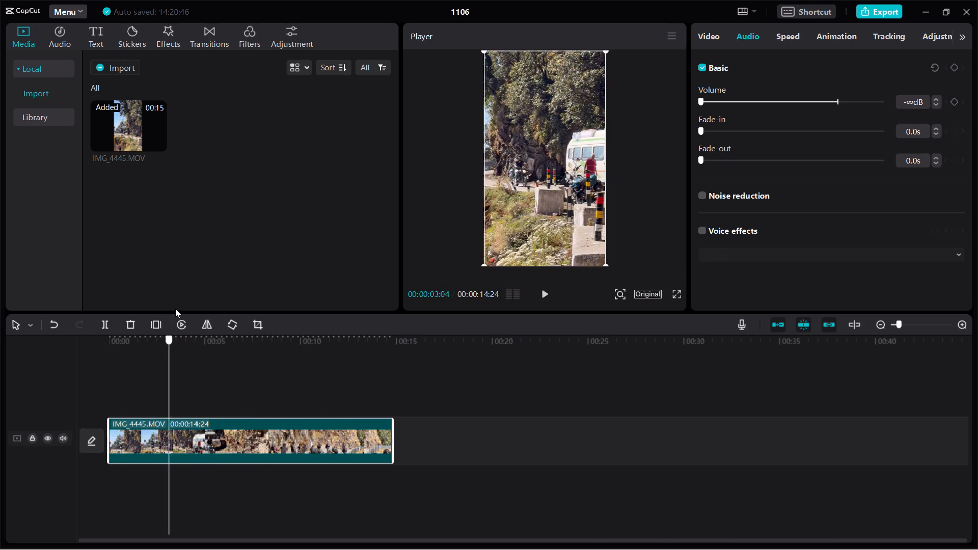
{"action": "left_click_drag", "start_coordinate": [175, 309], "coordinate": [56, 334]}
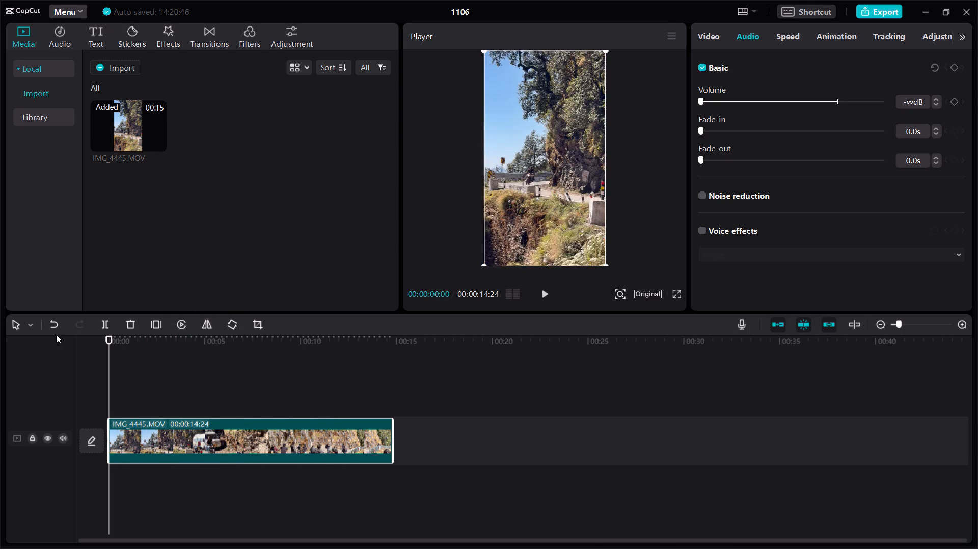
{"action": "left_click", "coordinate": [790, 45]}
{"action": "left_click", "coordinate": [891, 41]}
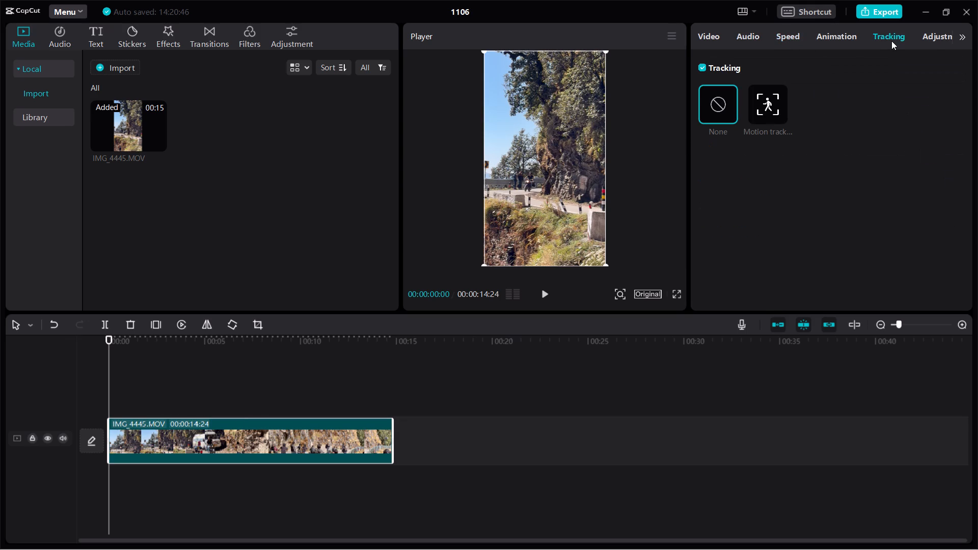
{"action": "left_click", "coordinate": [772, 103]}
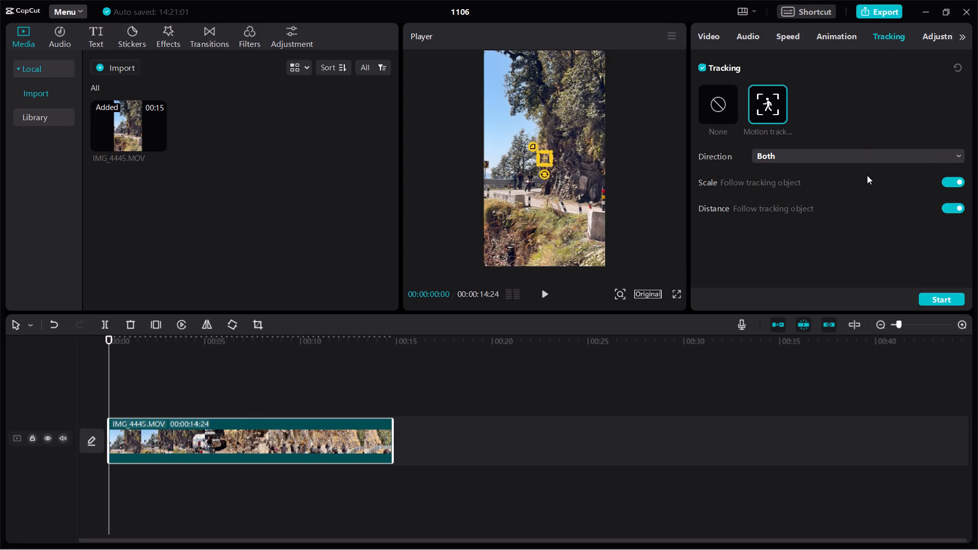
{"action": "left_click_drag", "start_coordinate": [541, 161], "coordinate": [533, 178]}
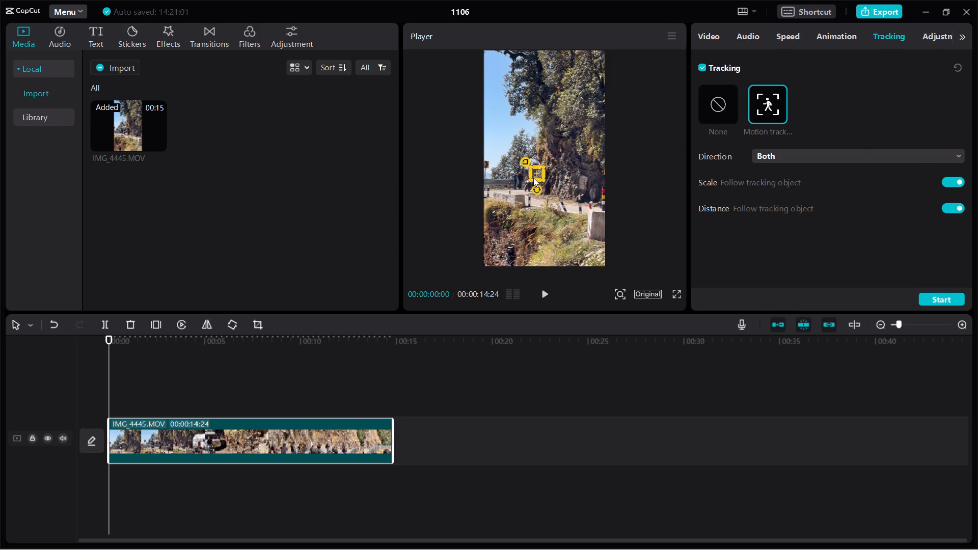
{"action": "left_click_drag", "start_coordinate": [533, 178], "coordinate": [529, 185]}
{"action": "left_click", "coordinate": [529, 185]}
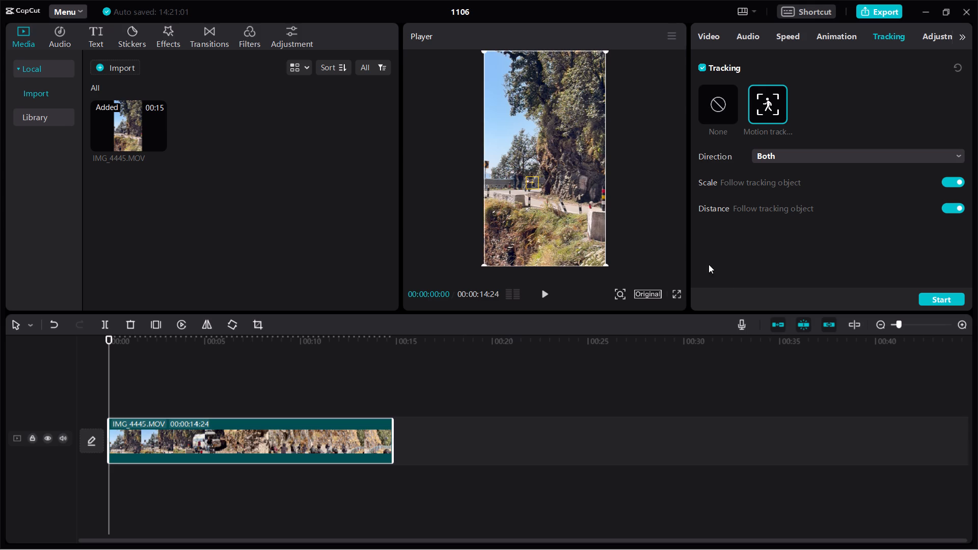
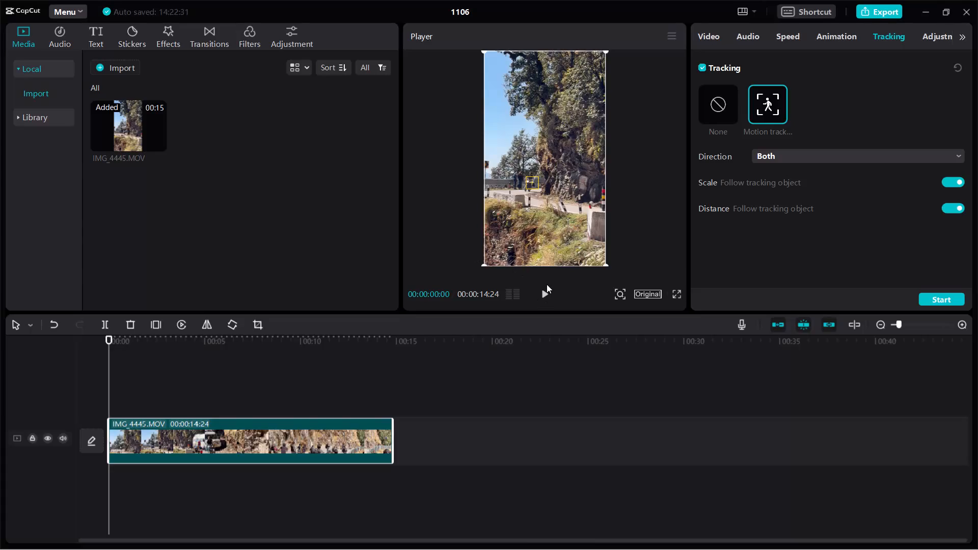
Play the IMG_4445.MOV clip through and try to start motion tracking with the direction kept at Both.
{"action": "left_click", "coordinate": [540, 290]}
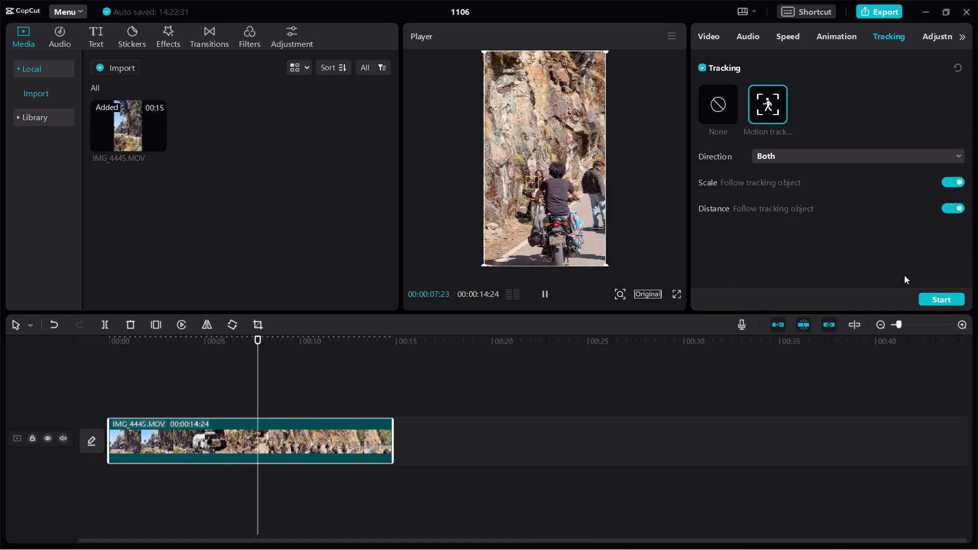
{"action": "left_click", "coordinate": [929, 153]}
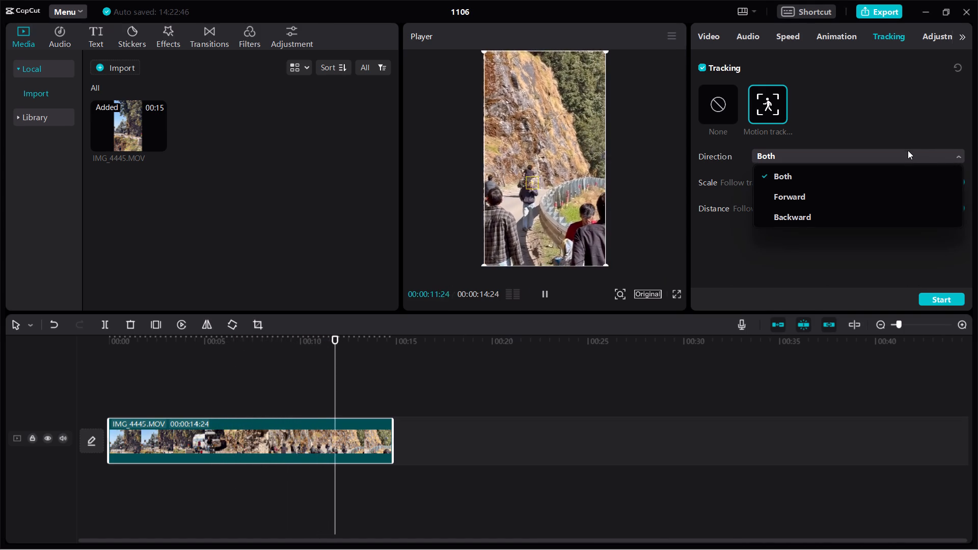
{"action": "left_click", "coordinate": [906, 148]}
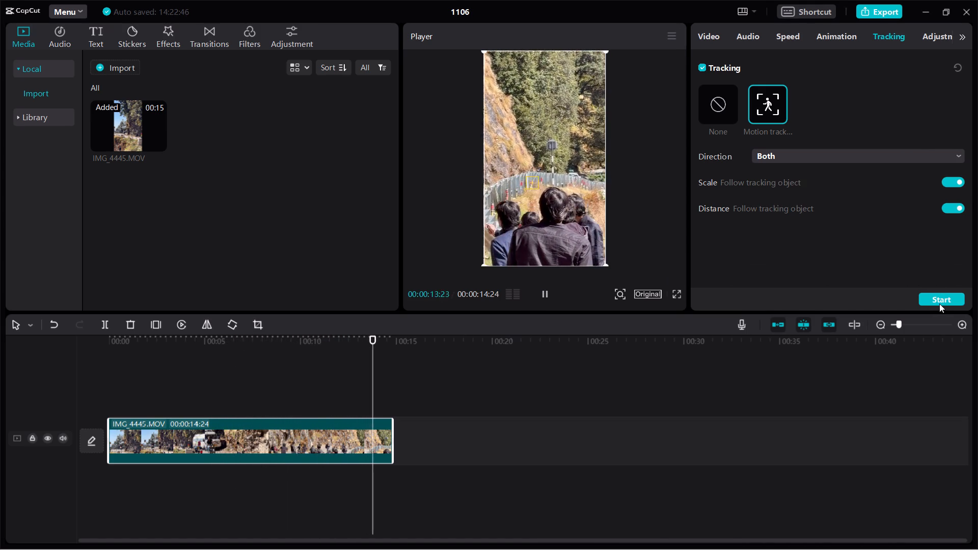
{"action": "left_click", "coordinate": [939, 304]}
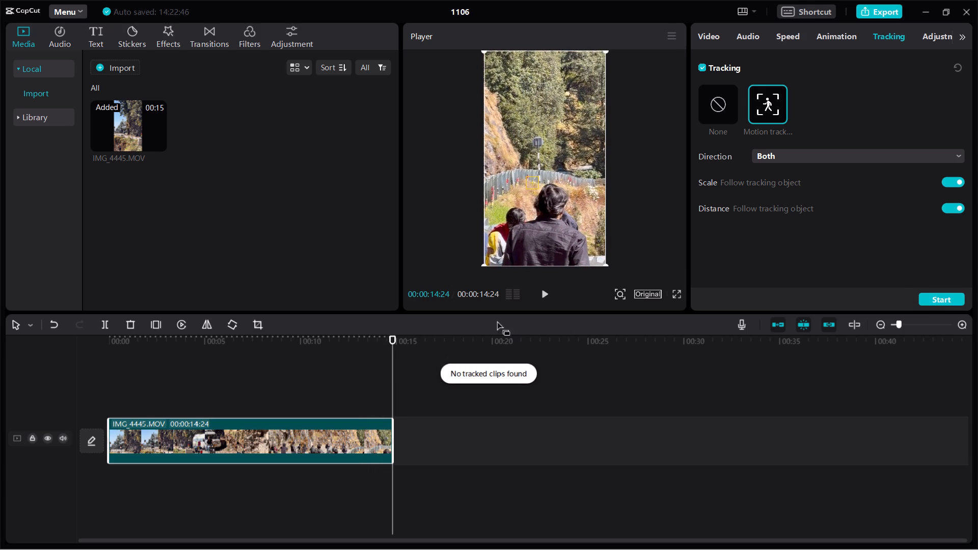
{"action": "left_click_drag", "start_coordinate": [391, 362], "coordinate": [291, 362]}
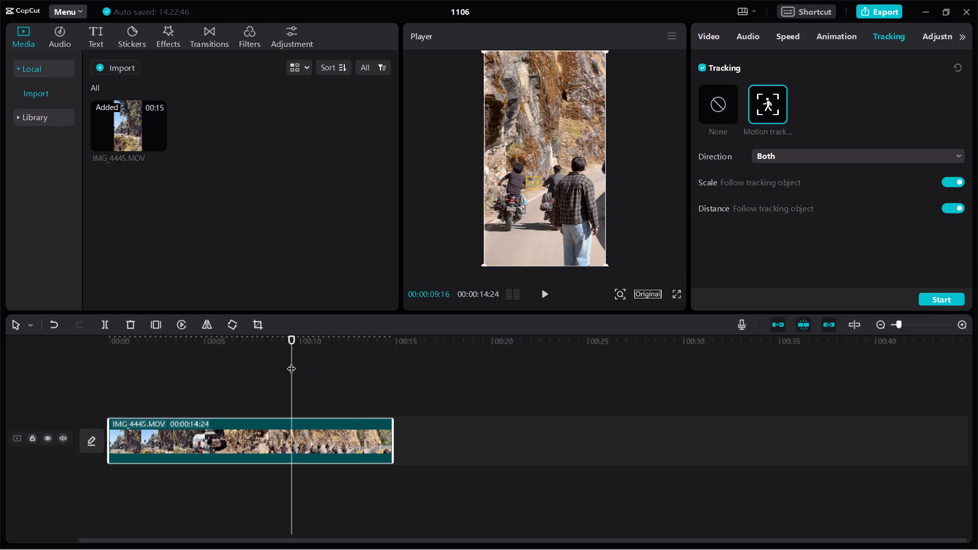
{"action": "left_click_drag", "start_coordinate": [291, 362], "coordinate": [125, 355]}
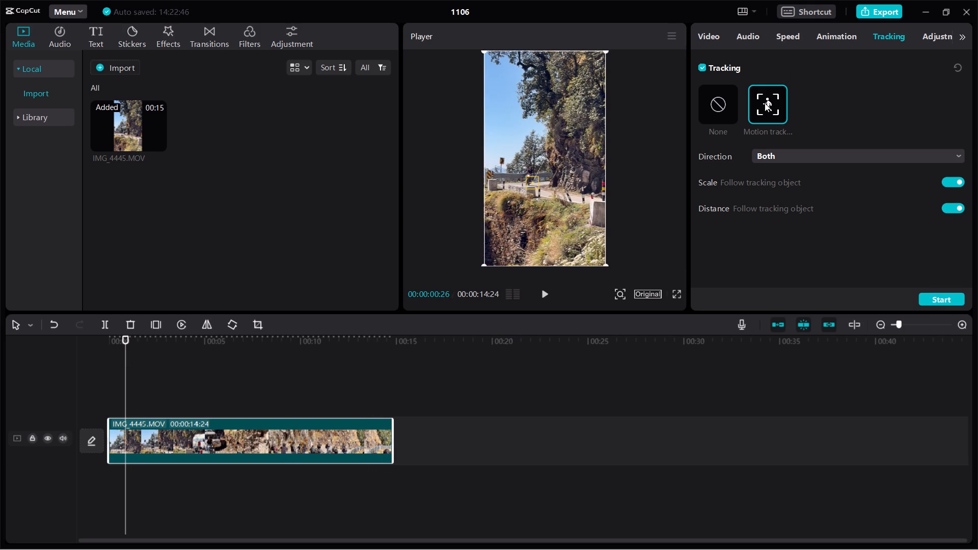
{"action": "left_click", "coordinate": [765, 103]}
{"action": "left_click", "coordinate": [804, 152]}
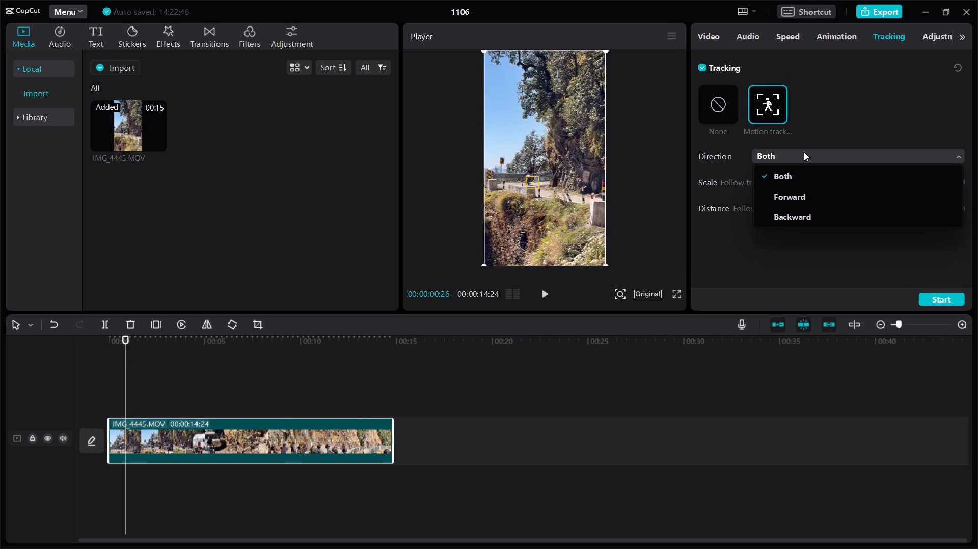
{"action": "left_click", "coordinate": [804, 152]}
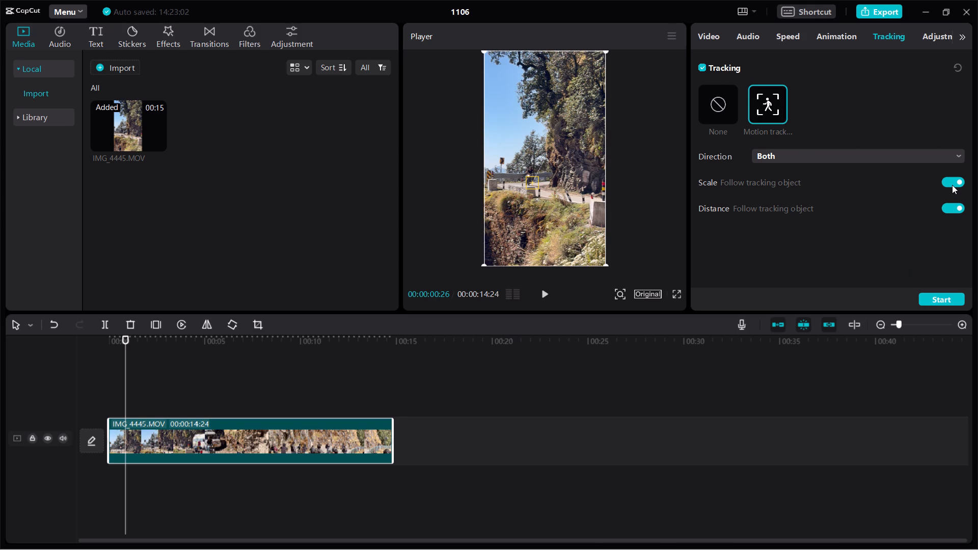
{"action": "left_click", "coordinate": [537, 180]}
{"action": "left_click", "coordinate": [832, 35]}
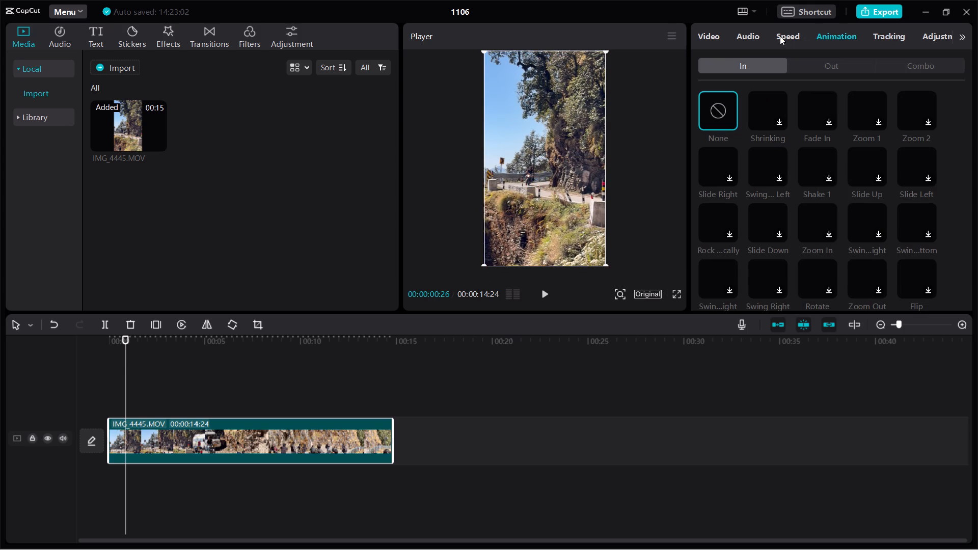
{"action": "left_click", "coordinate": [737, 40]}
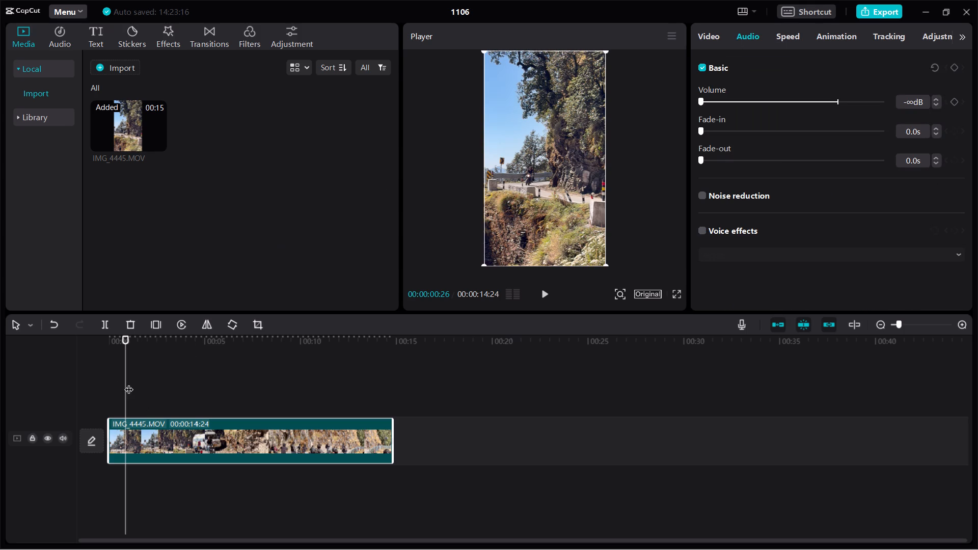
Find the moment the motorcycle comes alongside the white van and split the IMG_4445.MOV clip at 00:00:04:05.
{"action": "left_click_drag", "start_coordinate": [125, 382], "coordinate": [187, 378]}
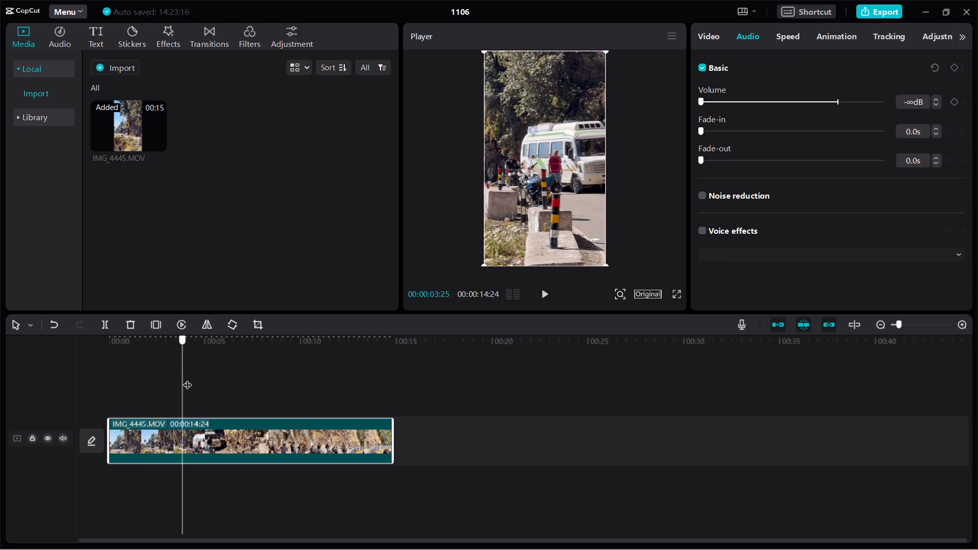
{"action": "left_click_drag", "start_coordinate": [187, 378], "coordinate": [192, 378]}
{"action": "double_click", "coordinate": [543, 288]}
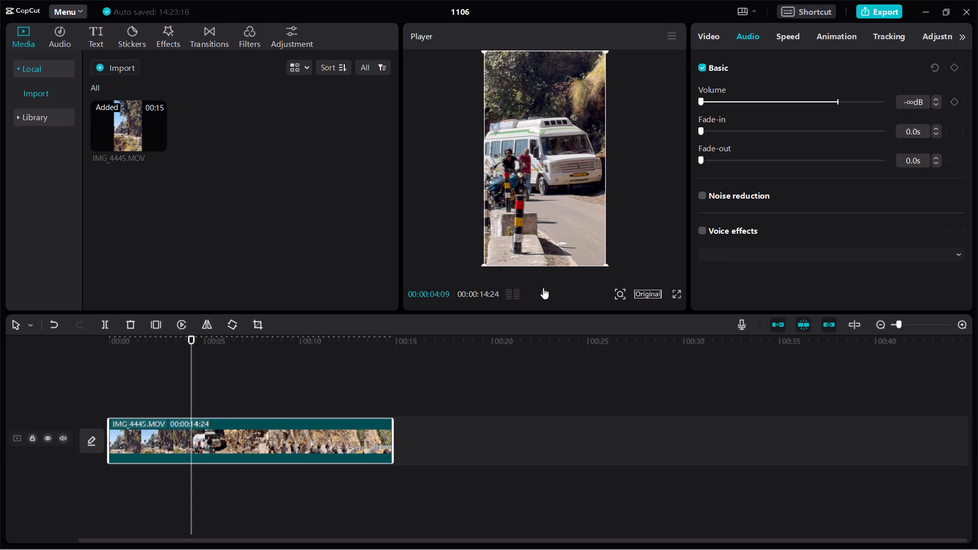
{"action": "left_click", "coordinate": [543, 288]}
{"action": "left_click", "coordinate": [543, 288]}
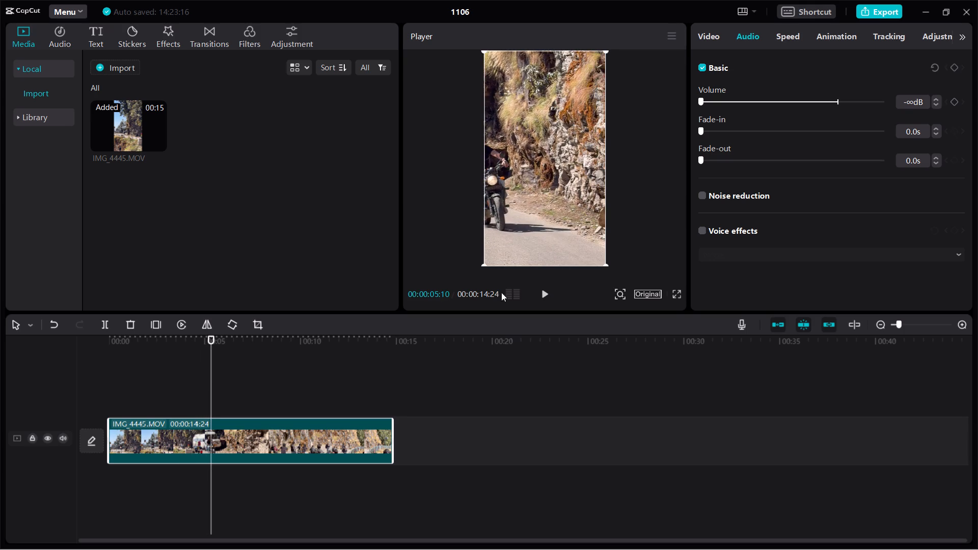
{"action": "left_click_drag", "start_coordinate": [210, 382], "coordinate": [161, 399]}
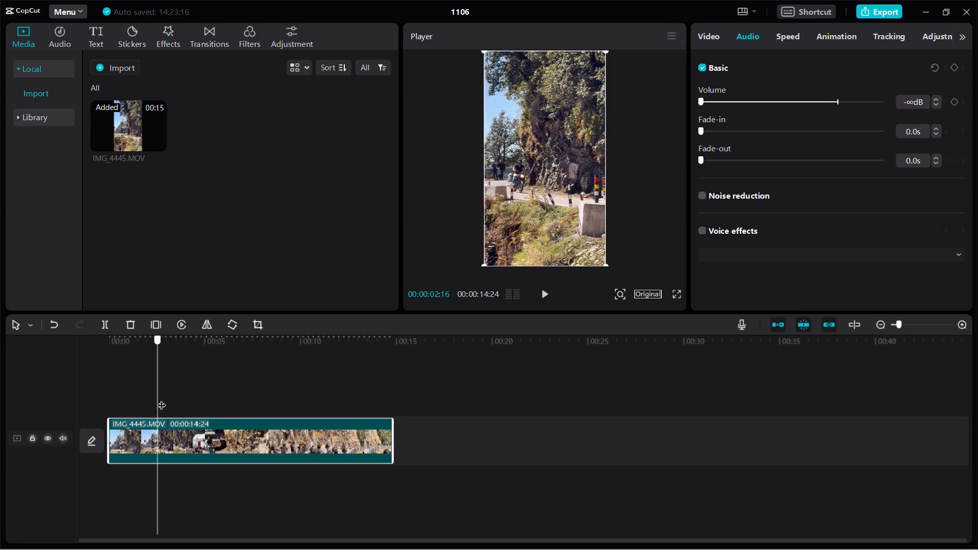
{"action": "left_click_drag", "start_coordinate": [161, 399], "coordinate": [188, 393]}
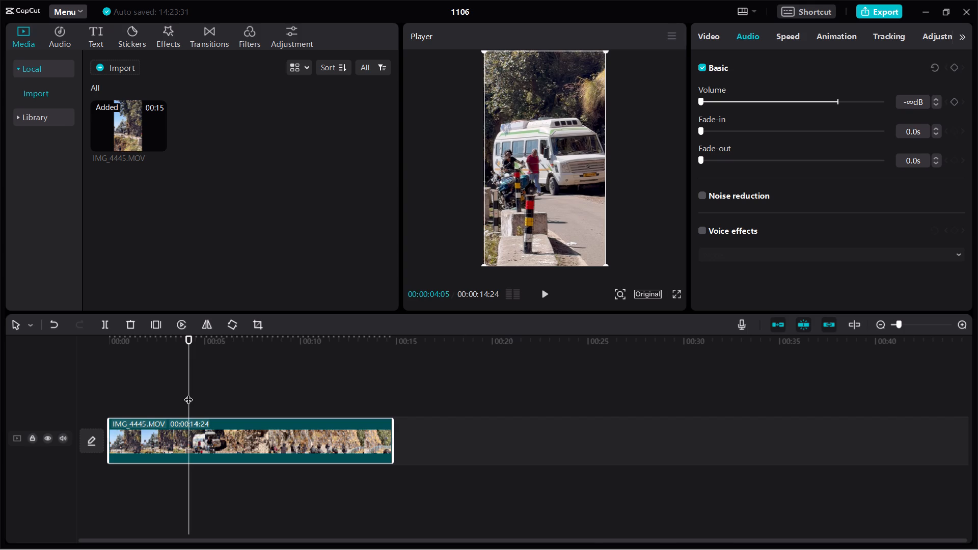
{"action": "left_click", "coordinate": [108, 327]}
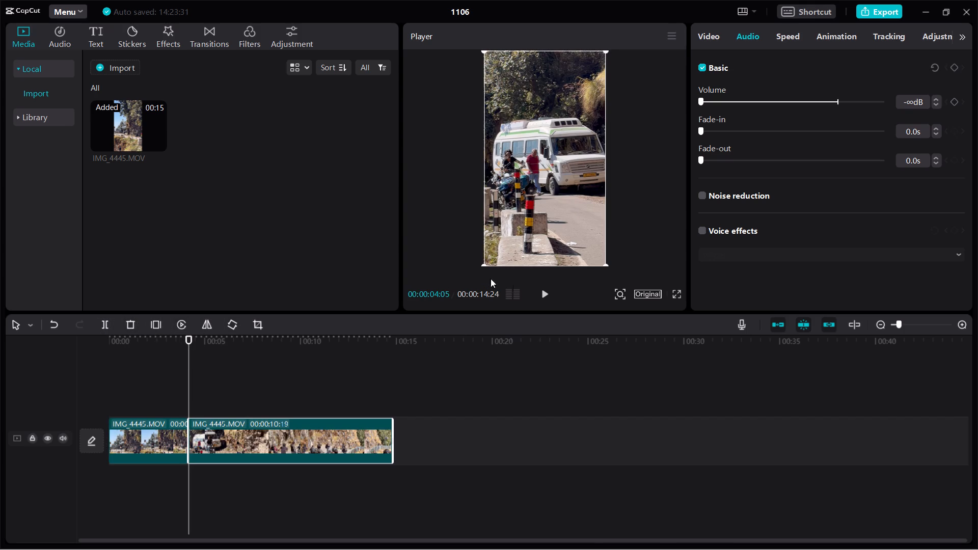
Play on until the motorcycle nears the camera and split the second clip segment at 00:00:05:16.
{"action": "left_click", "coordinate": [541, 291]}
{"action": "left_click", "coordinate": [541, 291]}
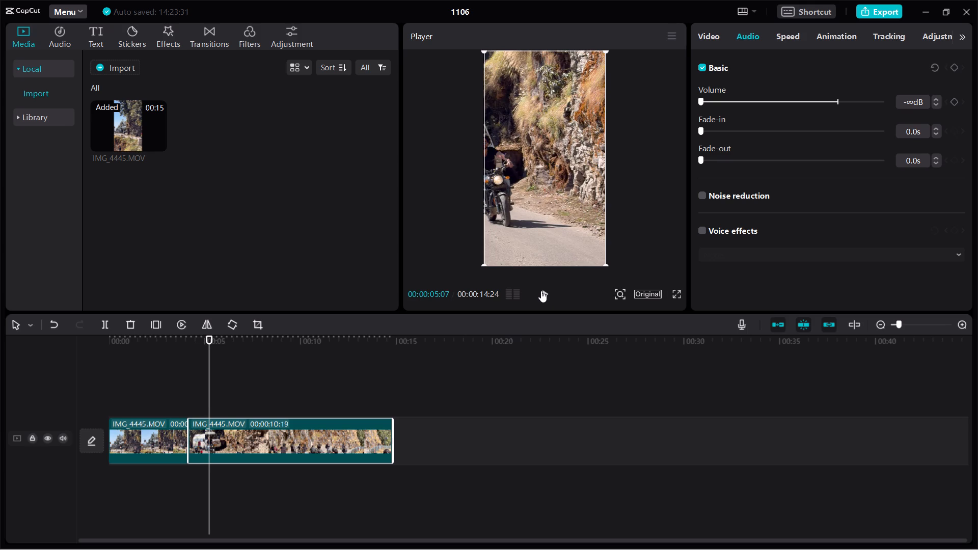
{"action": "double_click", "coordinate": [541, 291]}
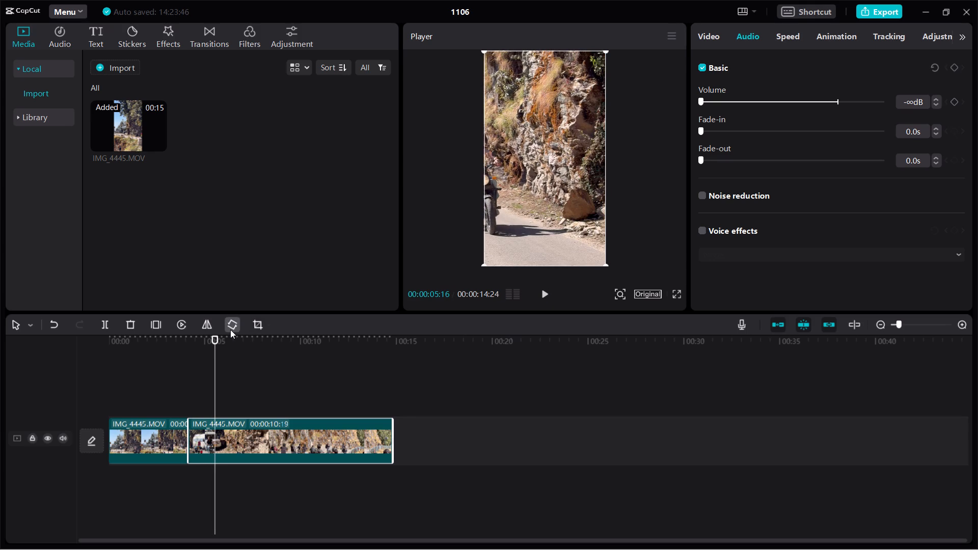
{"action": "left_click", "coordinate": [113, 323]}
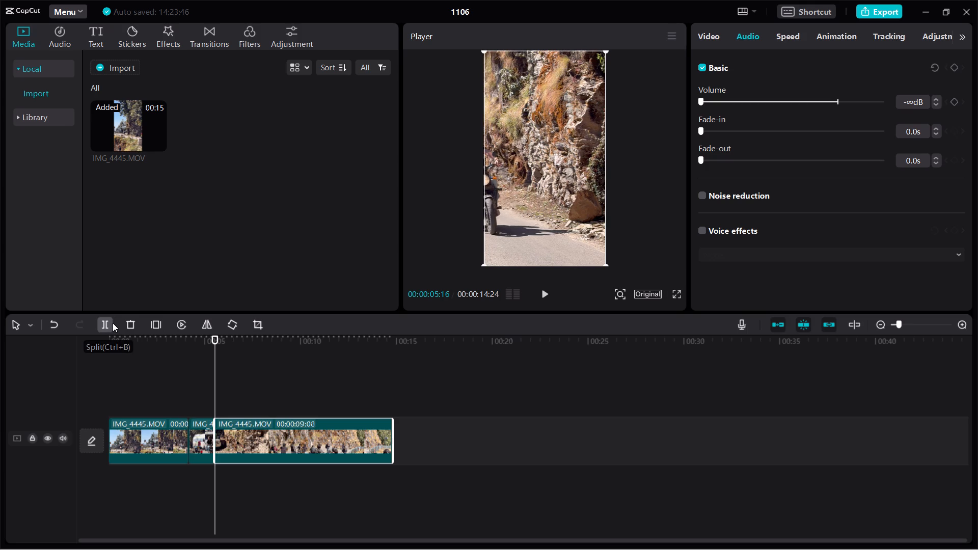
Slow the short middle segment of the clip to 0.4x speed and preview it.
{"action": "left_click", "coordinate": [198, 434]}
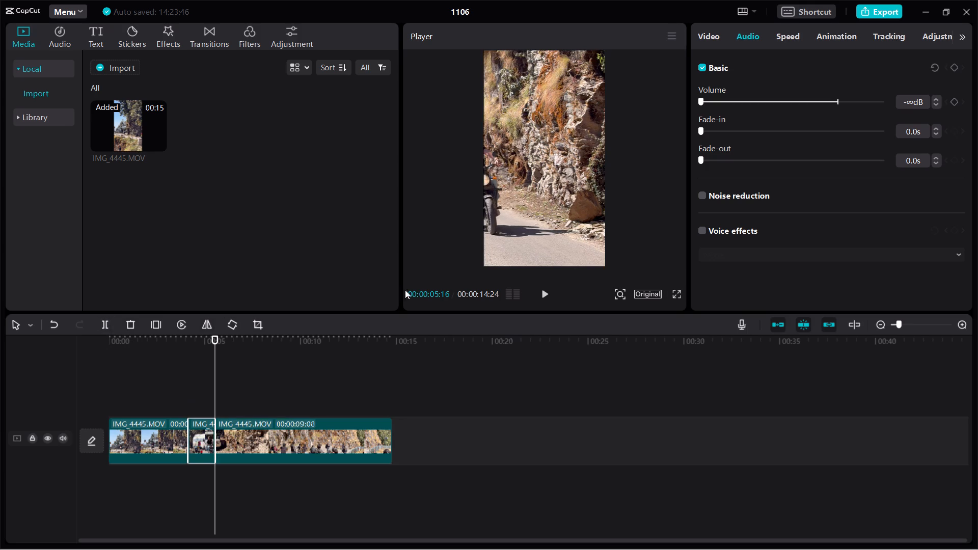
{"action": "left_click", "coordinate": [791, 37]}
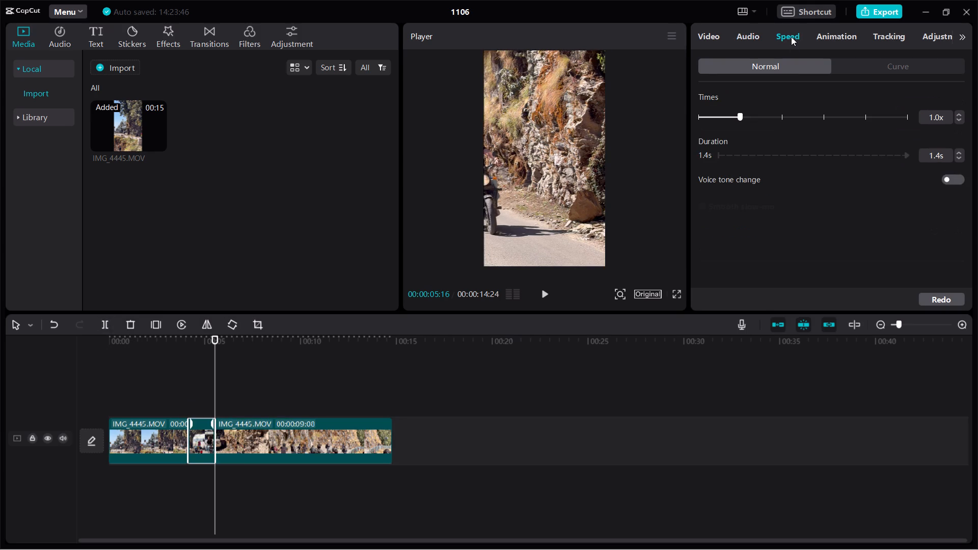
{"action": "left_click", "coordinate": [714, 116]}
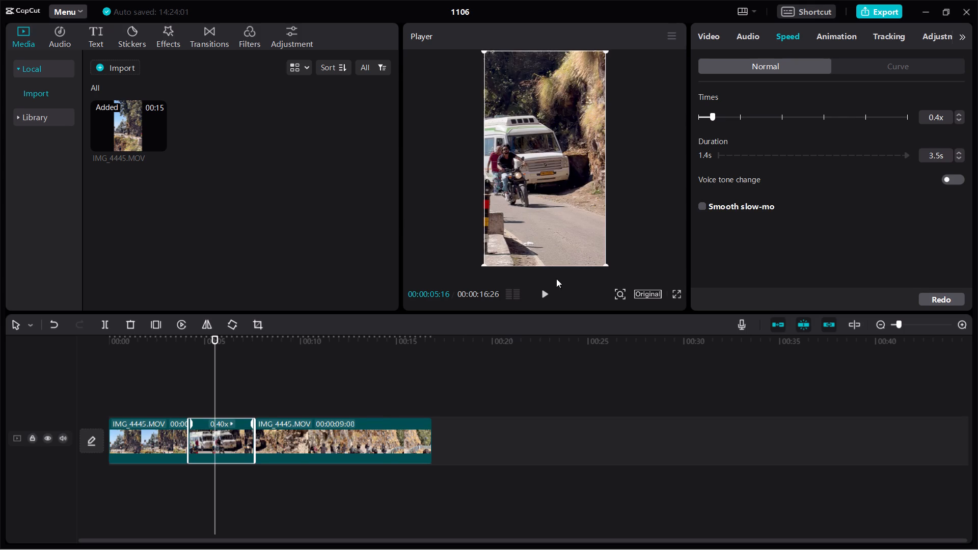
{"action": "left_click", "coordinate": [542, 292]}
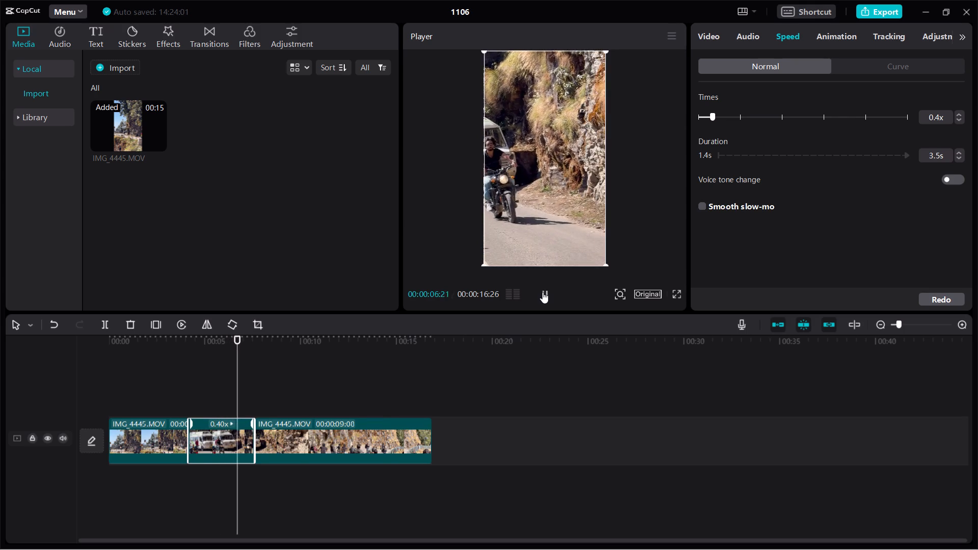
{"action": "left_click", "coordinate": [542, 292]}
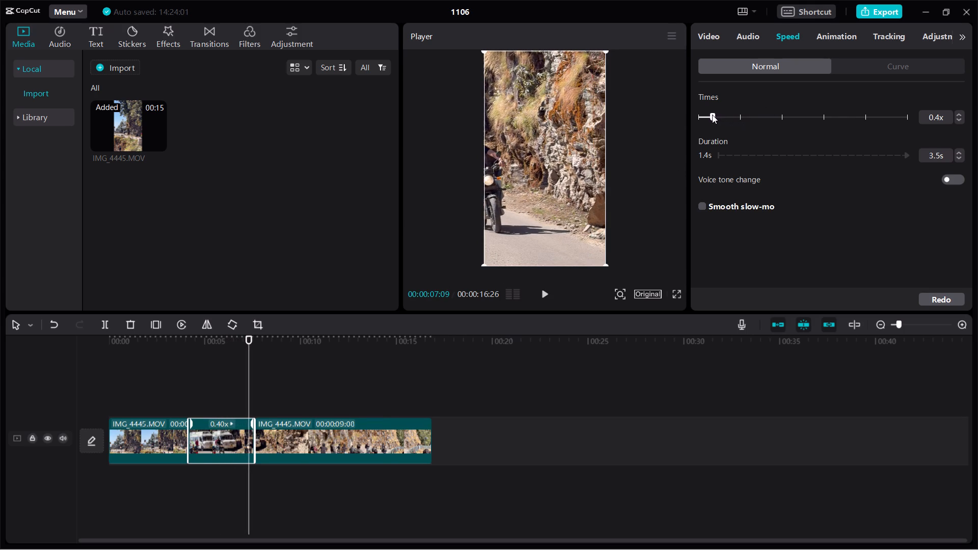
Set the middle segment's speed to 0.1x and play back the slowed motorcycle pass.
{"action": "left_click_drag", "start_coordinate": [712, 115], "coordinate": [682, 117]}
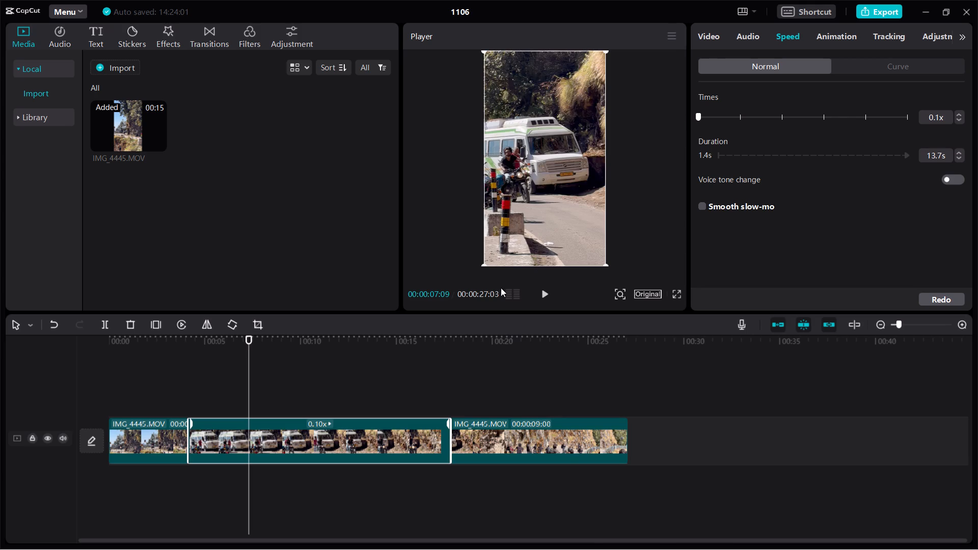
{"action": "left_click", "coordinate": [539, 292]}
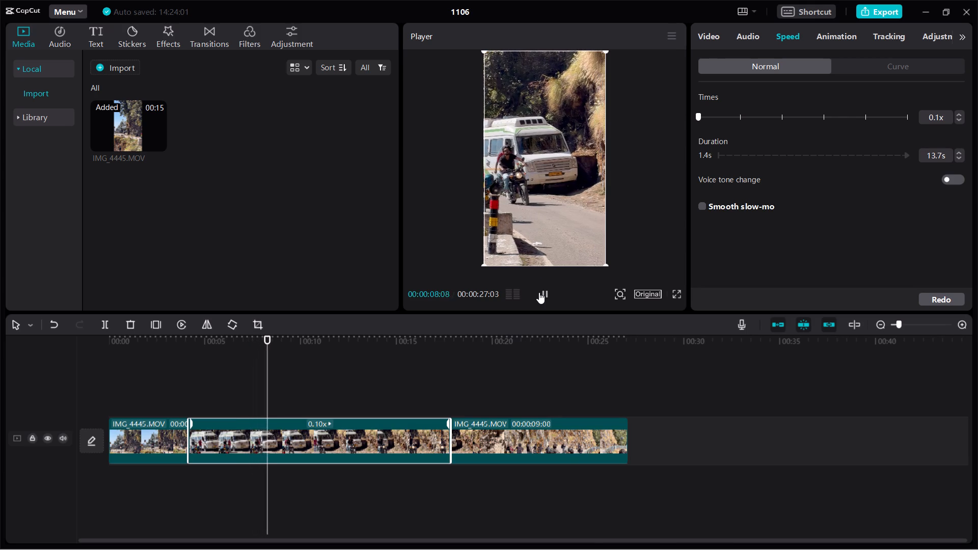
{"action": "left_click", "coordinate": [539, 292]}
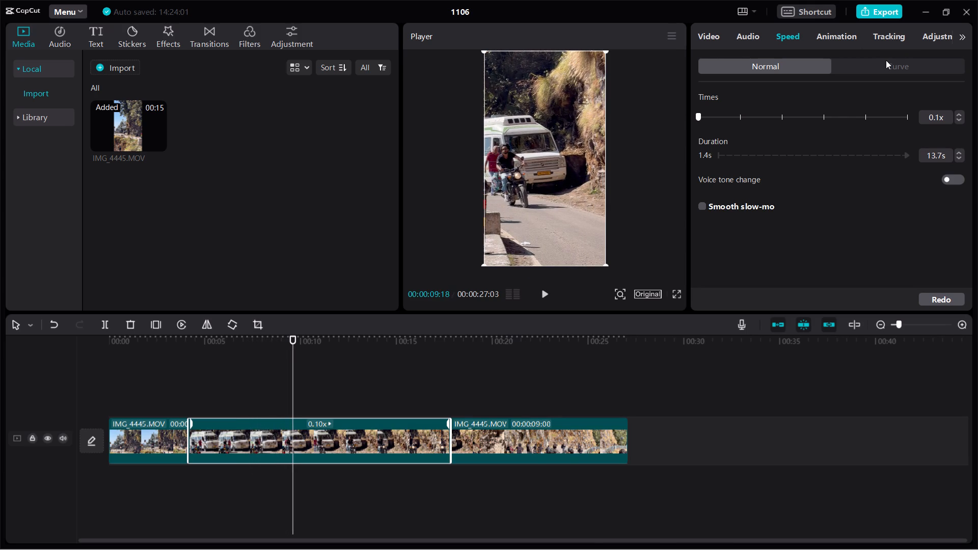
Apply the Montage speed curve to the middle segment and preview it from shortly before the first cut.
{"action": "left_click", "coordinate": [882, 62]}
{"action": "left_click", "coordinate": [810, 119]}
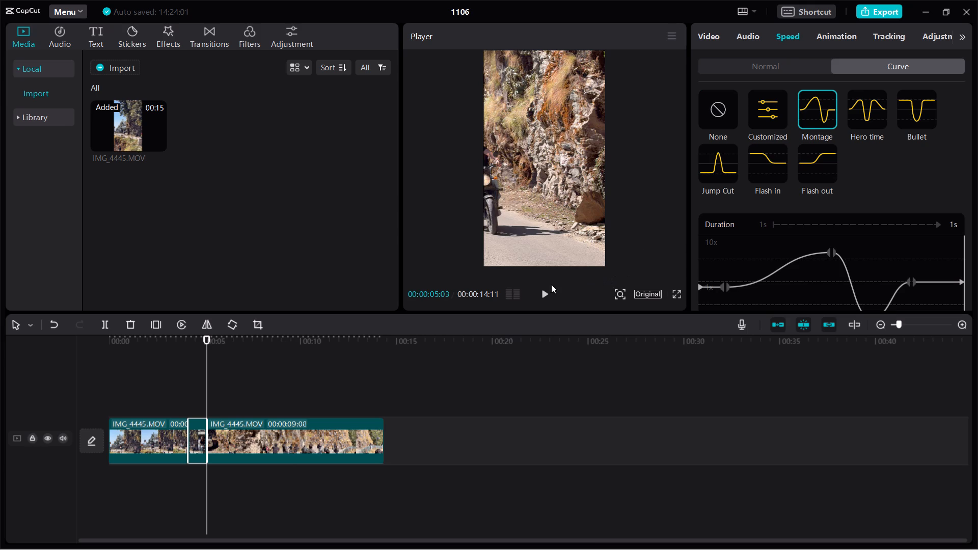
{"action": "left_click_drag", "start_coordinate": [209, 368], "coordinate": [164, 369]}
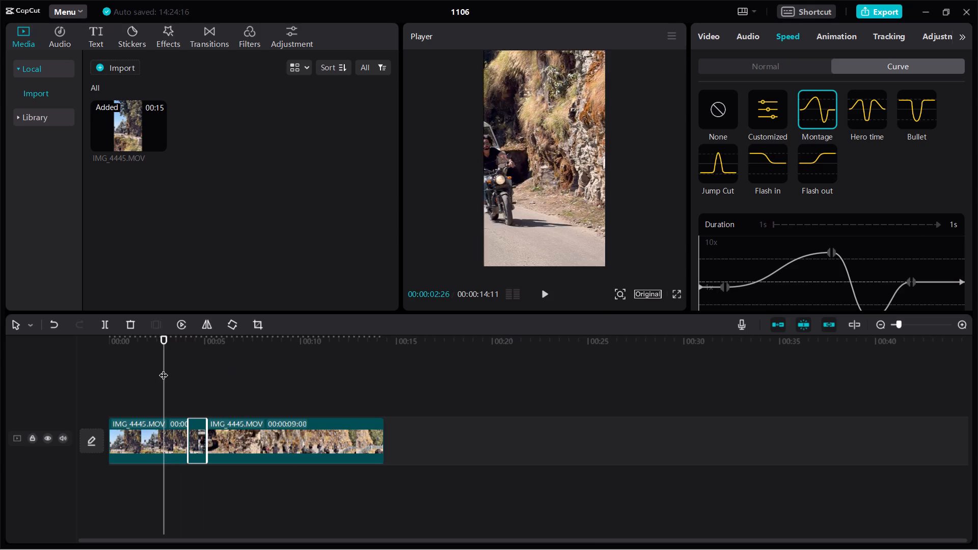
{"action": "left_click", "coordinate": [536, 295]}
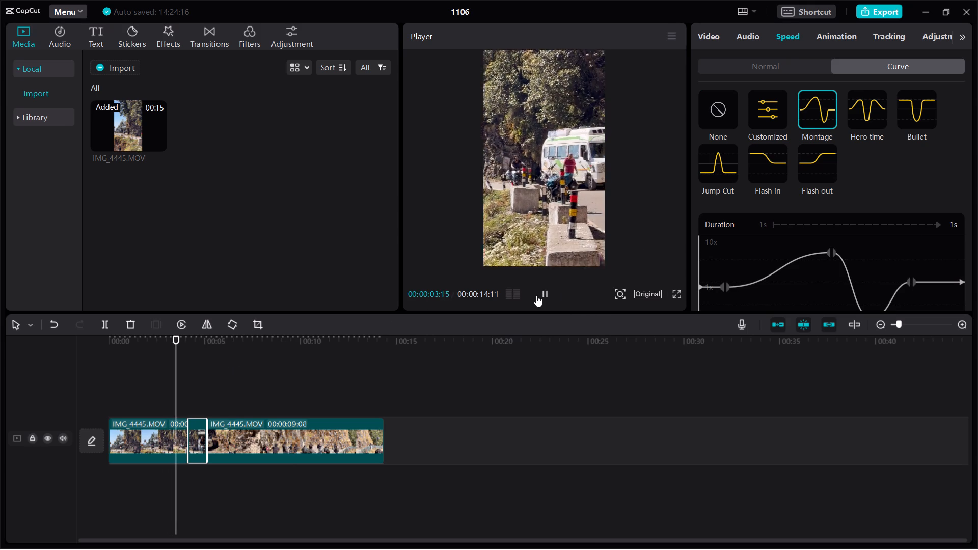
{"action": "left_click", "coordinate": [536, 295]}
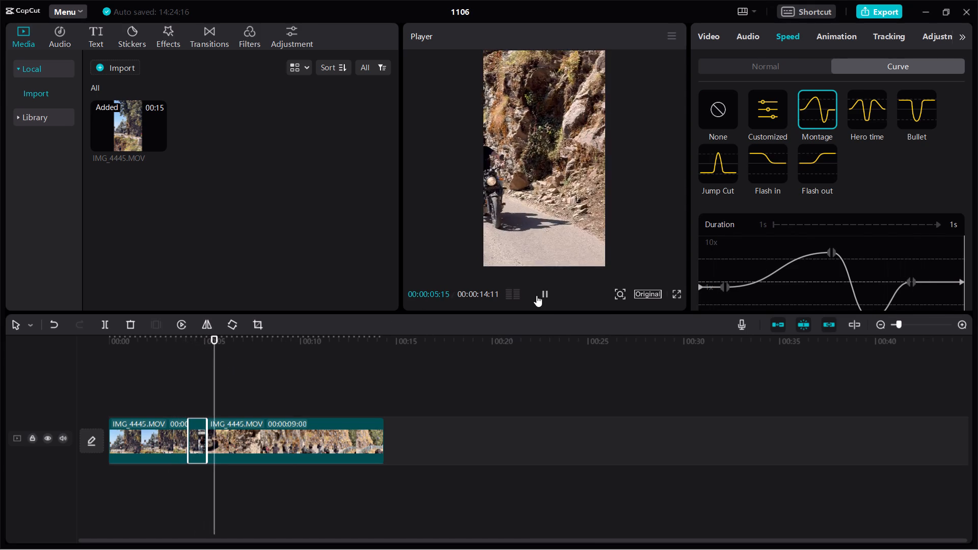
Apply the Hero time speed curve to the middle segment, play the footage and return the playhead to the start.
{"action": "left_click", "coordinate": [887, 117]}
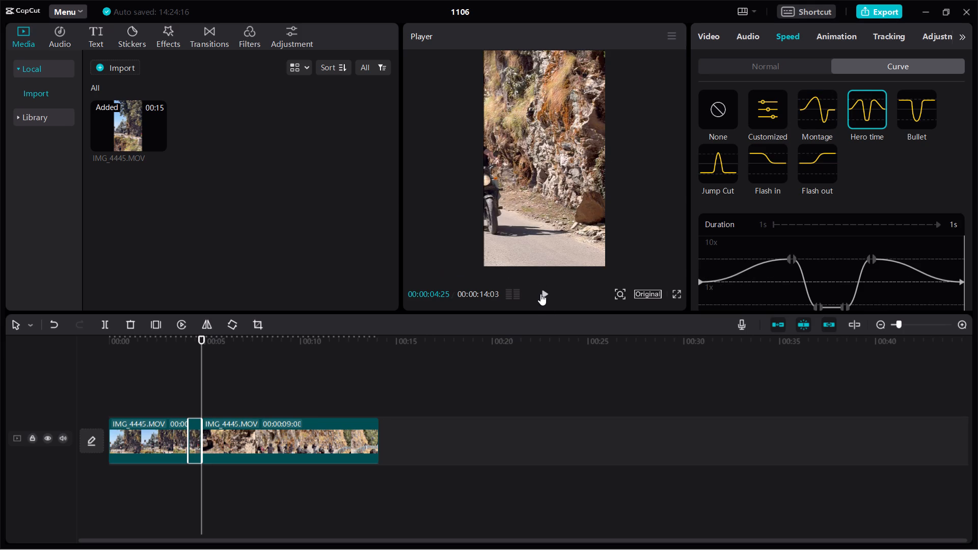
{"action": "left_click", "coordinate": [543, 293]}
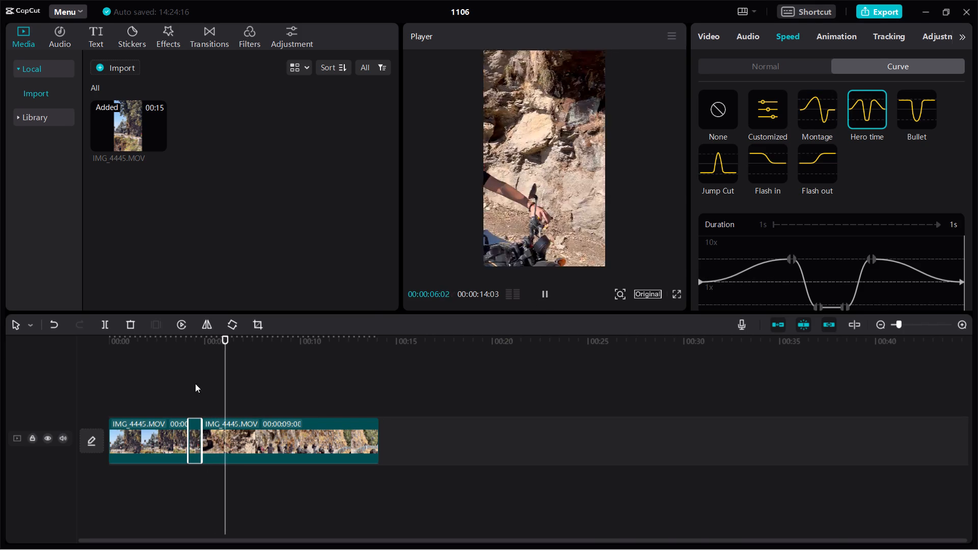
{"action": "left_click_drag", "start_coordinate": [244, 379], "coordinate": [79, 400]}
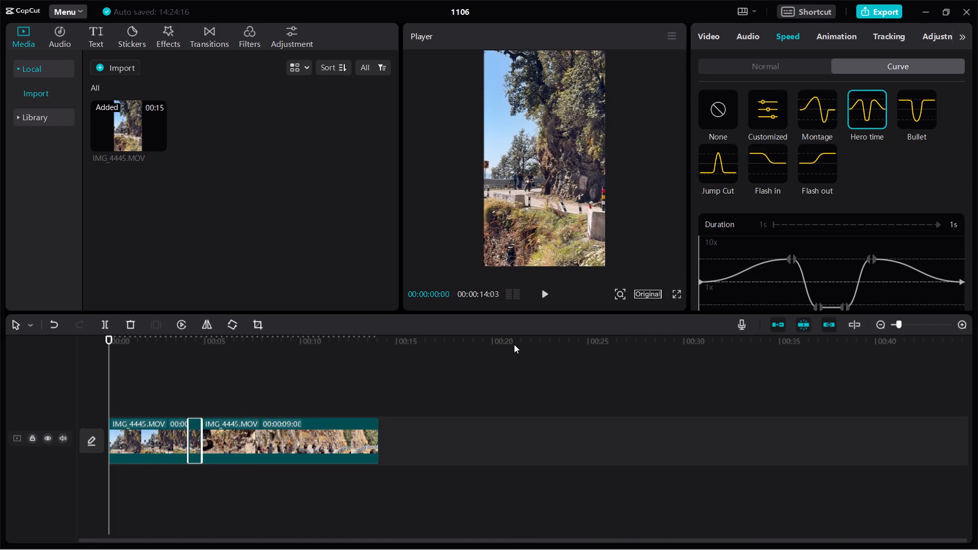
Play back the footage from the start through the Hero time segment and the motorcycle pass.
{"action": "left_click", "coordinate": [546, 288]}
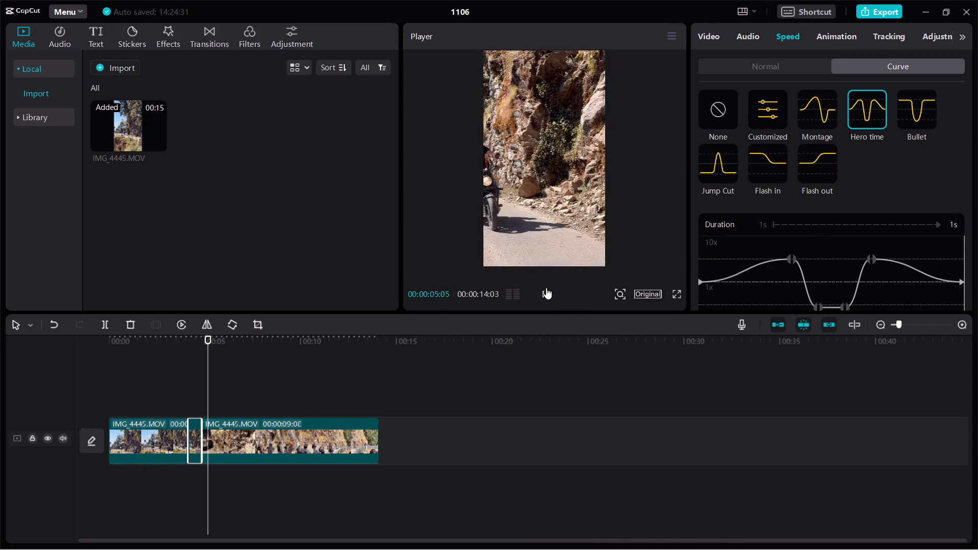
{"action": "left_click", "coordinate": [539, 295]}
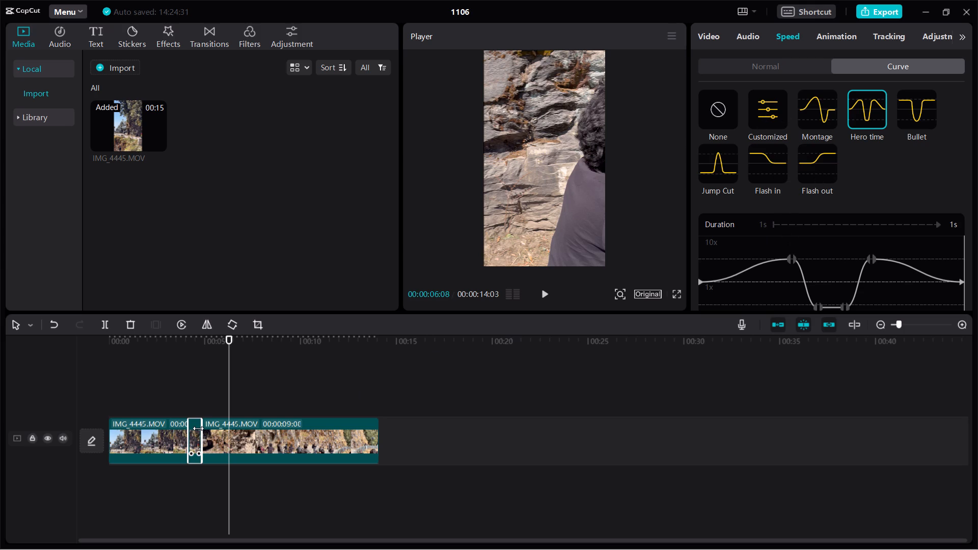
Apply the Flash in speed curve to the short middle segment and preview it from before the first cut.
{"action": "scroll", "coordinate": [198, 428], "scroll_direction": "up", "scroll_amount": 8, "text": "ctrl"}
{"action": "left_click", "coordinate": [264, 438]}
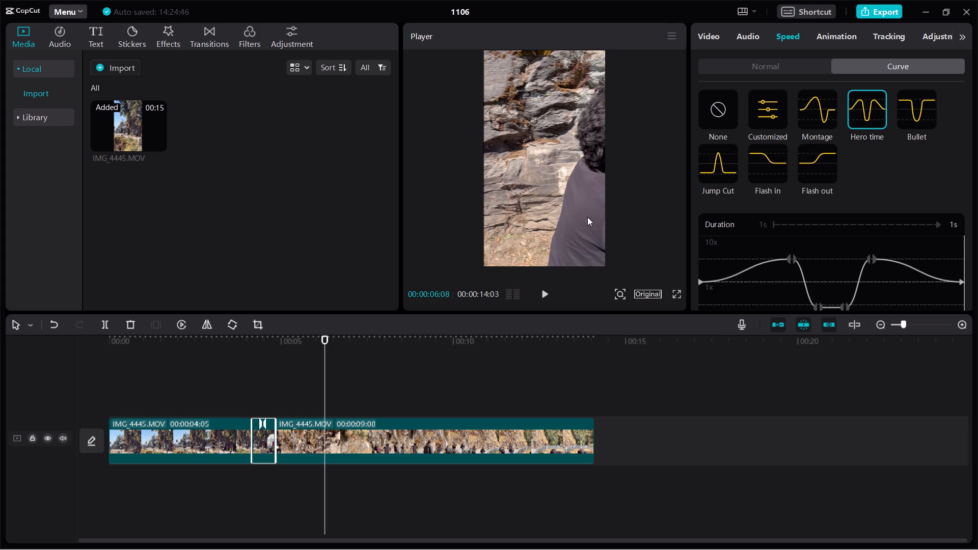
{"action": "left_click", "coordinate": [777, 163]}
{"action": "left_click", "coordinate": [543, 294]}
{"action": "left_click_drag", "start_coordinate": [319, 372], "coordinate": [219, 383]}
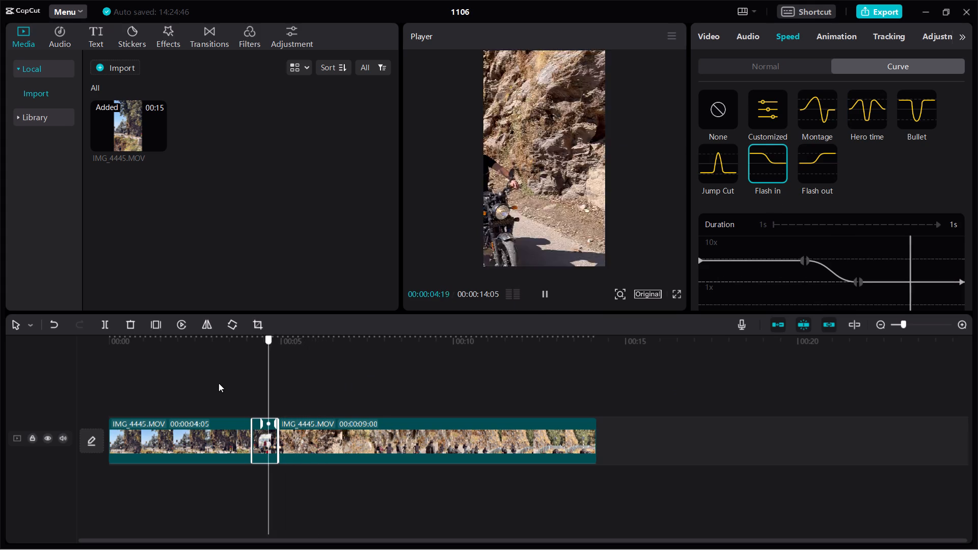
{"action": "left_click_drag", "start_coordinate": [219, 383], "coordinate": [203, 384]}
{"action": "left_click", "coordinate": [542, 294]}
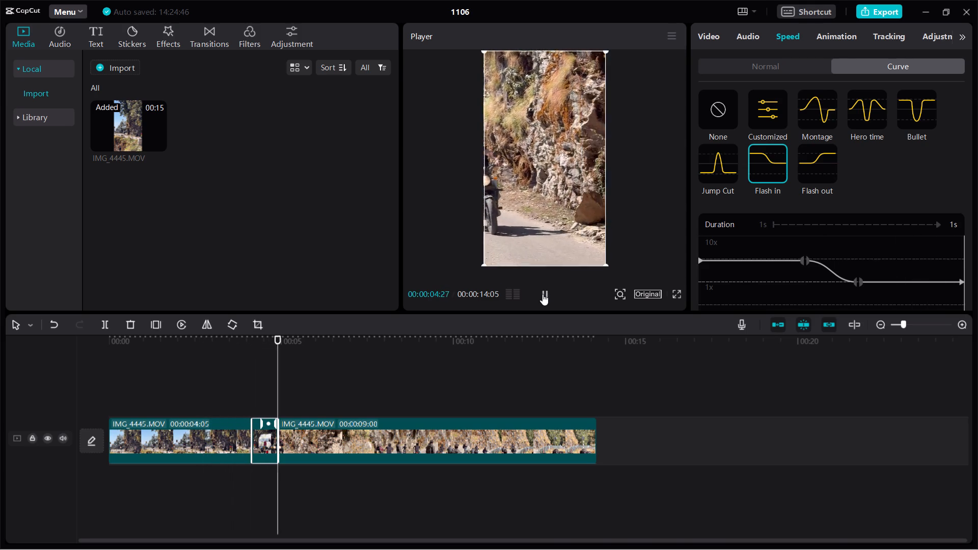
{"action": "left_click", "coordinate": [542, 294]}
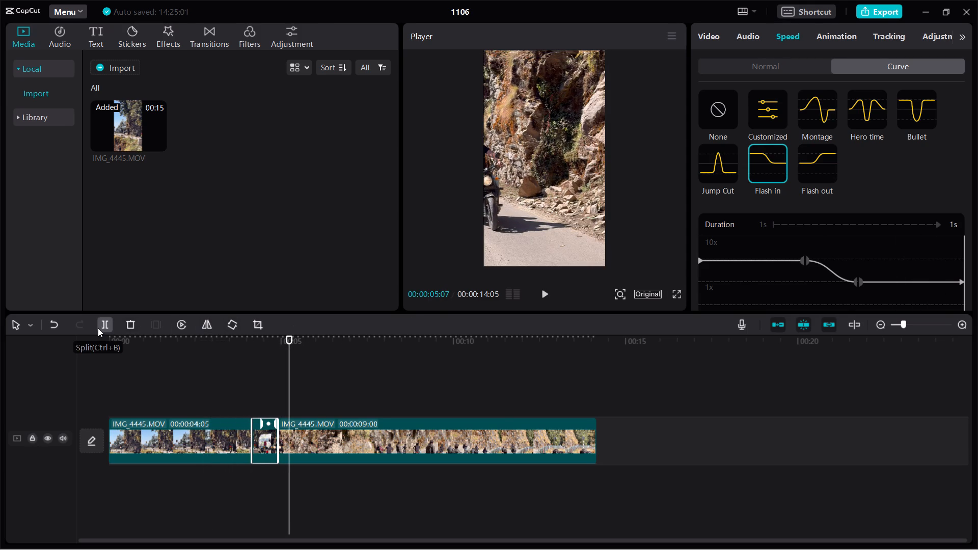
Undo the speed changes and both splits, back to the single uncut IMG_4445 clip at 1.00x.
{"action": "key", "text": "ctrl+z"}
{"action": "key", "text": "ctrl+z"}
{"action": "key", "text": "ctrl+z"}
{"action": "key", "text": "ctrl+z"}
{"action": "key", "text": "ctrl+z"}
{"action": "key", "text": "ctrl+z"}
{"action": "key", "text": "ctrl+z"}
{"action": "key", "text": "ctrl+z"}
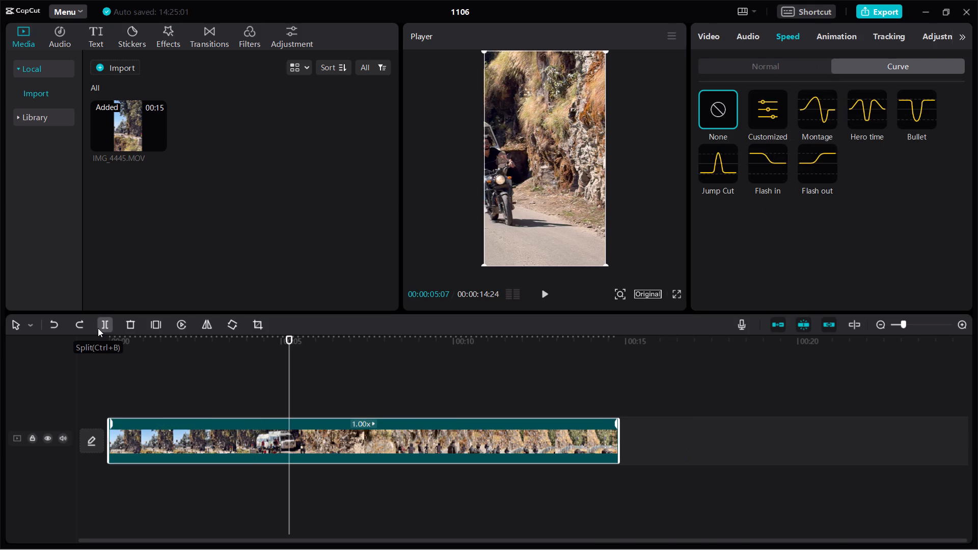
Split the clip at 00:00:03:27 and again at 00:00:05:24 to isolate a longer motorcycle-pass segment.
{"action": "left_click_drag", "start_coordinate": [287, 378], "coordinate": [243, 374]}
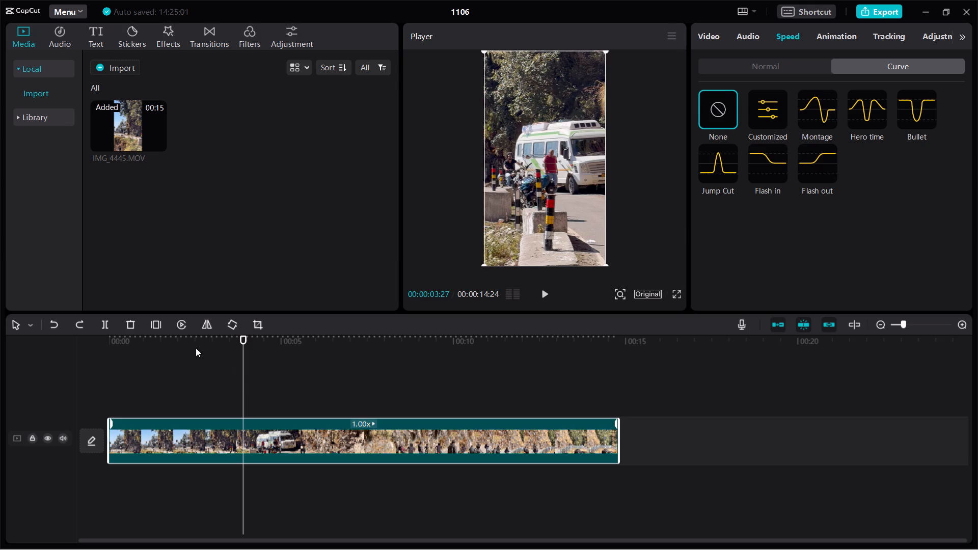
{"action": "left_click", "coordinate": [111, 323]}
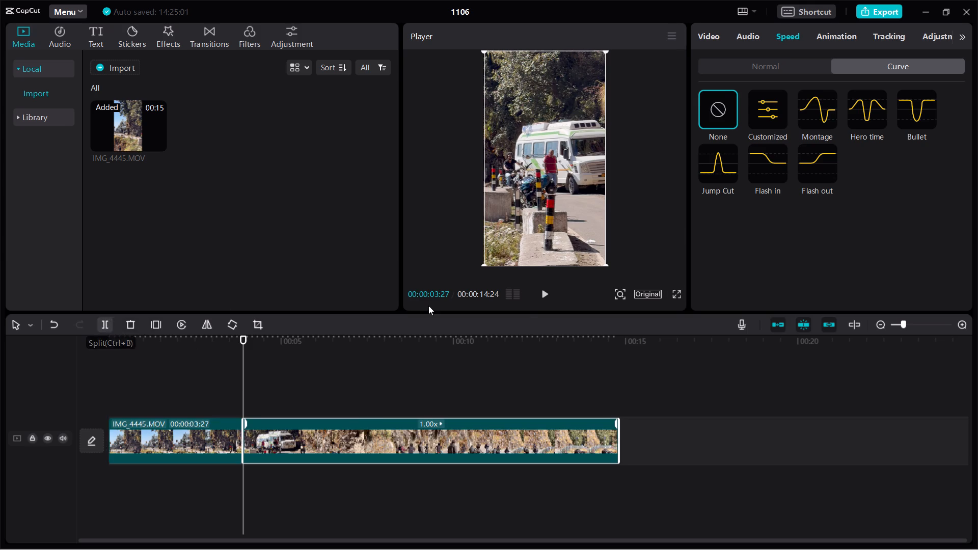
{"action": "left_click", "coordinate": [547, 294]}
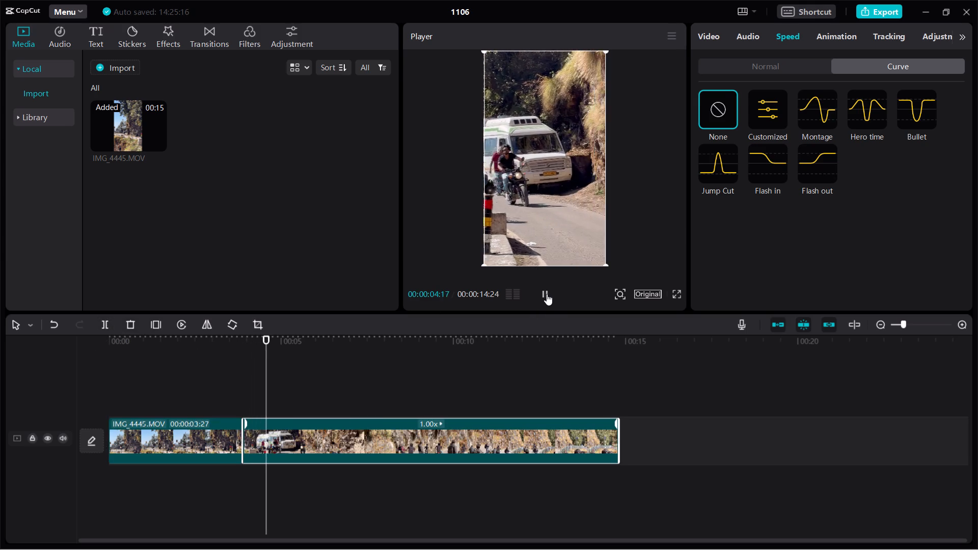
{"action": "left_click", "coordinate": [547, 294]}
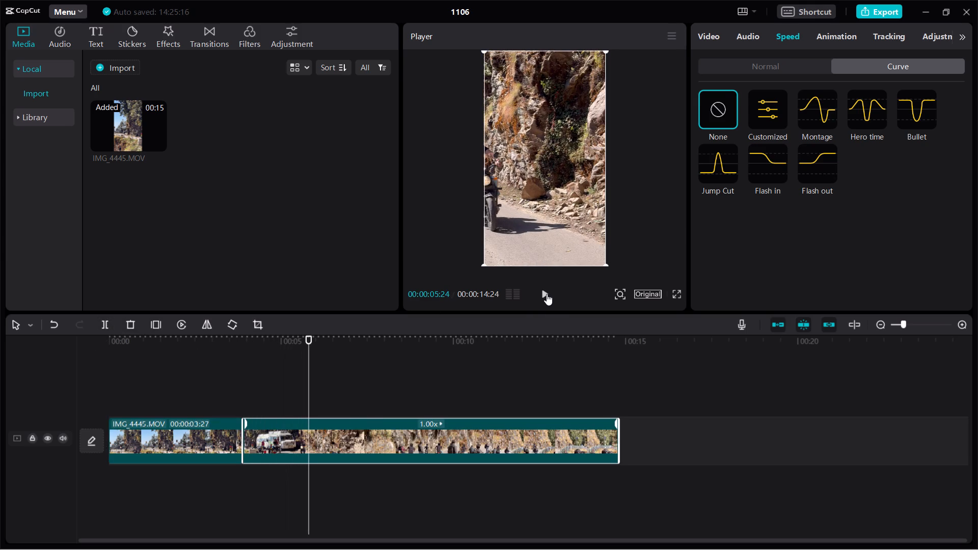
{"action": "left_click", "coordinate": [102, 322]}
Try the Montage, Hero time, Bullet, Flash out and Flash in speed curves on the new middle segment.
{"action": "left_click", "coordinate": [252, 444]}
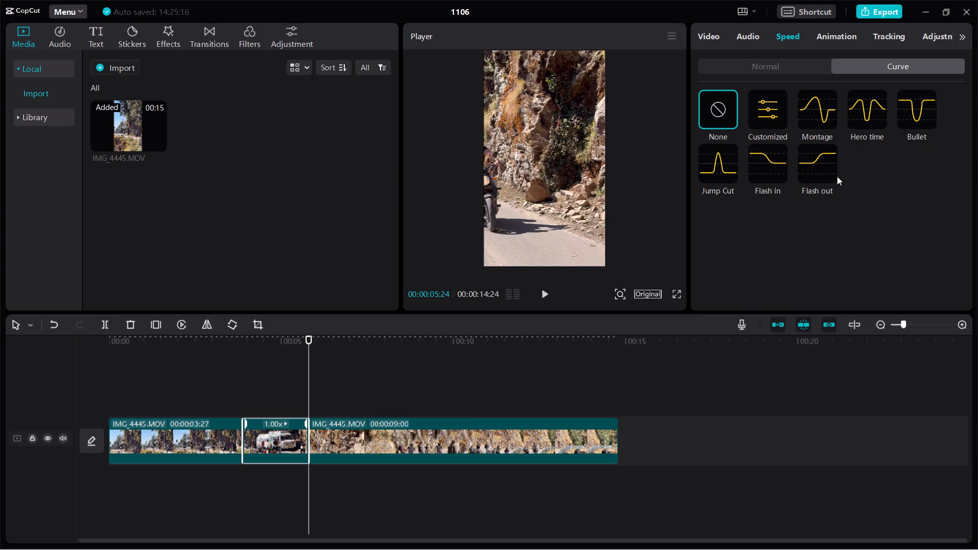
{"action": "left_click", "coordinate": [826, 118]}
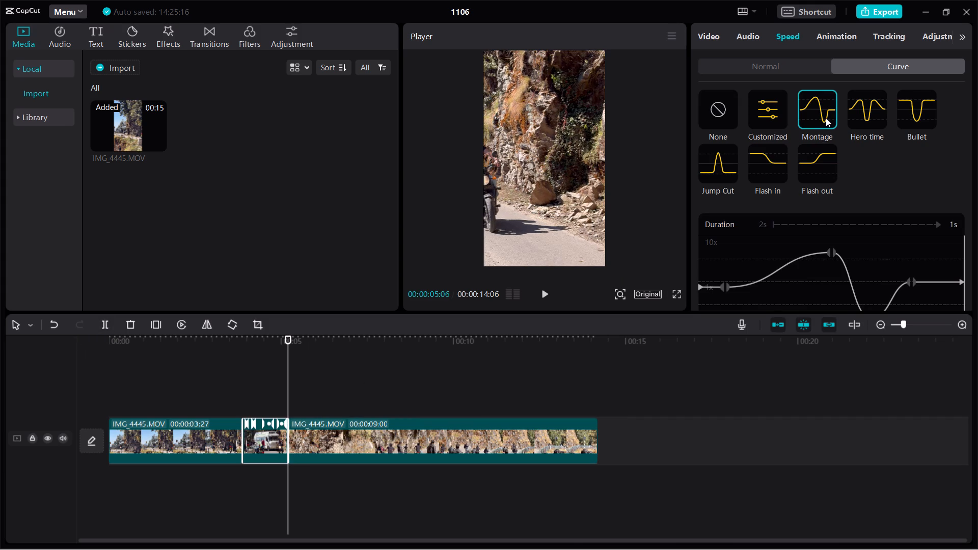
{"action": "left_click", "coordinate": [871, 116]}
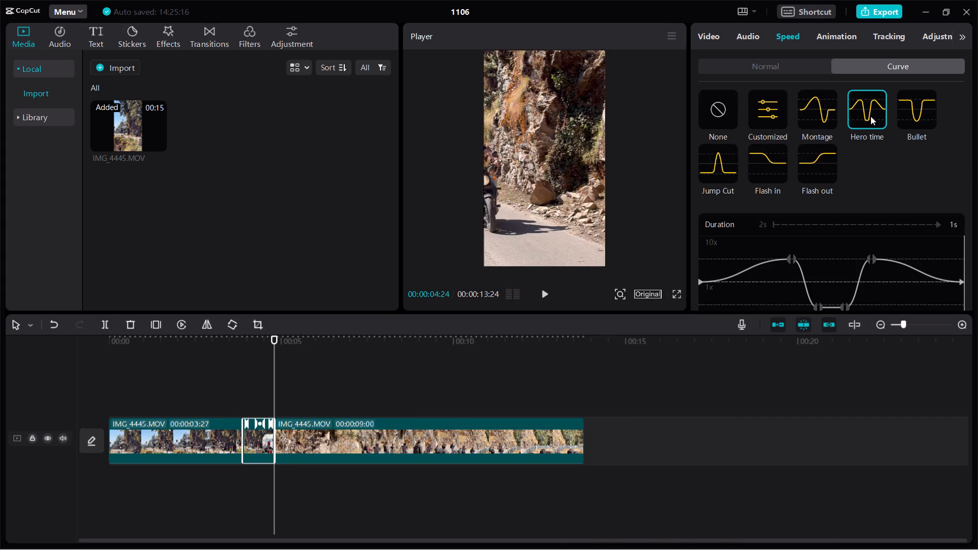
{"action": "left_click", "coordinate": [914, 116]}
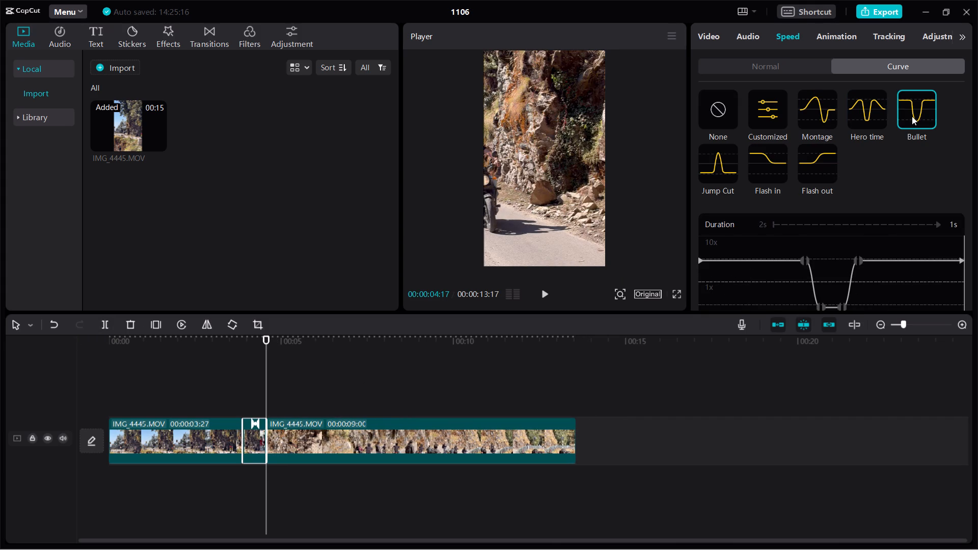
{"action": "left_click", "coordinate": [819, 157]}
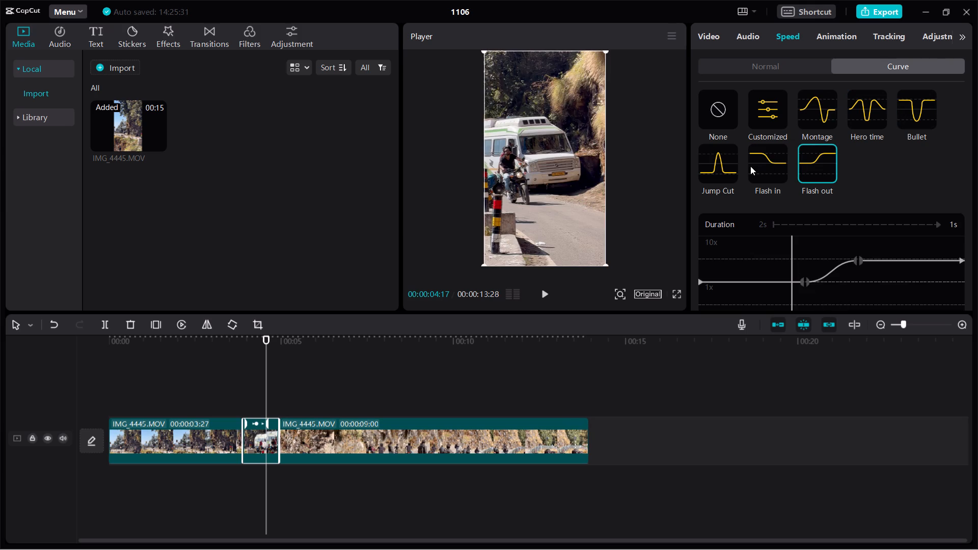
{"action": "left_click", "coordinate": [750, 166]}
Apply the Jump Cut speed curve to the middle segment and preview it from about 00:00:02:21.
{"action": "left_click", "coordinate": [714, 166]}
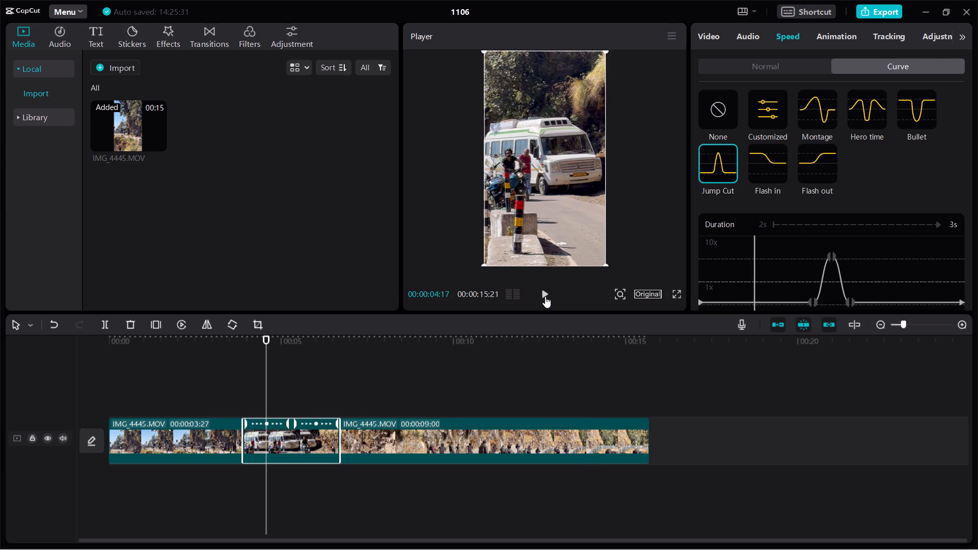
{"action": "left_click_drag", "start_coordinate": [263, 371], "coordinate": [202, 382]}
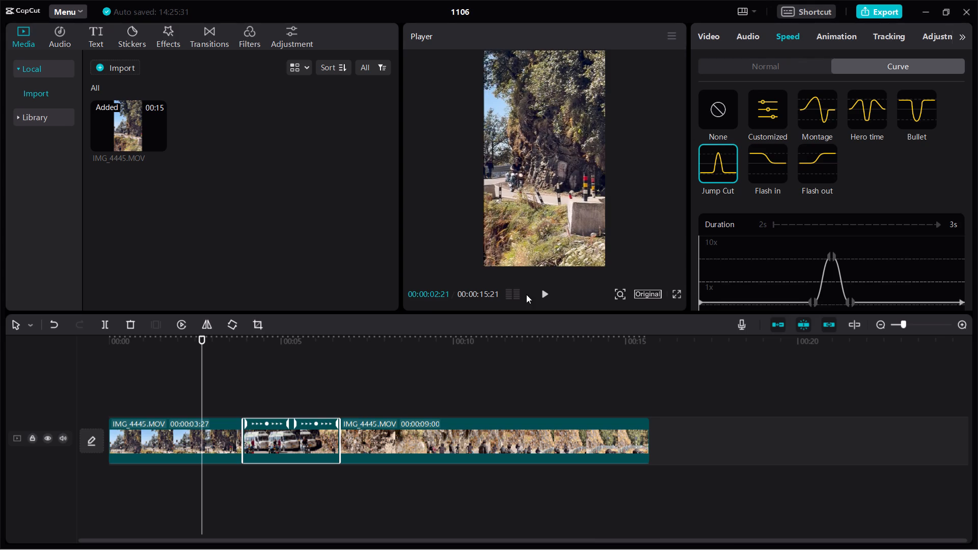
{"action": "left_click", "coordinate": [542, 294]}
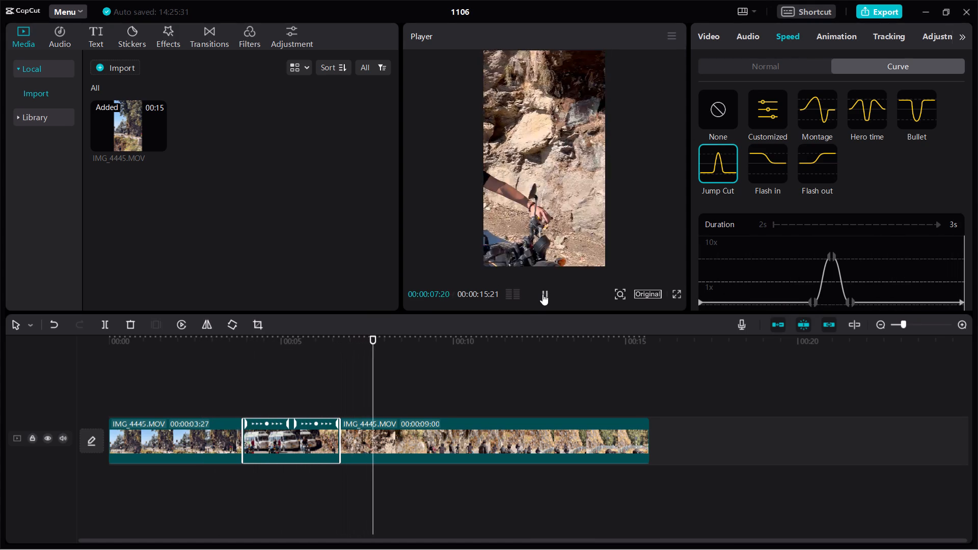
{"action": "left_click", "coordinate": [542, 294]}
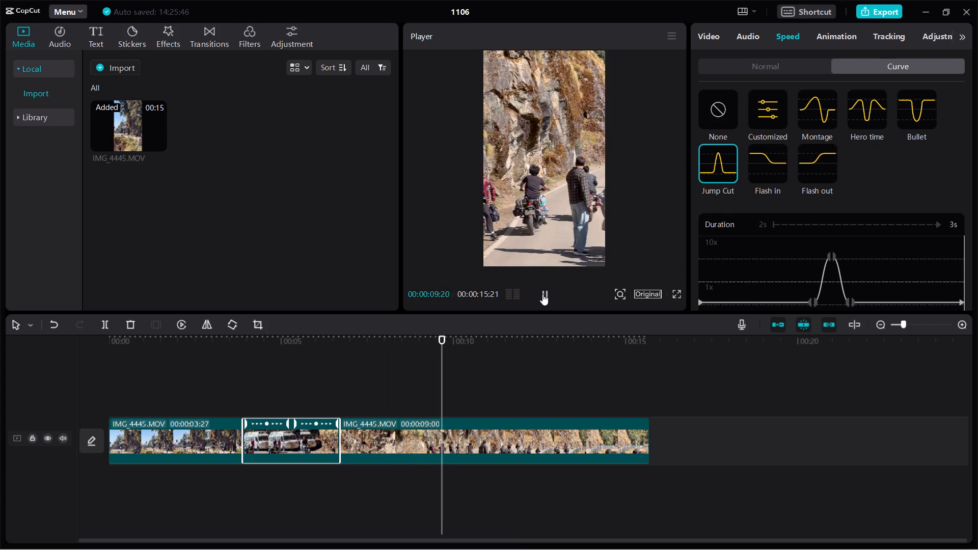
Examine the footage and the join around the cut between the first and middle segments.
{"action": "left_click_drag", "start_coordinate": [444, 363], "coordinate": [235, 379]}
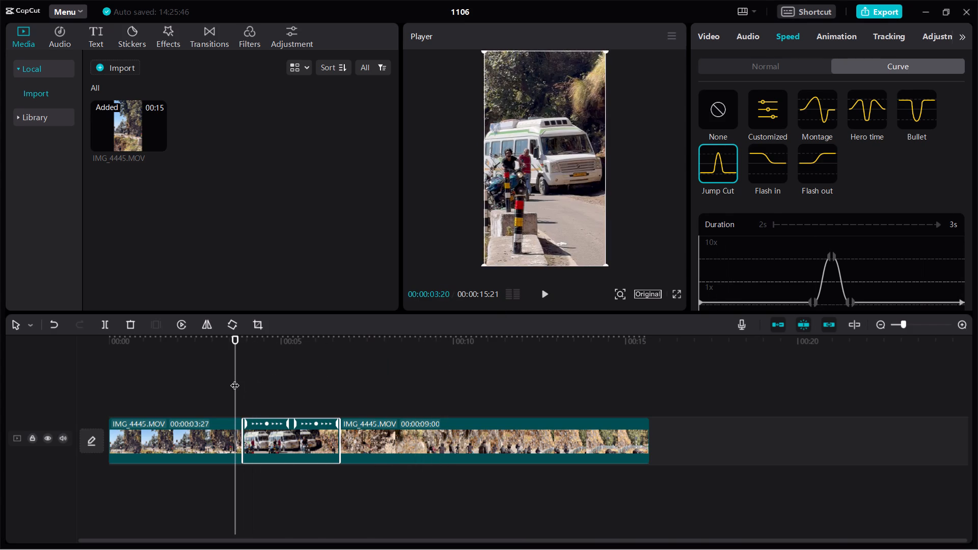
{"action": "left_click", "coordinate": [255, 394]}
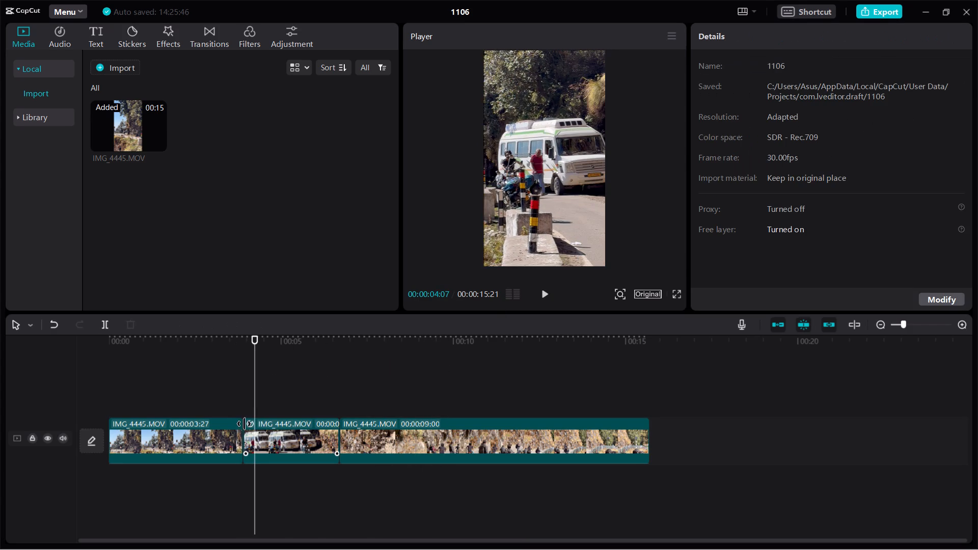
{"action": "left_click", "coordinate": [244, 422]}
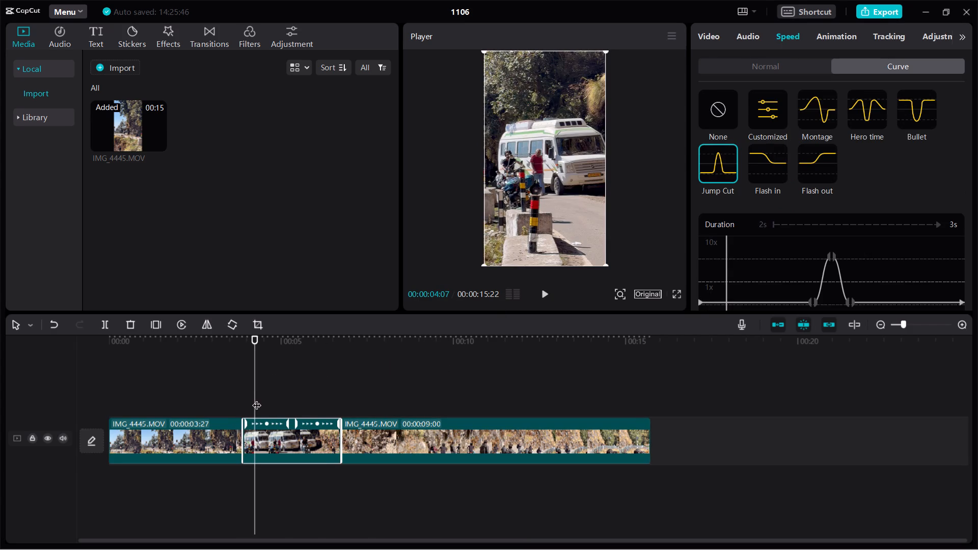
{"action": "left_click_drag", "start_coordinate": [257, 391], "coordinate": [239, 394]}
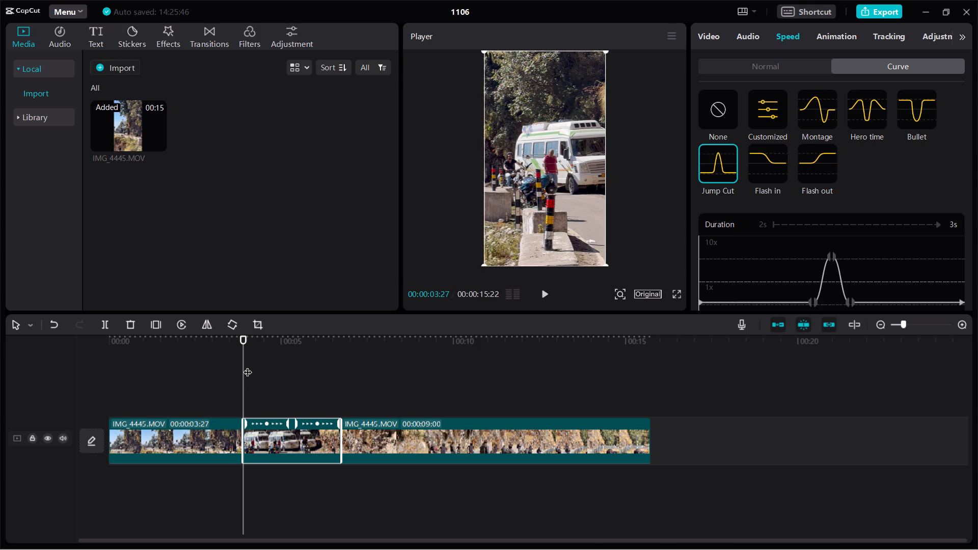
{"action": "left_click", "coordinate": [243, 350]}
{"action": "left_click", "coordinate": [243, 350]}
{"action": "right_click", "coordinate": [243, 350]}
{"action": "left_click", "coordinate": [227, 358]}
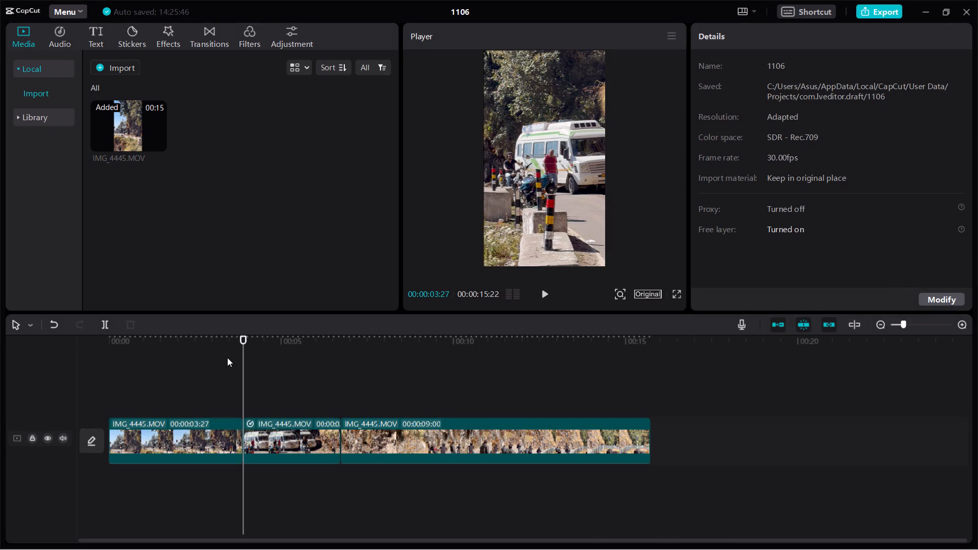
{"action": "left_click_drag", "start_coordinate": [246, 379], "coordinate": [225, 376]}
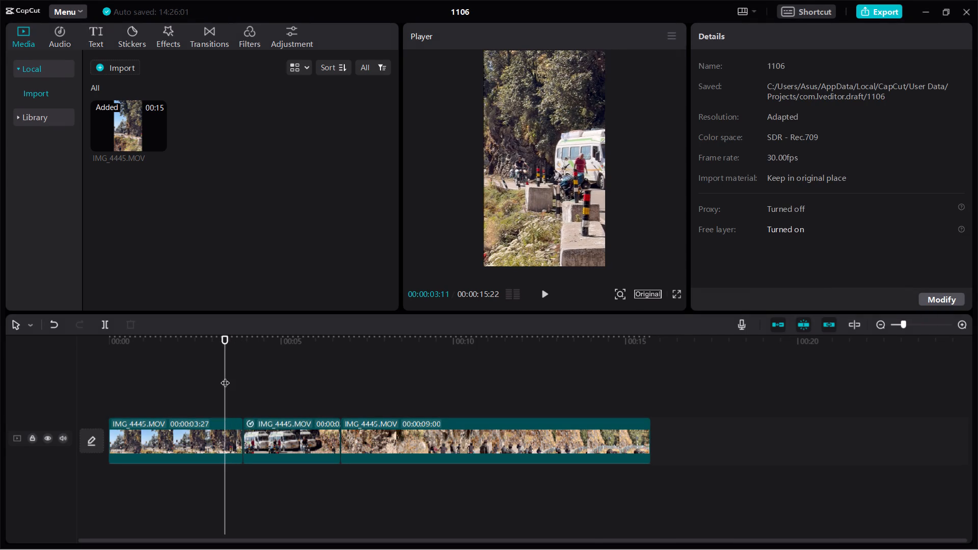
{"action": "left_click", "coordinate": [242, 454]}
{"action": "left_click", "coordinate": [242, 454]}
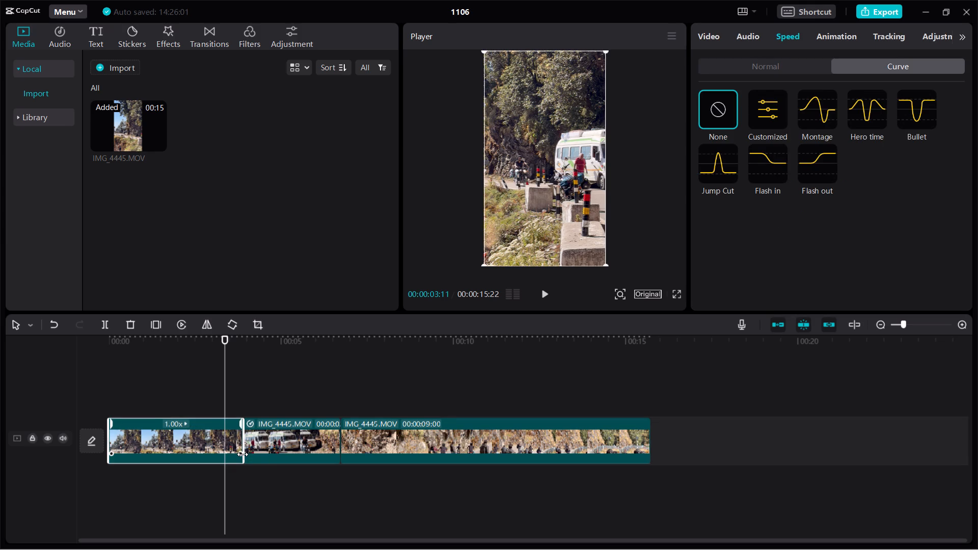
{"action": "left_click", "coordinate": [253, 382]}
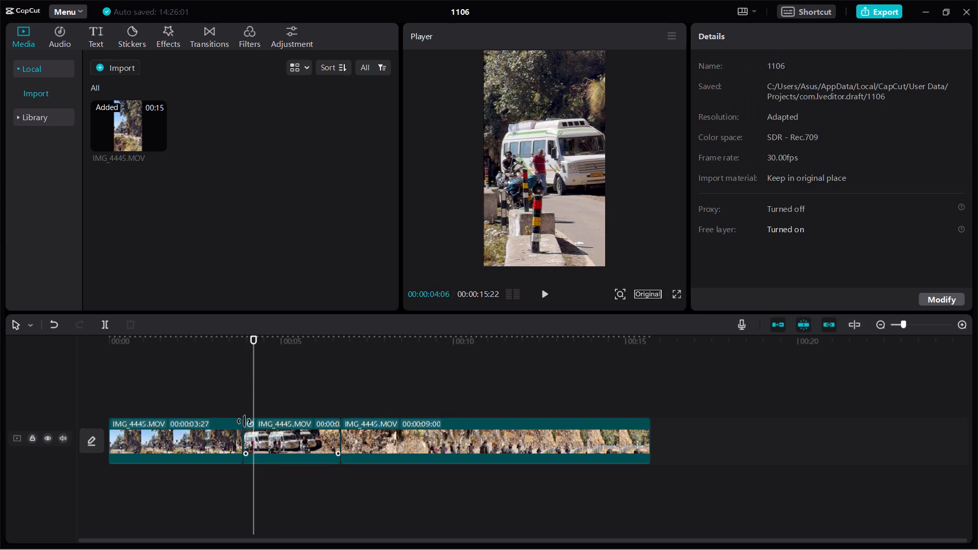
{"action": "left_click", "coordinate": [244, 421]}
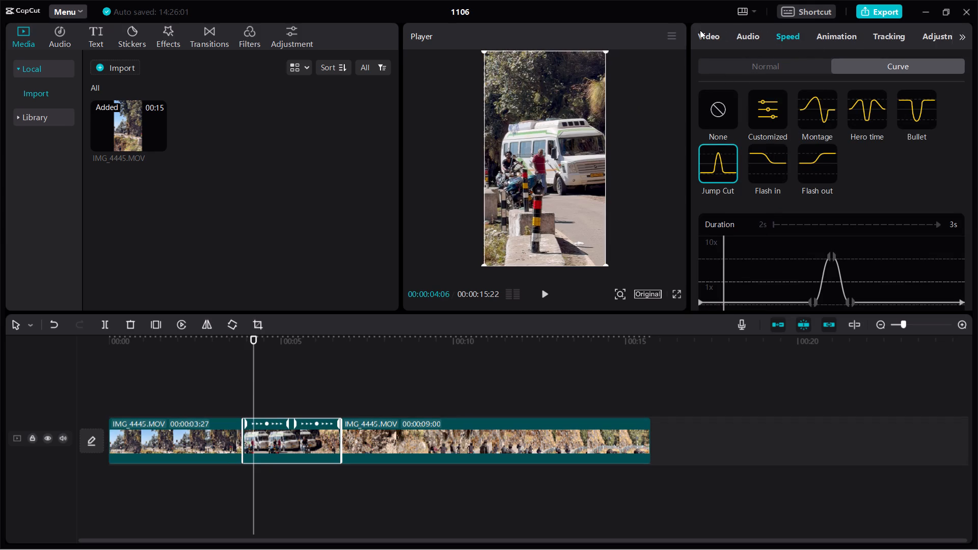
Position the playhead at the 00:00:03:27 cut and preview the Blur transition from the Trending collection.
{"action": "left_click", "coordinate": [718, 35]}
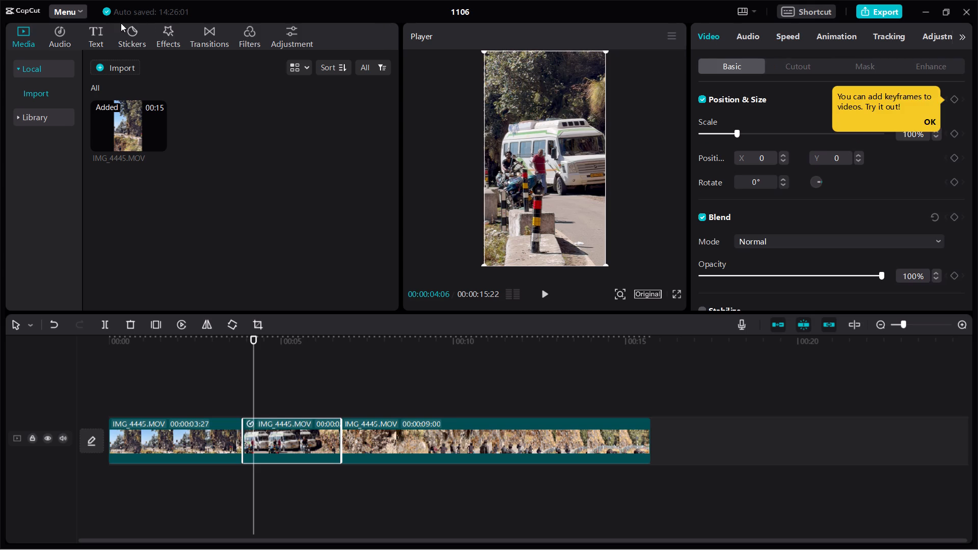
{"action": "left_click", "coordinate": [211, 33]}
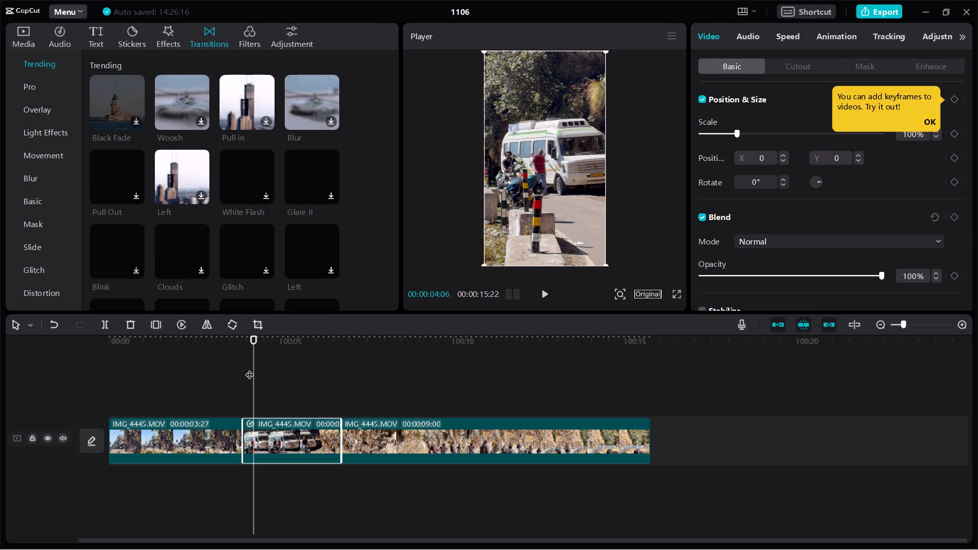
{"action": "left_click_drag", "start_coordinate": [252, 368], "coordinate": [241, 368]}
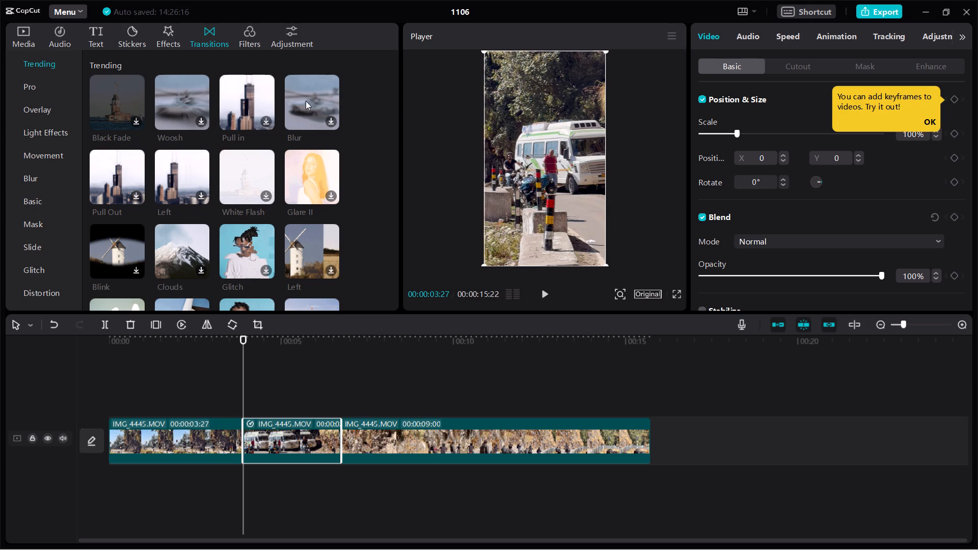
{"action": "left_click", "coordinate": [322, 105]}
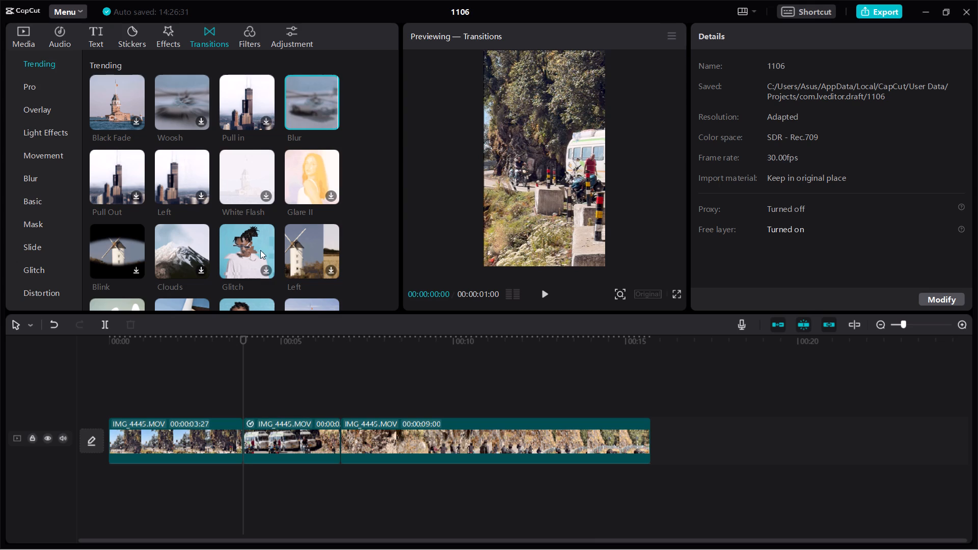
Examine the Trending transitions for one that suits the cut between the first and middle segments.
{"action": "scroll", "coordinate": [261, 264], "scroll_direction": "down", "scroll_amount": 5}
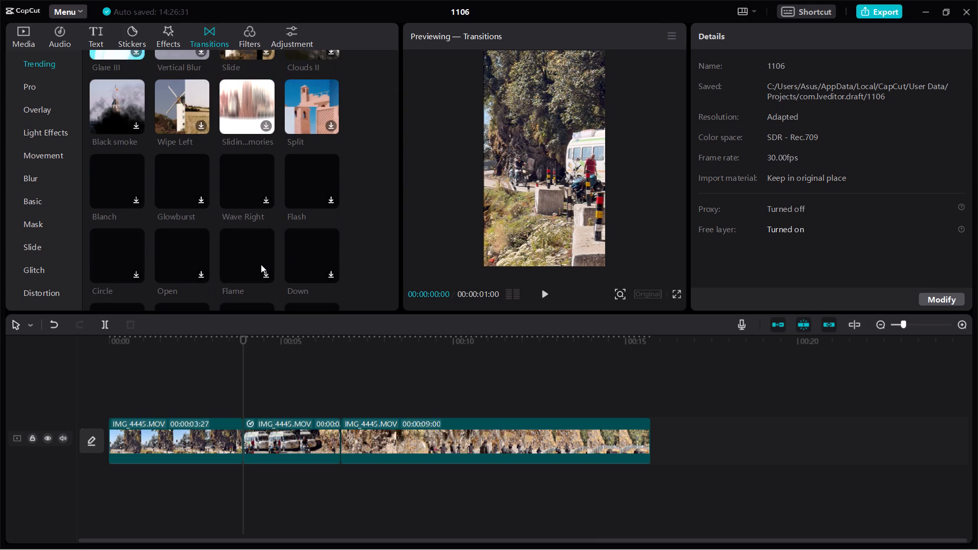
{"action": "scroll", "coordinate": [111, 193], "scroll_direction": "up", "scroll_amount": 2}
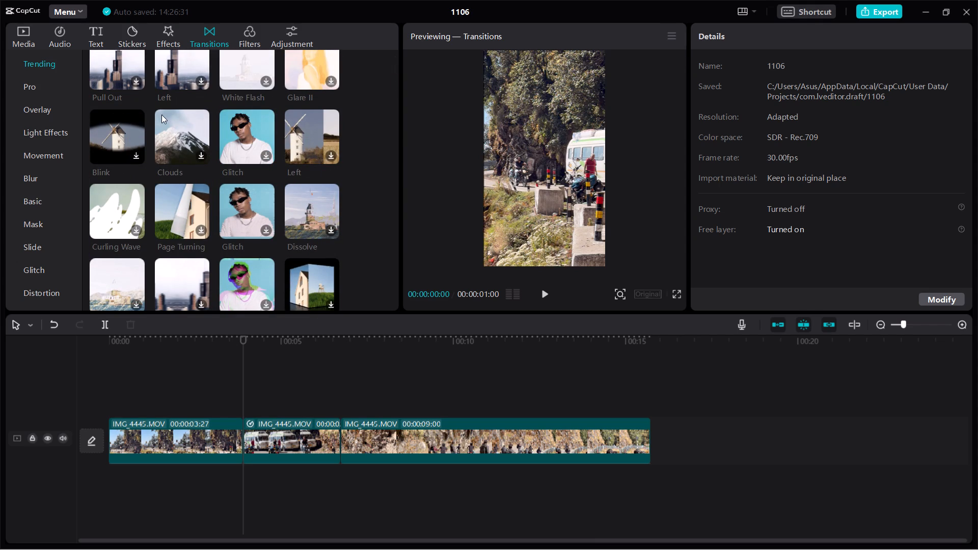
{"action": "scroll", "coordinate": [203, 218], "scroll_direction": "down", "scroll_amount": 3}
{"action": "scroll", "coordinate": [203, 218], "scroll_direction": "up", "scroll_amount": 1}
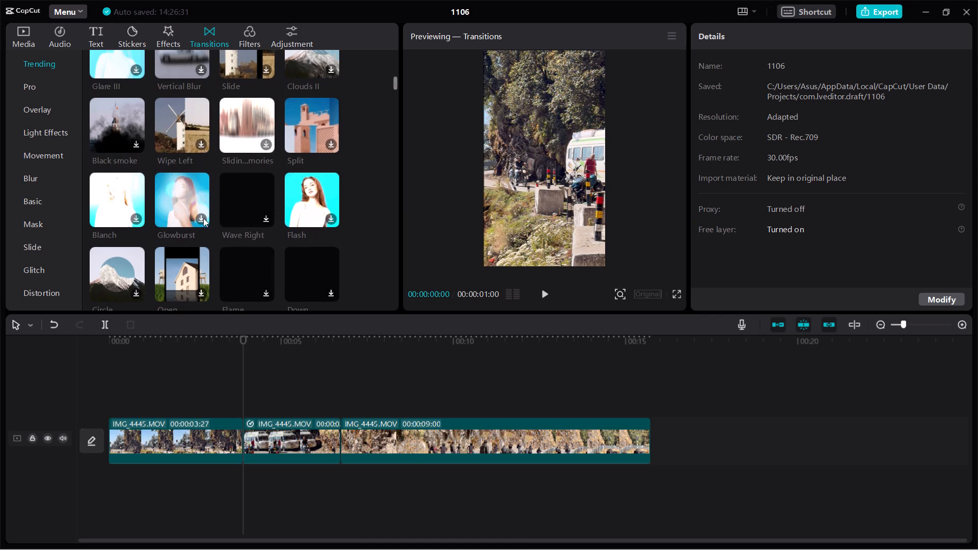
{"action": "scroll", "coordinate": [203, 218], "scroll_direction": "up", "scroll_amount": 1}
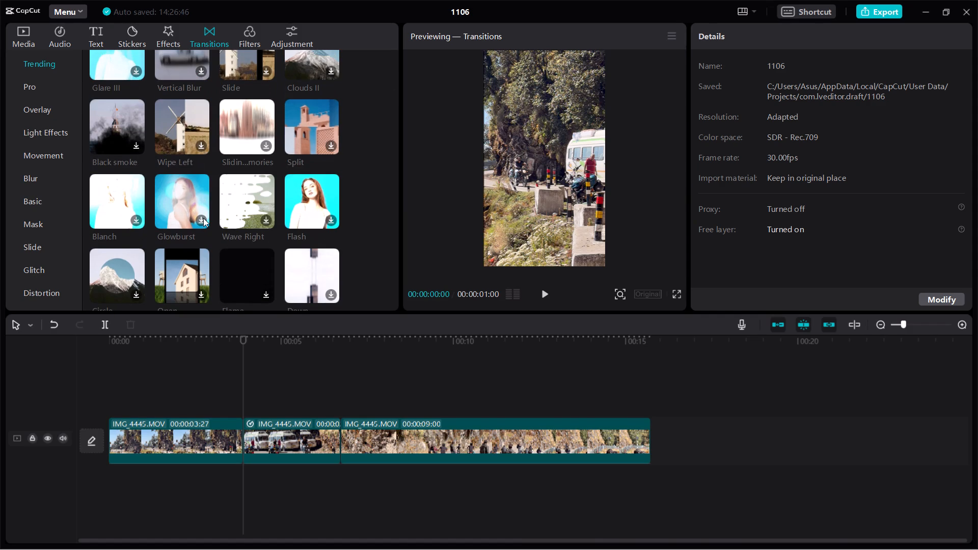
{"action": "scroll", "coordinate": [203, 218], "scroll_direction": "up", "scroll_amount": 1}
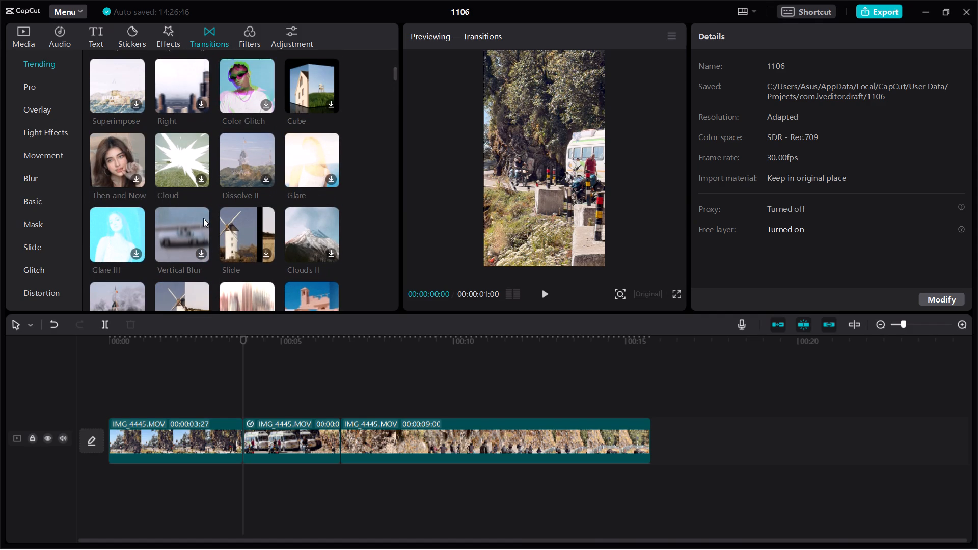
{"action": "scroll", "coordinate": [203, 218], "scroll_direction": "up", "scroll_amount": 1}
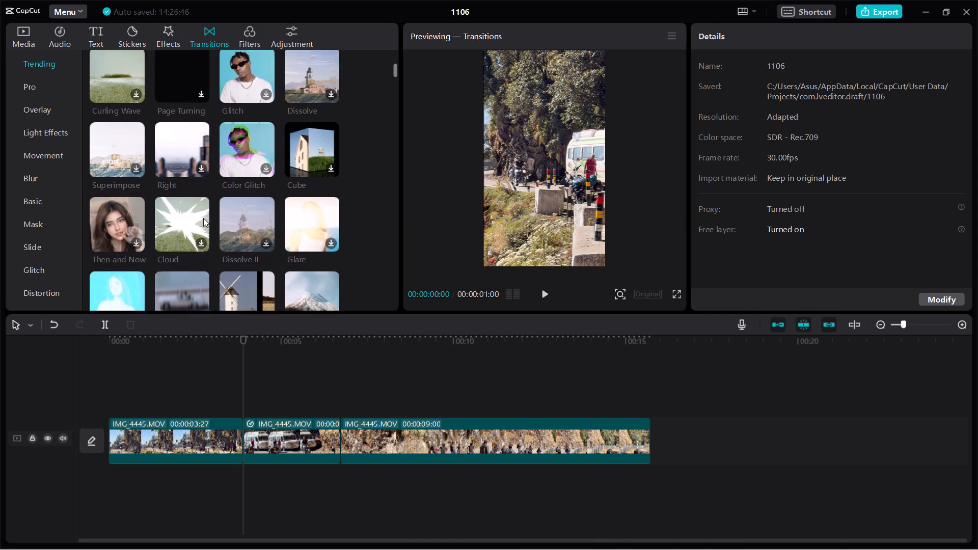
{"action": "scroll", "coordinate": [203, 218], "scroll_direction": "up", "scroll_amount": 4}
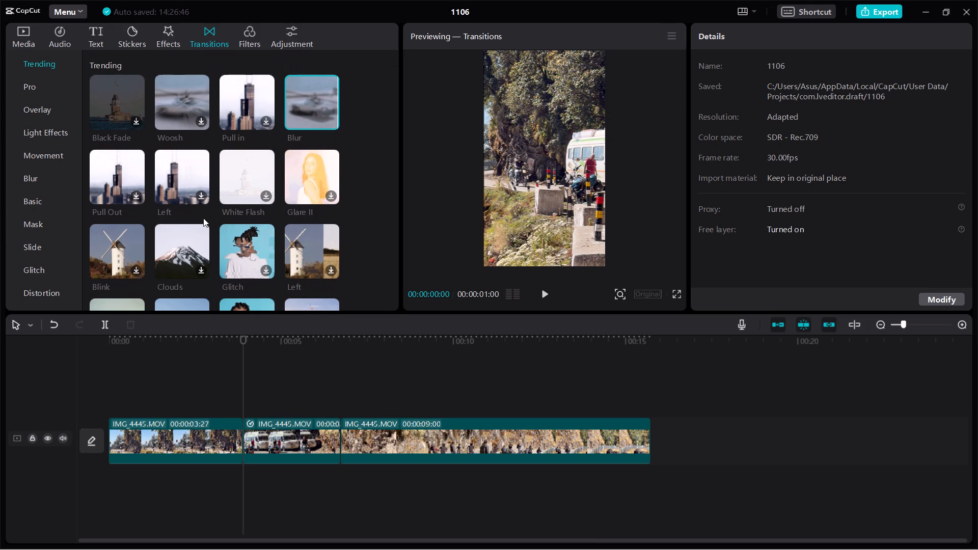
{"action": "scroll", "coordinate": [203, 218], "scroll_direction": "down", "scroll_amount": 4}
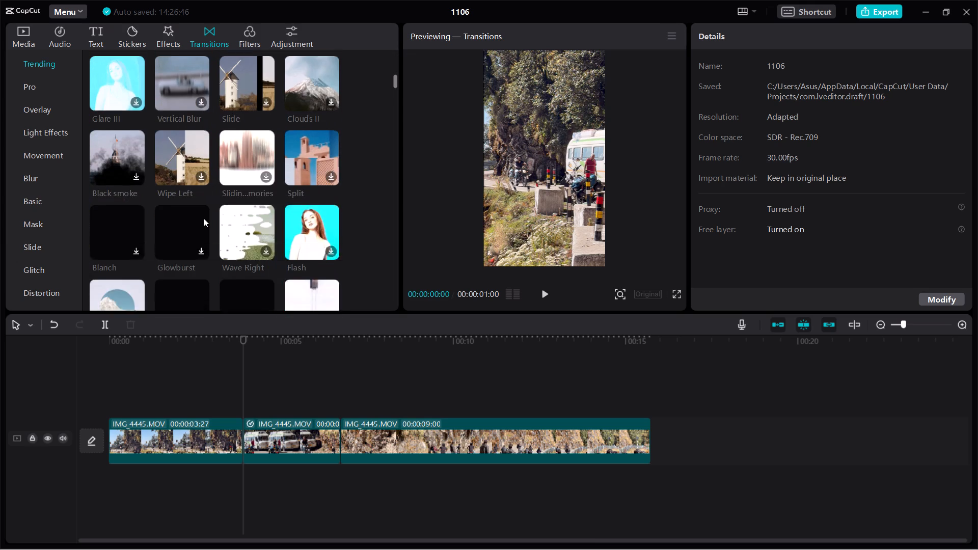
{"action": "scroll", "coordinate": [203, 218], "scroll_direction": "down", "scroll_amount": 1}
{"action": "scroll", "coordinate": [203, 218], "scroll_direction": "up", "scroll_amount": 1}
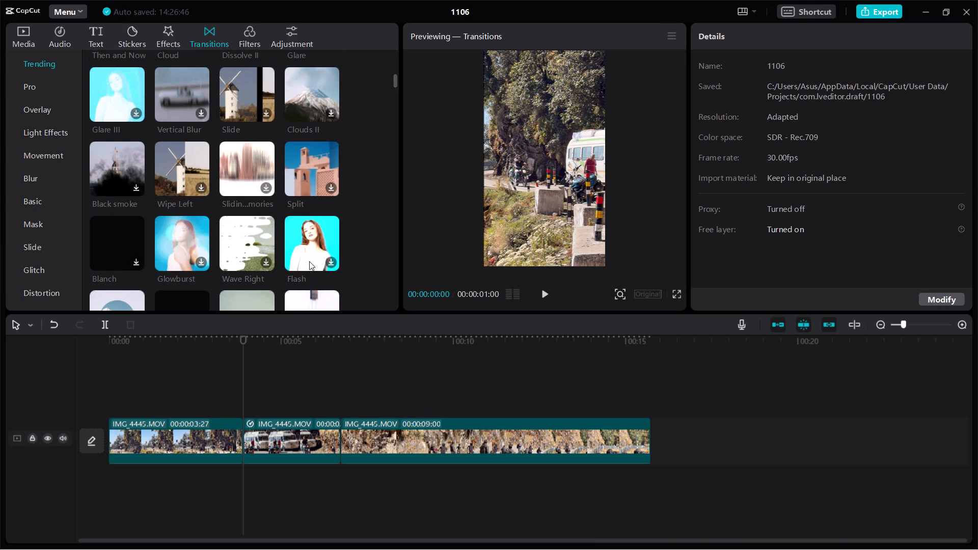
Preview the Flash transition and add it at the cut between the first and middle segments.
{"action": "left_click", "coordinate": [309, 261]}
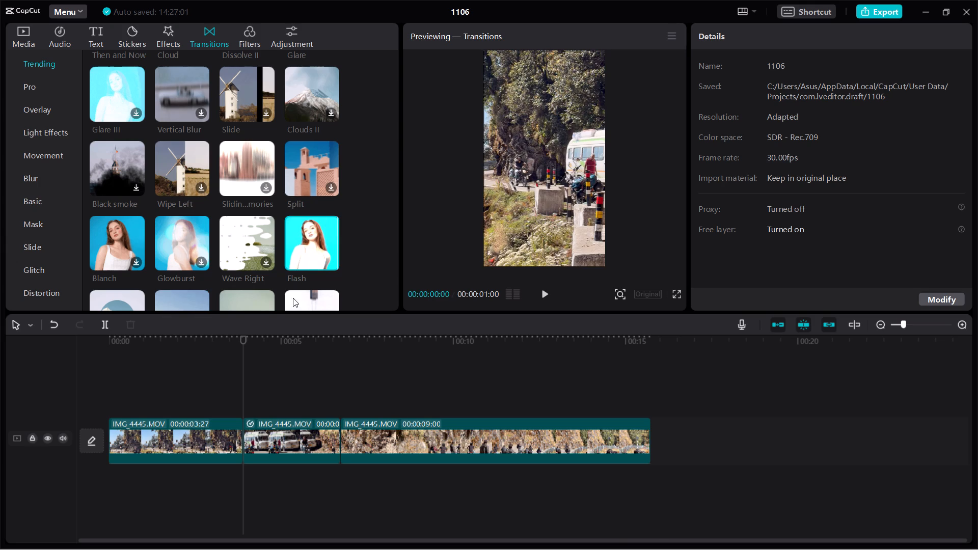
{"action": "left_click", "coordinate": [318, 235]}
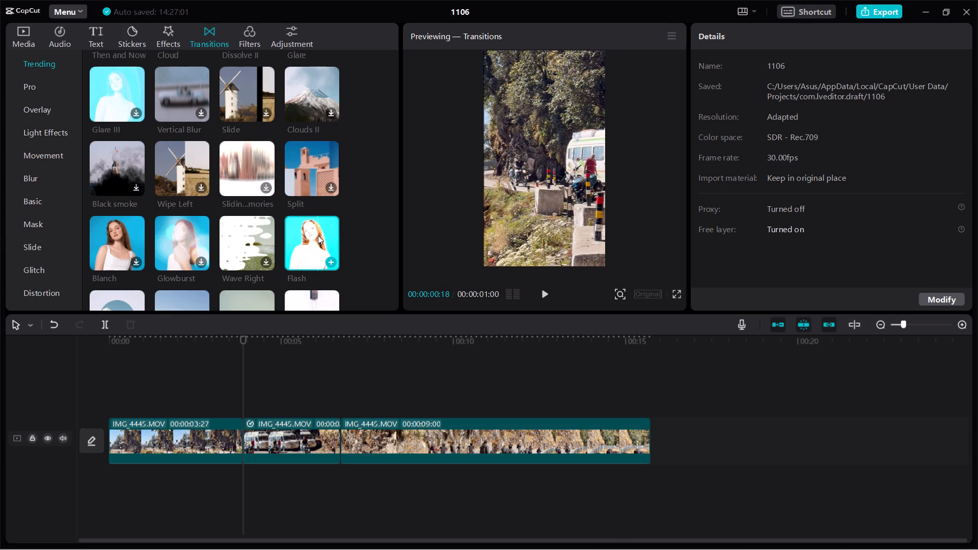
{"action": "left_click", "coordinate": [332, 263]}
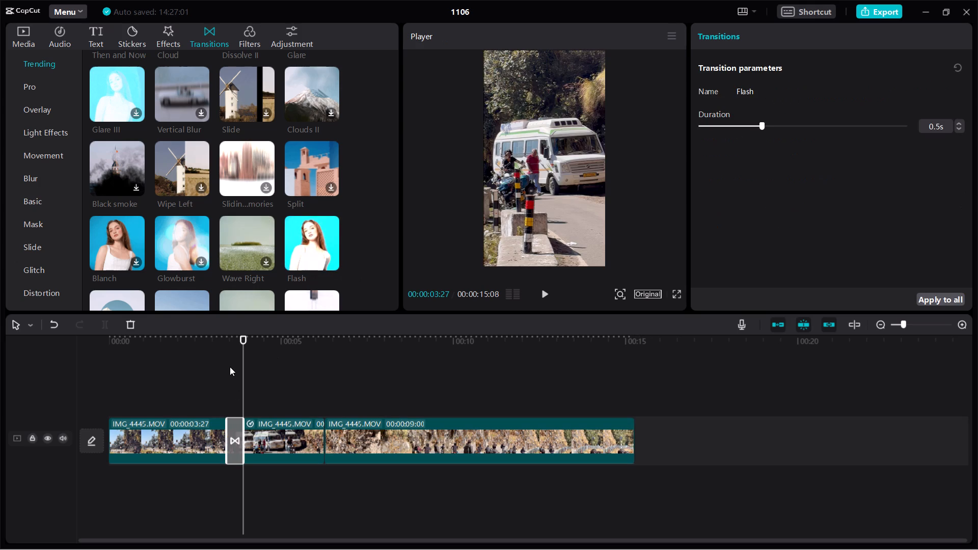
Play the opening of the edited video from 00:00:00:00 and pause at about 00:00:01:05.
{"action": "left_click", "coordinate": [230, 367]}
{"action": "left_click_drag", "start_coordinate": [230, 367], "coordinate": [60, 382]}
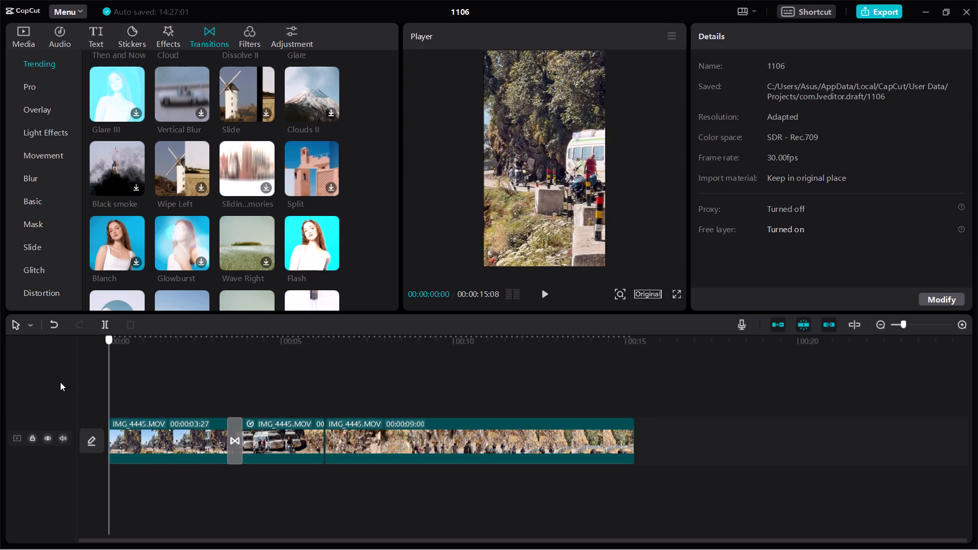
{"action": "left_click", "coordinate": [540, 292]}
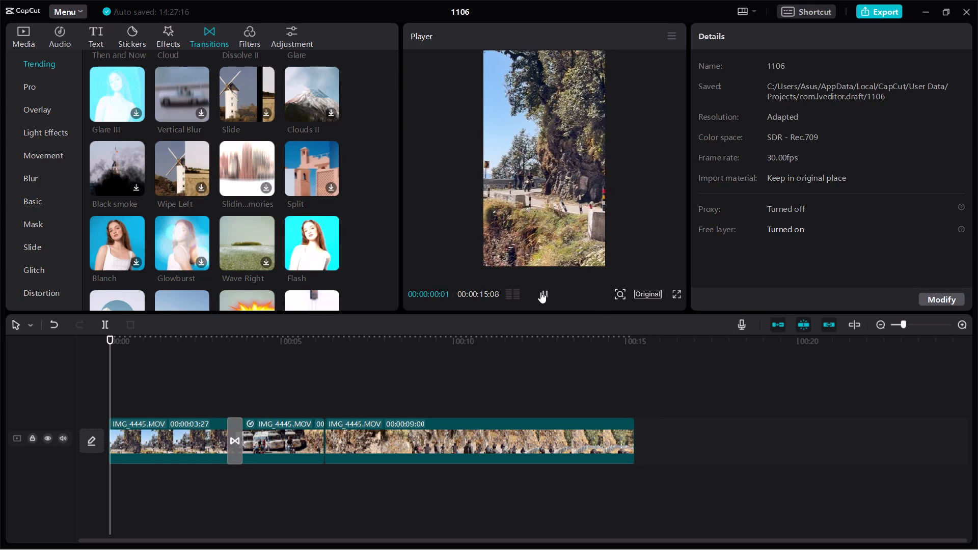
{"action": "left_click", "coordinate": [540, 292]}
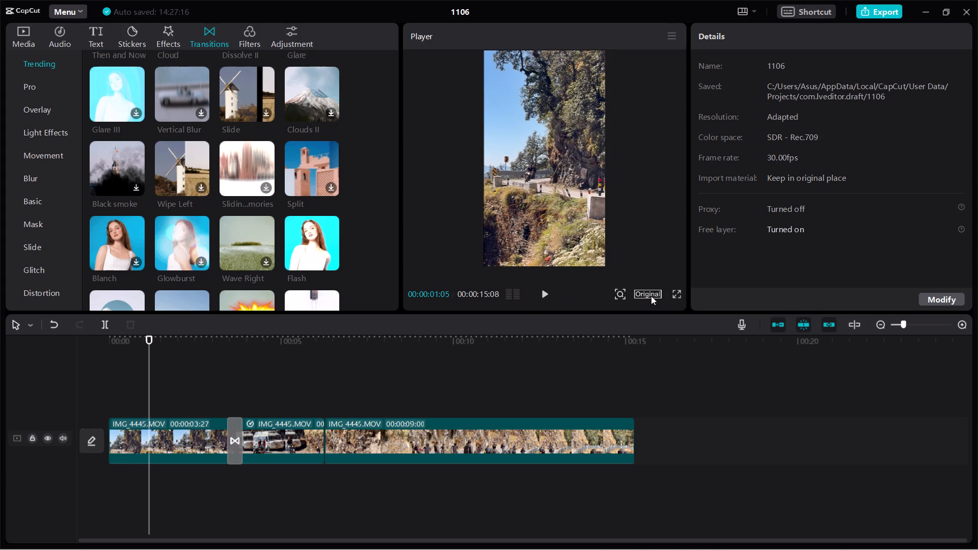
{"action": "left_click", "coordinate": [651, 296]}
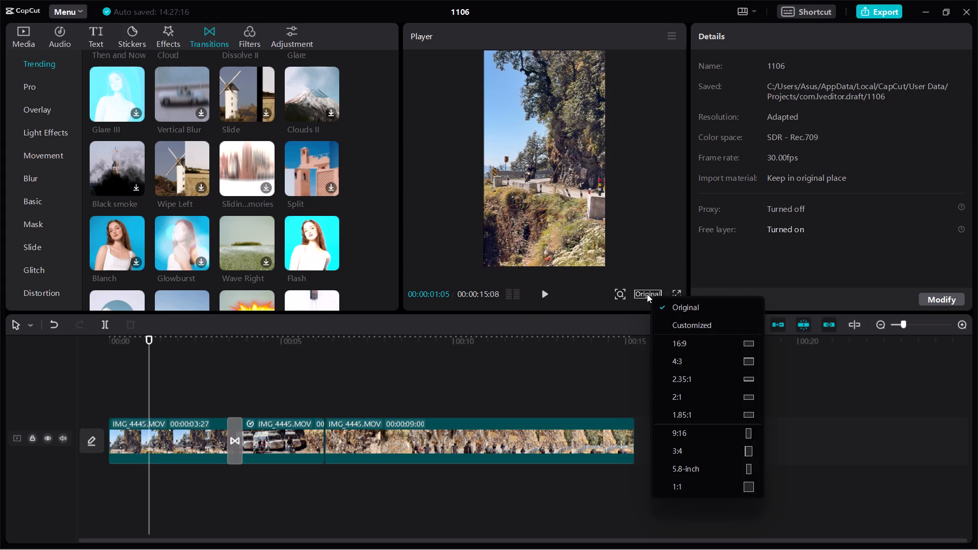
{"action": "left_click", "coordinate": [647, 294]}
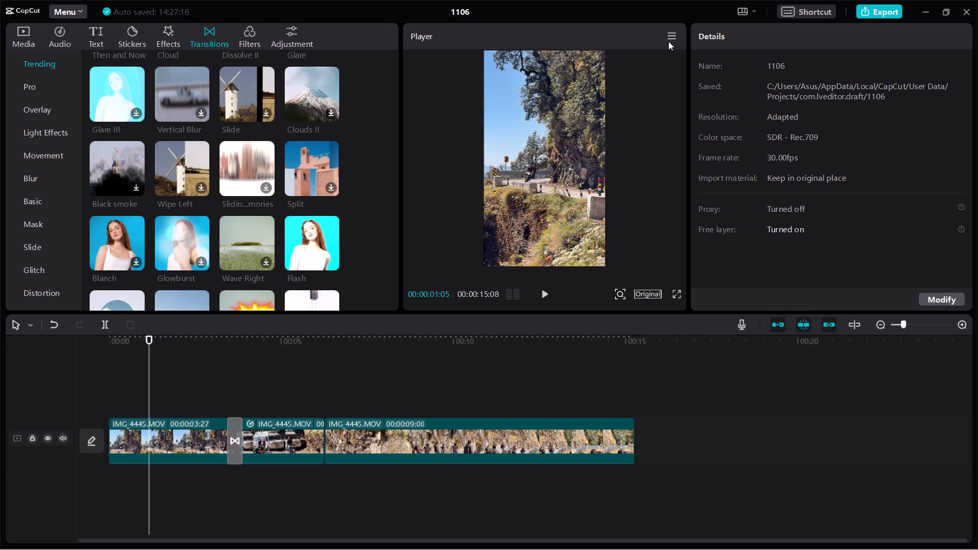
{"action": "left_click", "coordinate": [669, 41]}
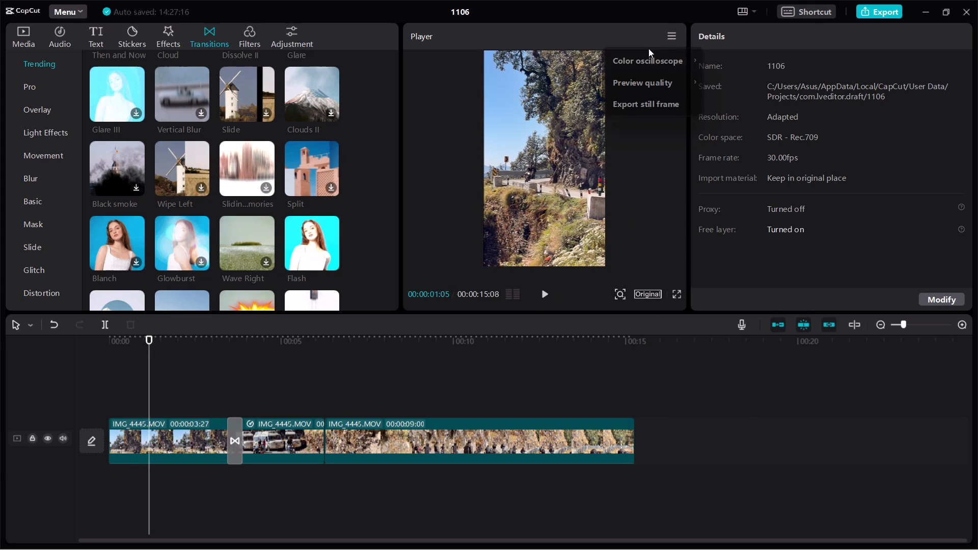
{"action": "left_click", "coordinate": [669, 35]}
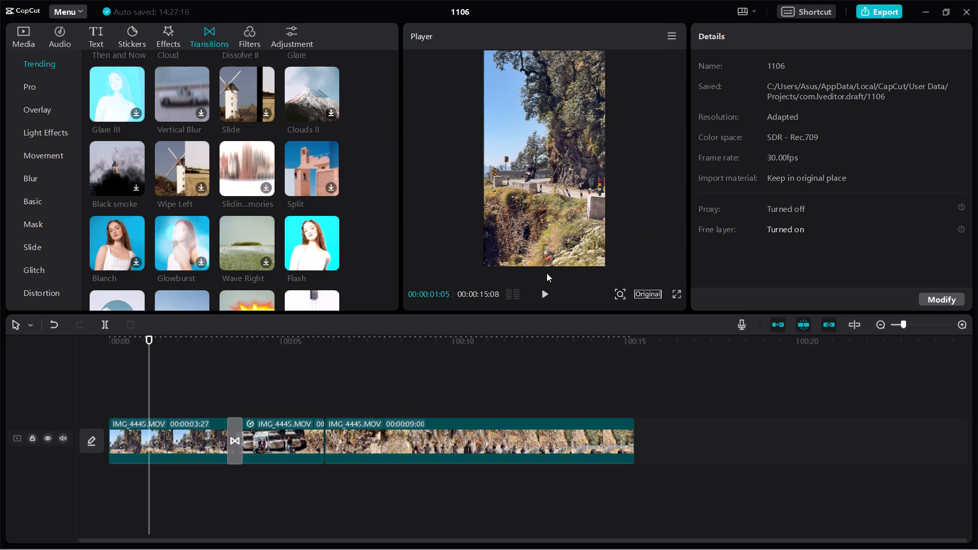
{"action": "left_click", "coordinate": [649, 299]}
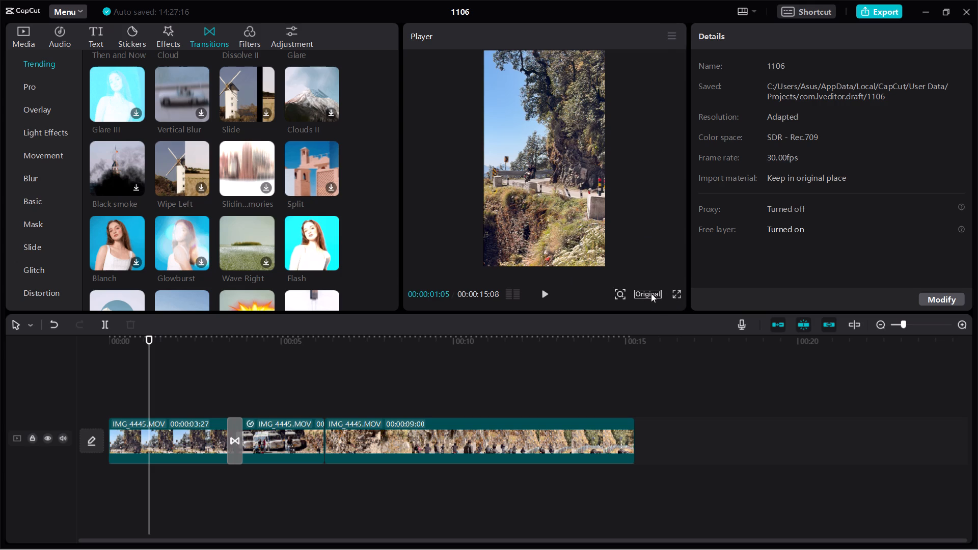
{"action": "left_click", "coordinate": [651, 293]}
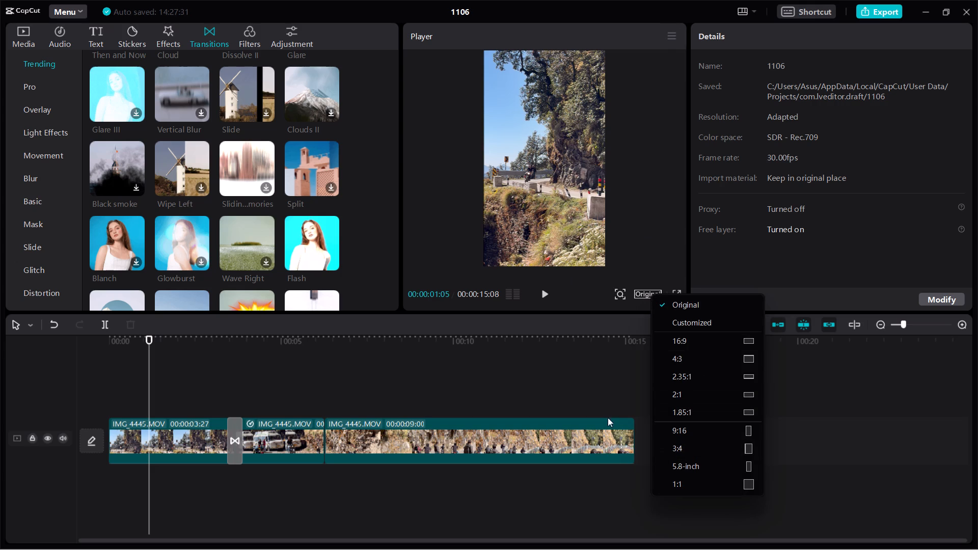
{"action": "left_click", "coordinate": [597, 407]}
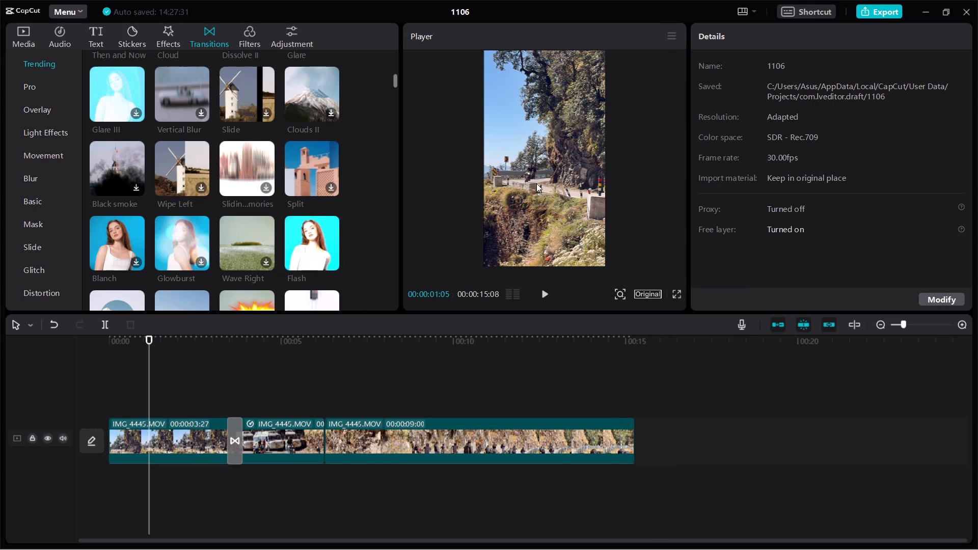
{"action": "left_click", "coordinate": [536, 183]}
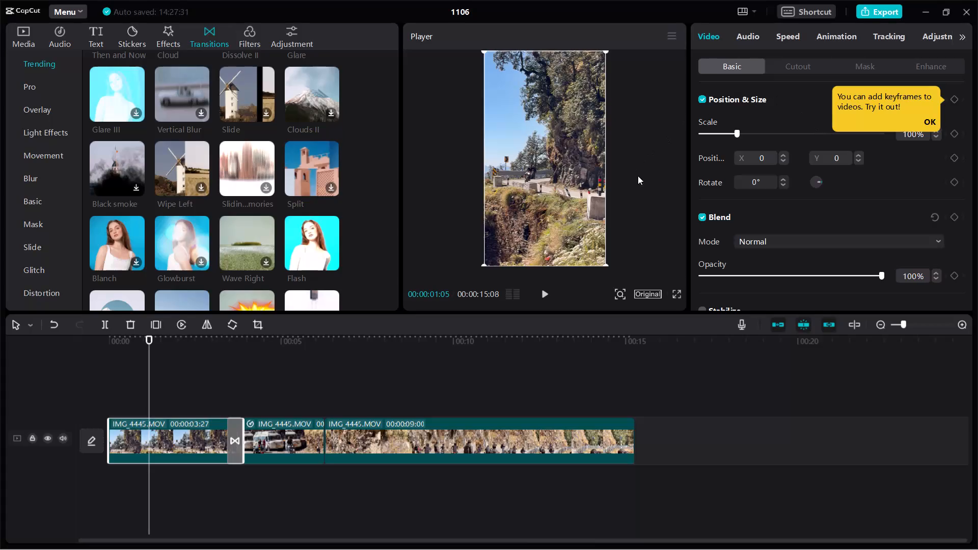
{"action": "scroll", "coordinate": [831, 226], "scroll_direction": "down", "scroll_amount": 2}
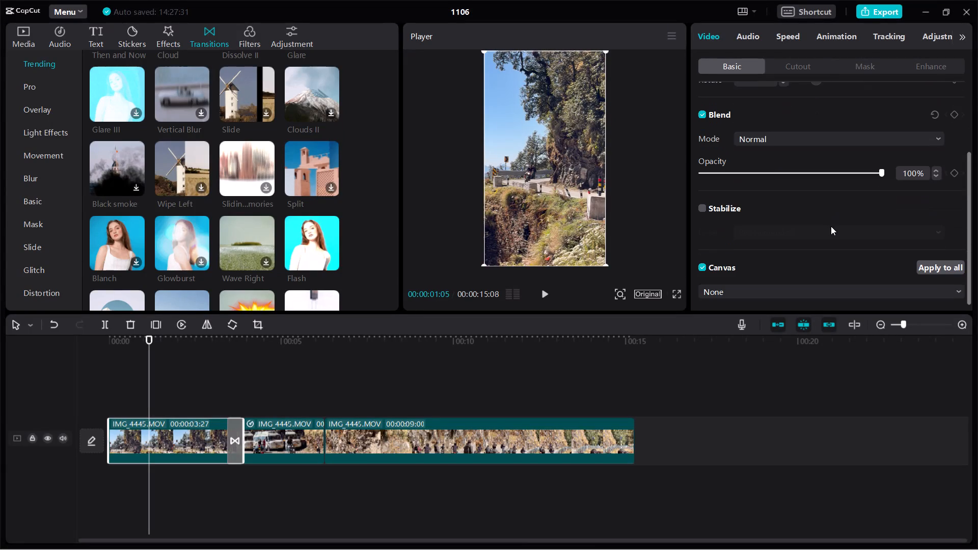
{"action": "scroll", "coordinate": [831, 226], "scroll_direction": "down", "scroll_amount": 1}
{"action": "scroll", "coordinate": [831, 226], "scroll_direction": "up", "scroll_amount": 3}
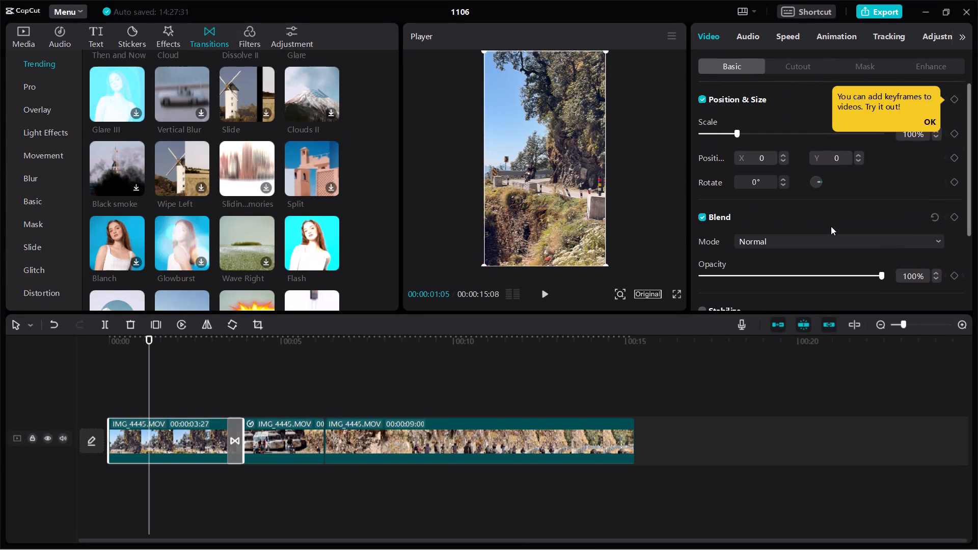
Play the video from the beginning to review the Flash transition and the speed-ramped middle segment.
{"action": "left_click_drag", "start_coordinate": [150, 360], "coordinate": [84, 364]}
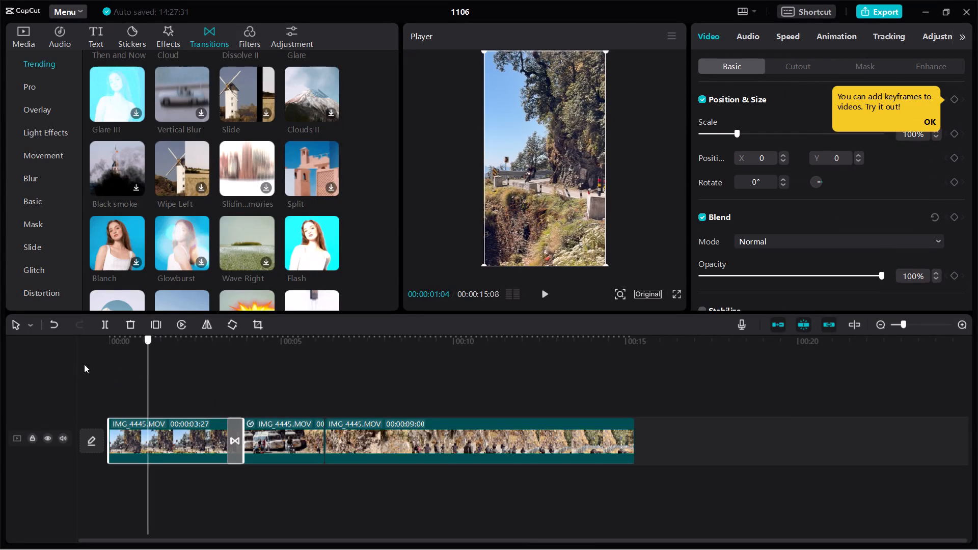
{"action": "left_click_drag", "start_coordinate": [84, 364], "coordinate": [58, 367]}
{"action": "left_click", "coordinate": [539, 291]}
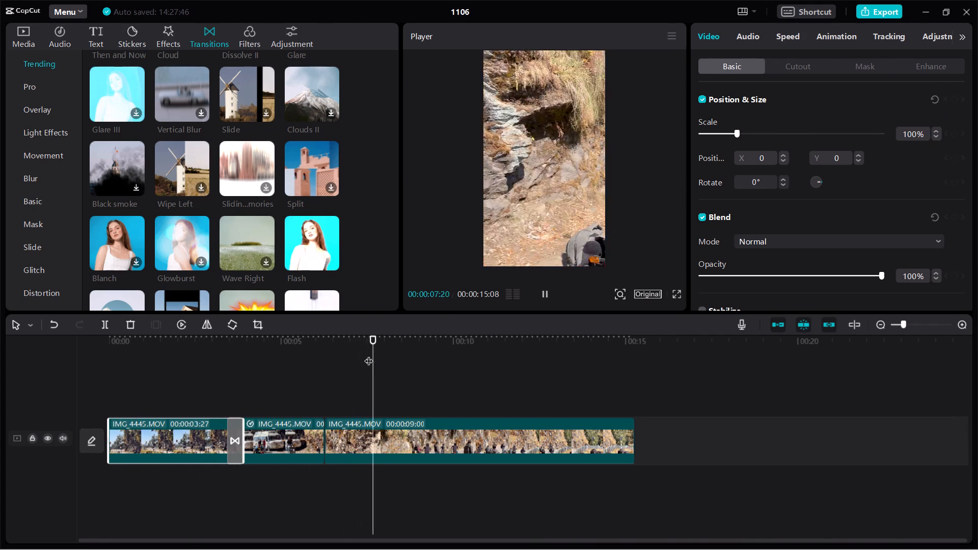
Replay the speed-ramped middle segment several times, starting from about 00:00:04:20, to judge the motorcyclist's pass.
{"action": "left_click_drag", "start_coordinate": [369, 354], "coordinate": [285, 350]}
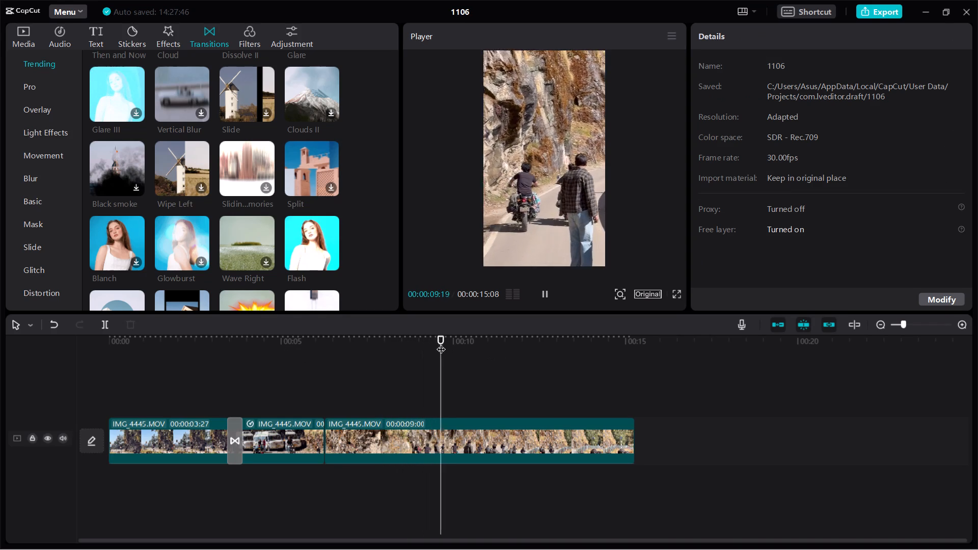
{"action": "left_click_drag", "start_coordinate": [441, 343], "coordinate": [273, 345]}
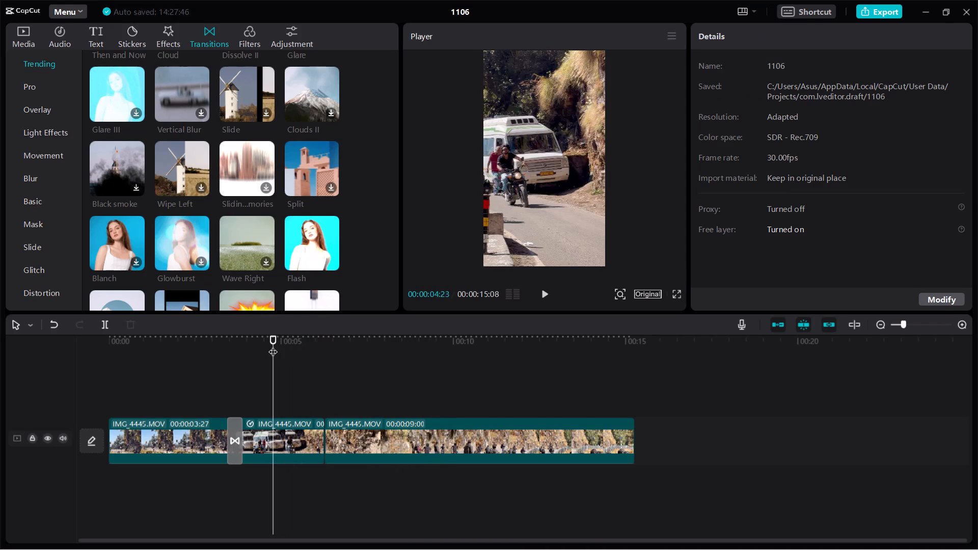
{"action": "left_click", "coordinate": [547, 289]}
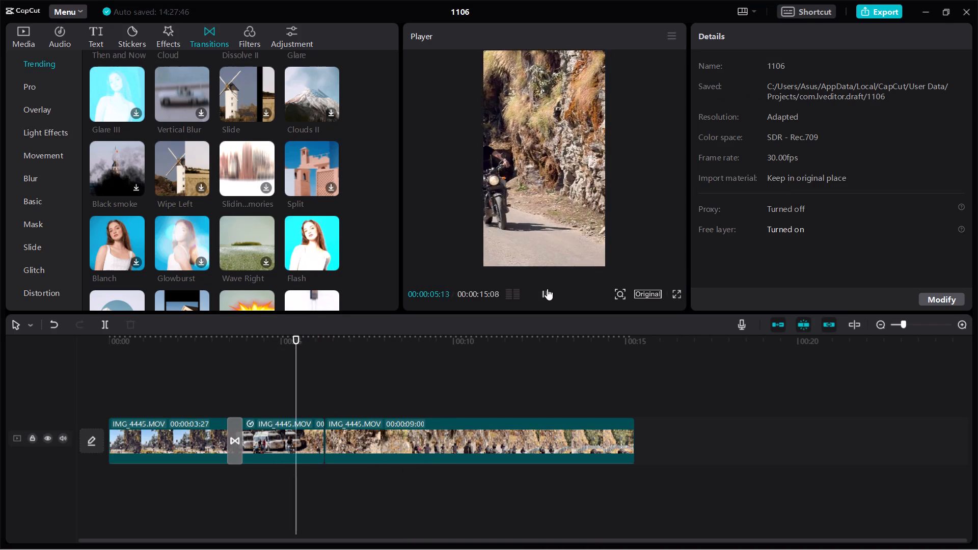
{"action": "left_click_drag", "start_coordinate": [354, 363], "coordinate": [252, 370]}
{"action": "left_click_drag", "start_coordinate": [416, 351], "coordinate": [279, 355]}
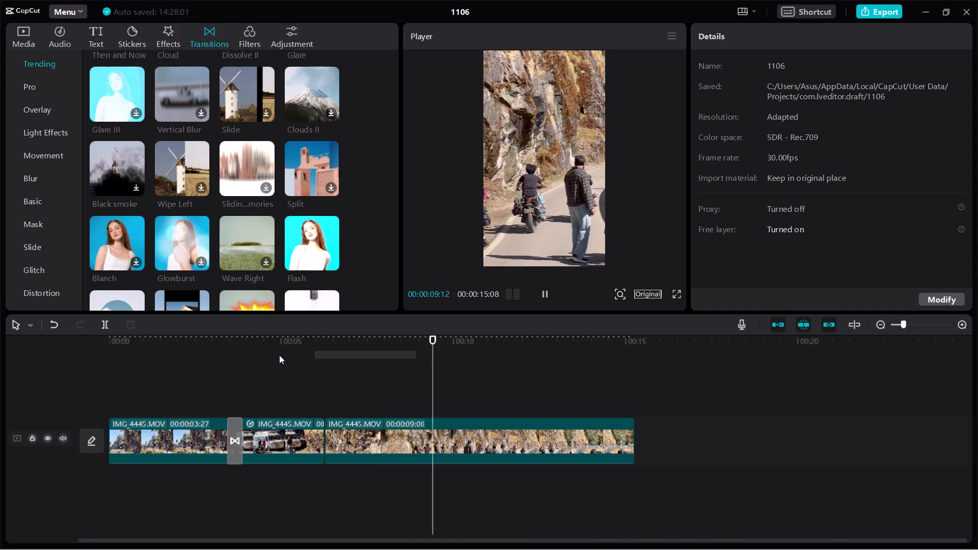
{"action": "left_click_drag", "start_coordinate": [279, 355], "coordinate": [279, 354]}
{"action": "left_click", "coordinate": [472, 344]}
{"action": "left_click_drag", "start_coordinate": [472, 344], "coordinate": [269, 353]}
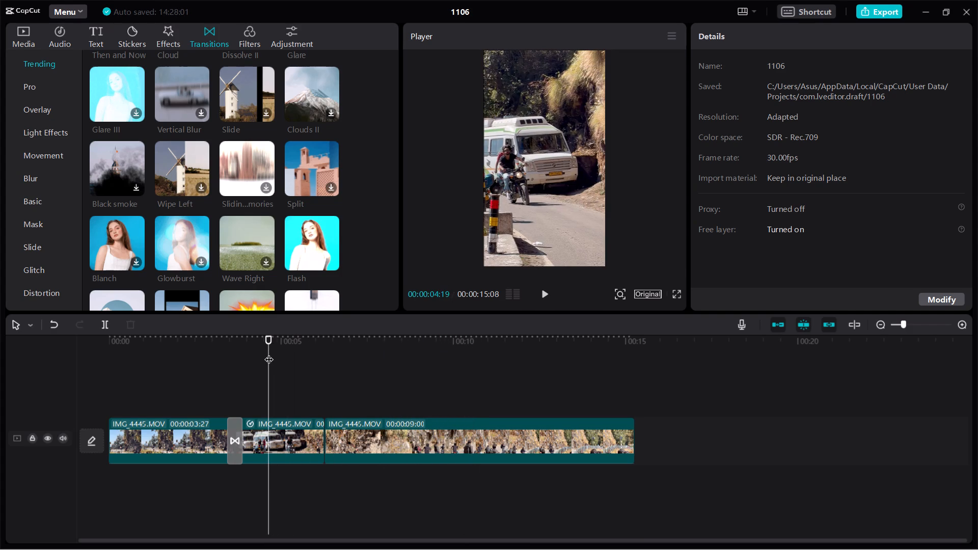
{"action": "left_click", "coordinate": [545, 293]}
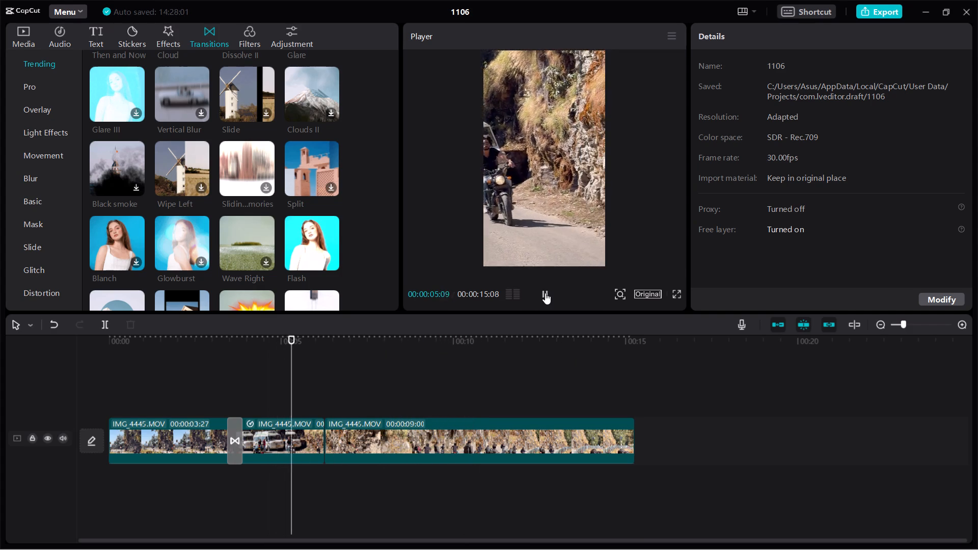
Replay the motorcyclist's pass from just before 00:00:05:00 and stop playback at 00:00:07:19 in the last segment.
{"action": "left_click", "coordinate": [545, 293]}
{"action": "left_click_drag", "start_coordinate": [313, 368], "coordinate": [279, 371]}
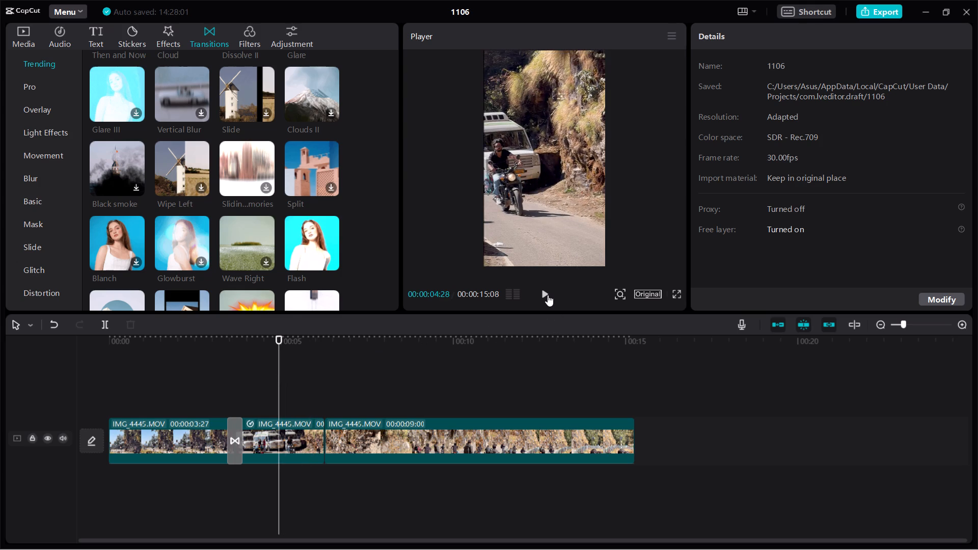
{"action": "left_click", "coordinate": [548, 295]}
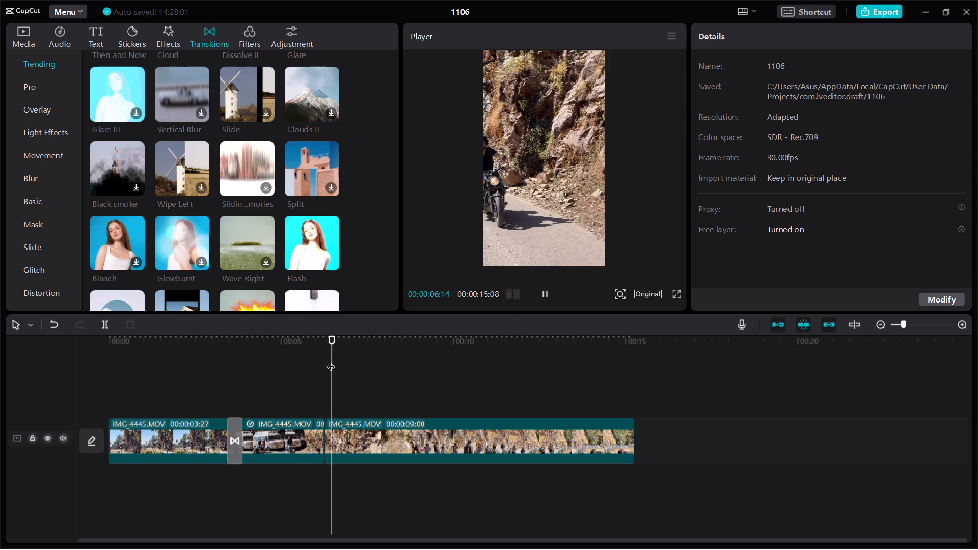
{"action": "left_click_drag", "start_coordinate": [331, 360], "coordinate": [284, 366]}
{"action": "left_click", "coordinate": [540, 291]}
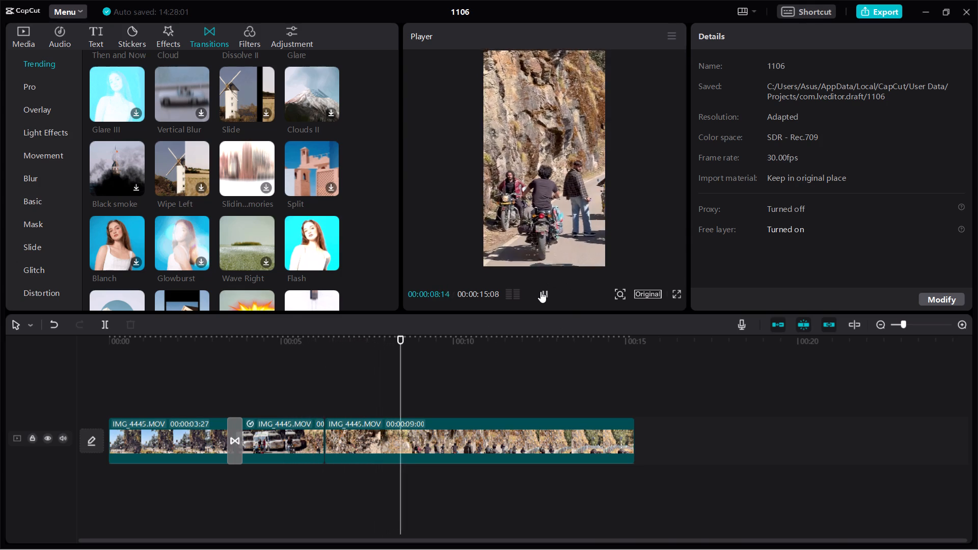
{"action": "left_click_drag", "start_coordinate": [403, 342], "coordinate": [268, 346]}
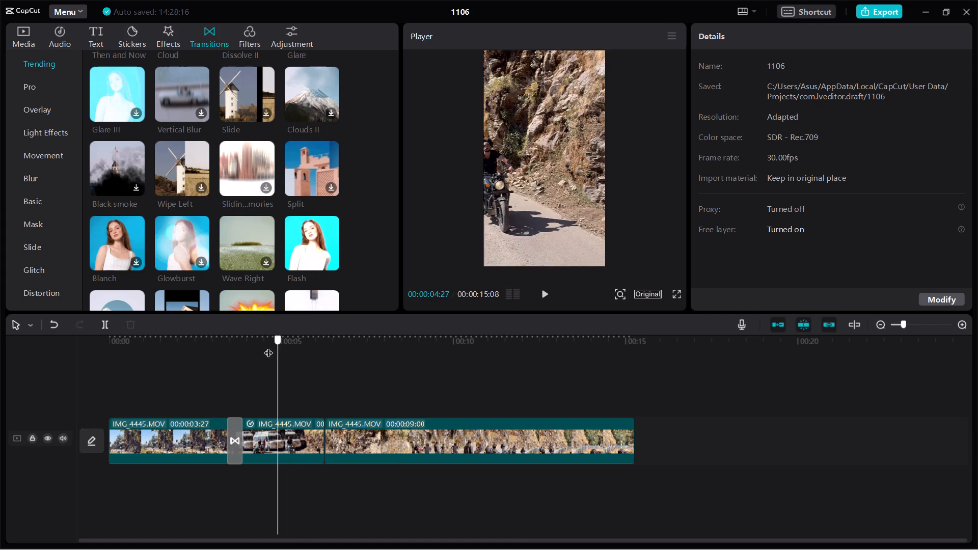
{"action": "left_click_drag", "start_coordinate": [268, 346], "coordinate": [267, 346]}
{"action": "left_click", "coordinate": [546, 292]}
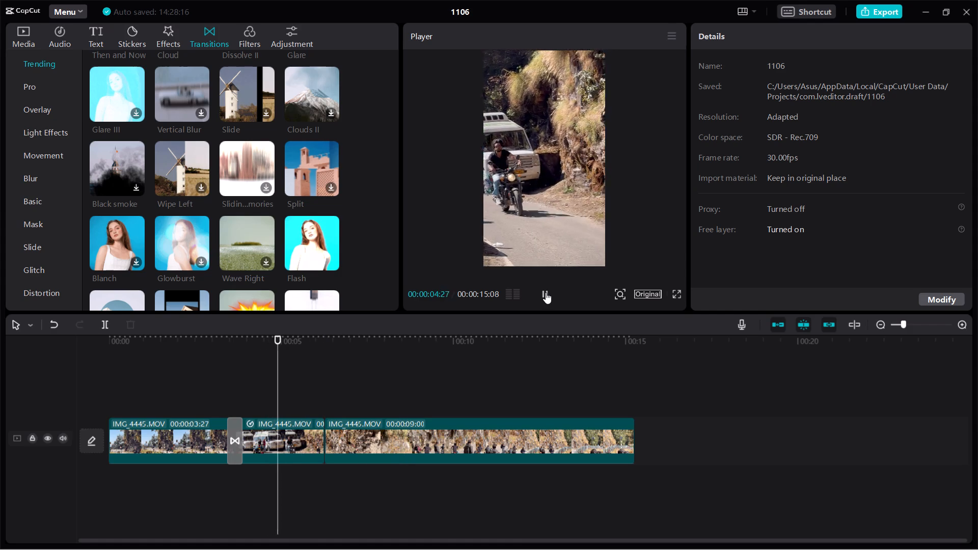
{"action": "left_click", "coordinate": [319, 371]}
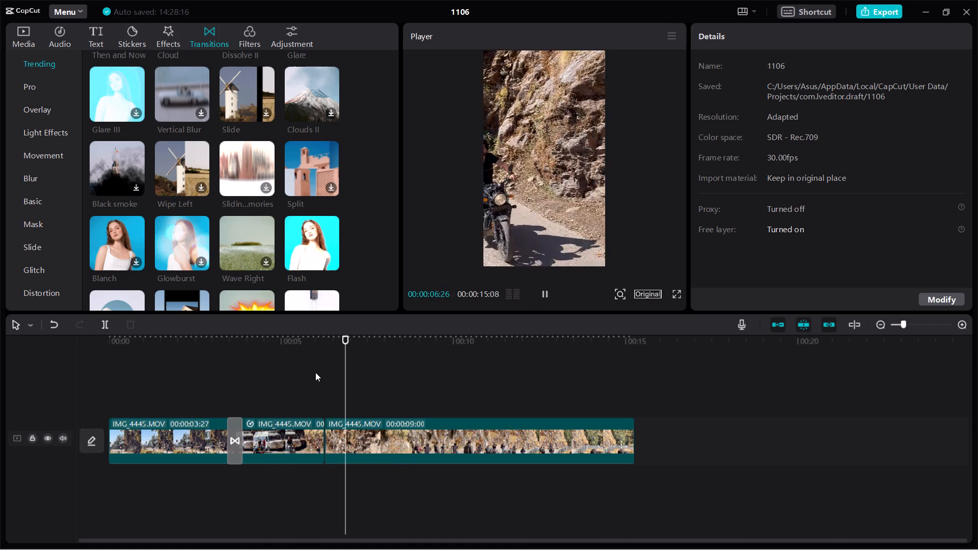
{"action": "left_click", "coordinate": [372, 359]}
{"action": "left_click", "coordinate": [372, 359]}
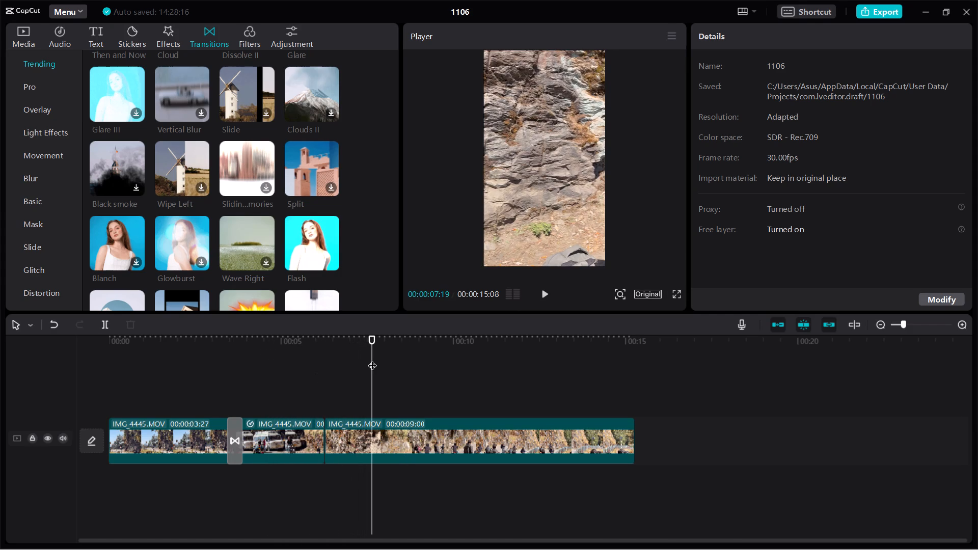
Try the Flash in and Jump Cut speed curves on the middle segment, and settle on Hero time.
{"action": "left_click", "coordinate": [262, 438]}
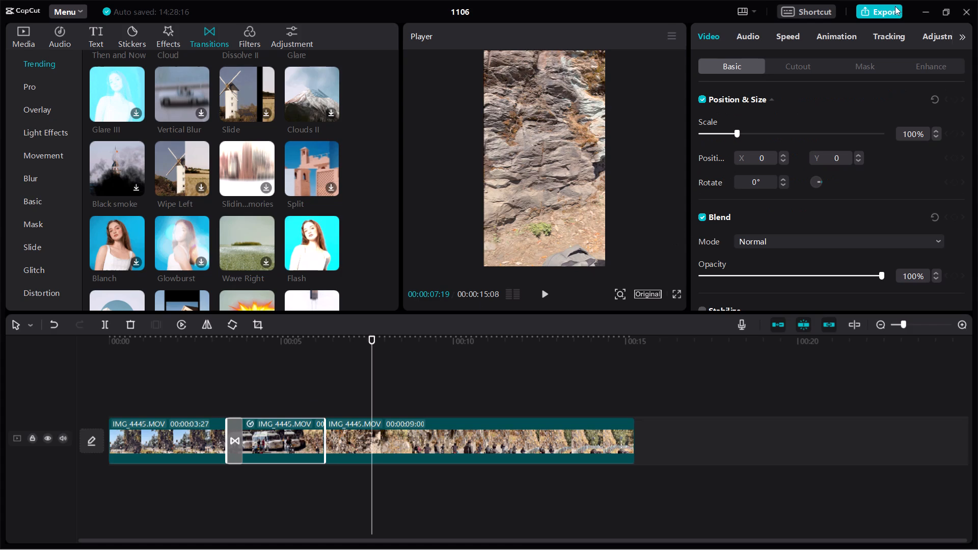
{"action": "left_click", "coordinate": [790, 34]}
{"action": "left_click", "coordinate": [758, 161]}
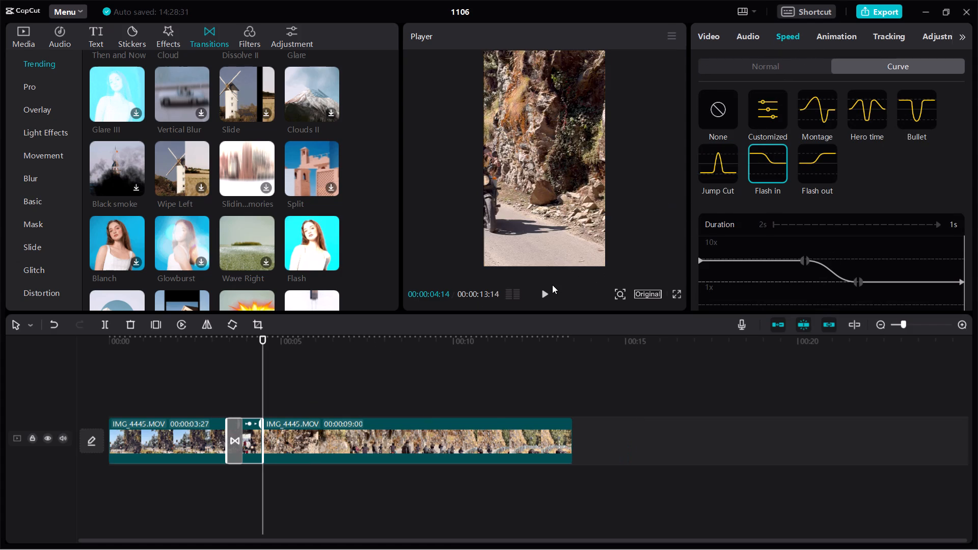
{"action": "left_click", "coordinate": [725, 167]}
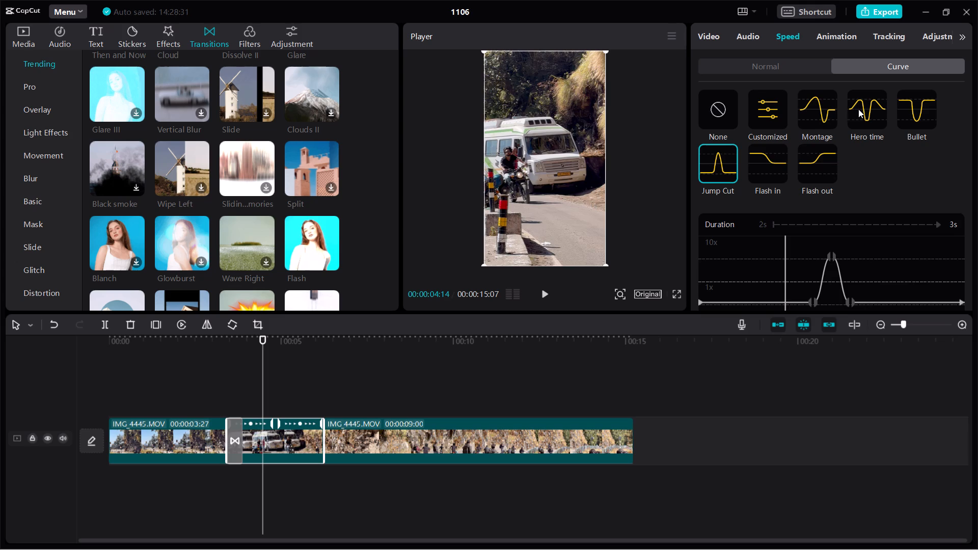
{"action": "left_click", "coordinate": [859, 109]}
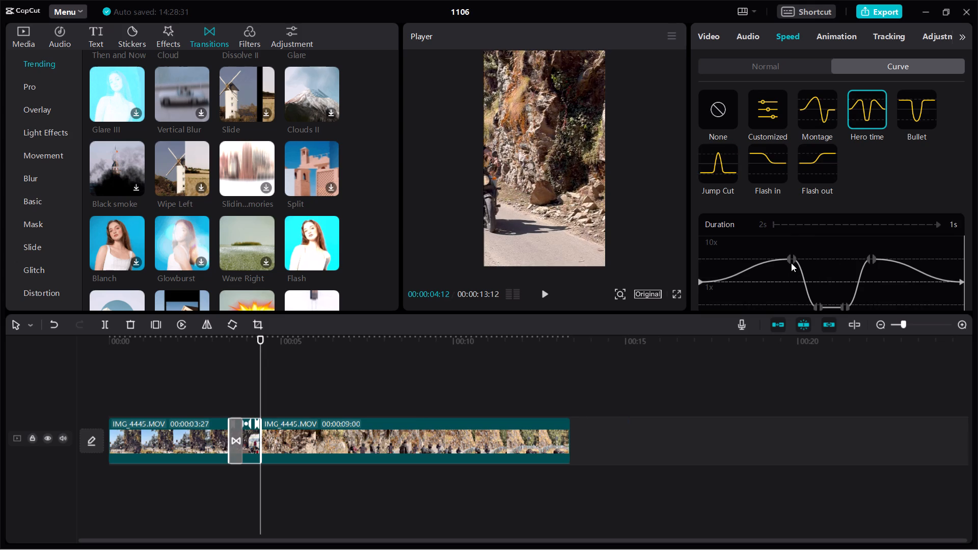
Flatten both peaks of the middle segment's Hero time curve, lowering the first to about 0.54x and the second to about 0.50x.
{"action": "left_click_drag", "start_coordinate": [791, 263], "coordinate": [785, 316]}
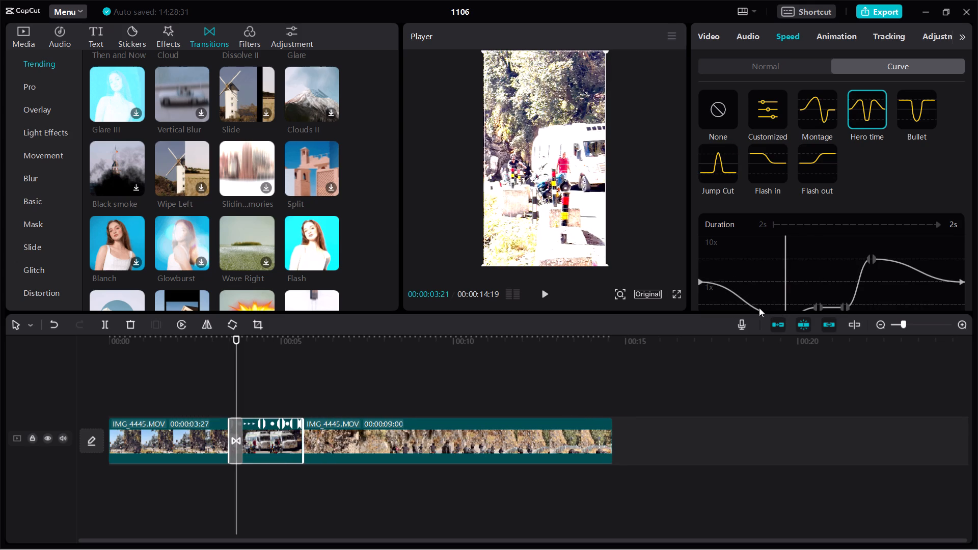
{"action": "key", "text": "ctrl+z"}
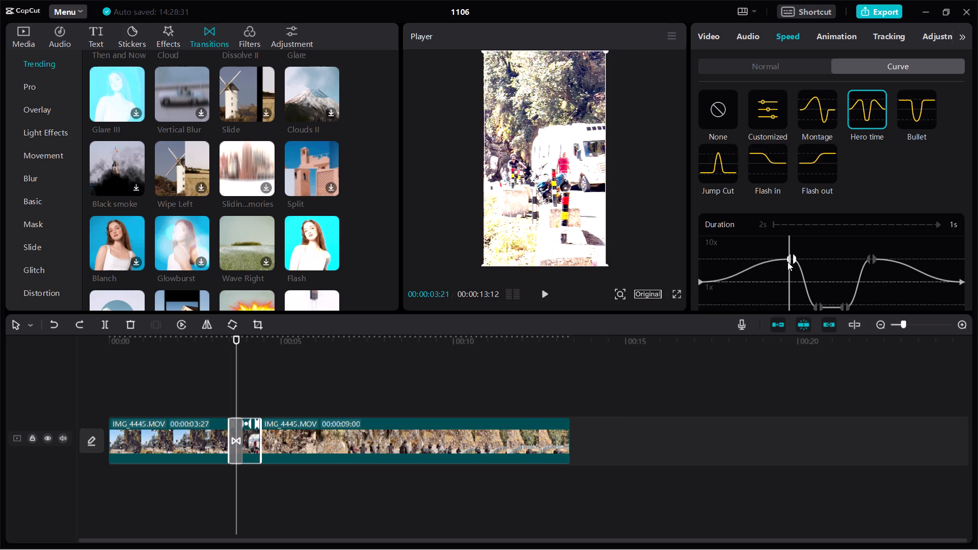
{"action": "left_click_drag", "start_coordinate": [787, 262], "coordinate": [785, 298]}
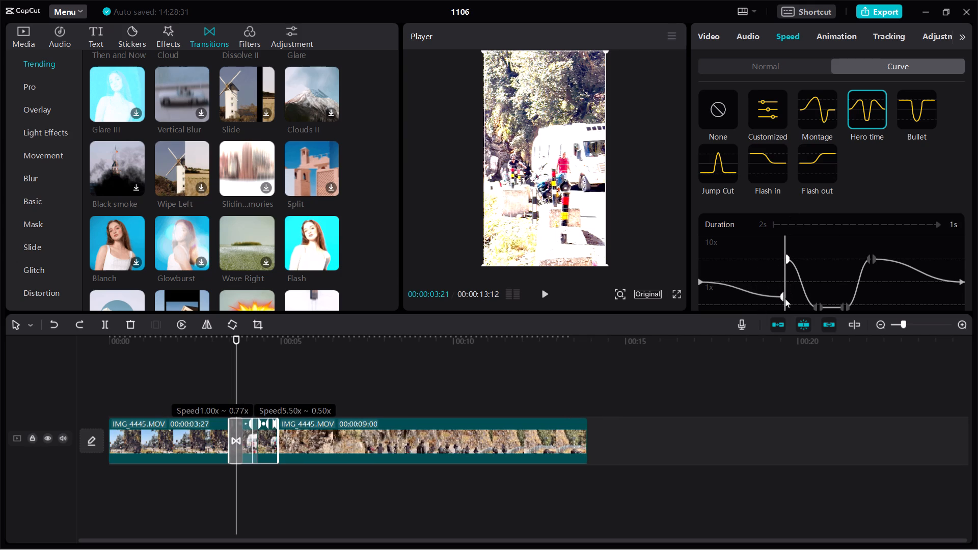
{"action": "left_click_drag", "start_coordinate": [785, 298], "coordinate": [785, 305]}
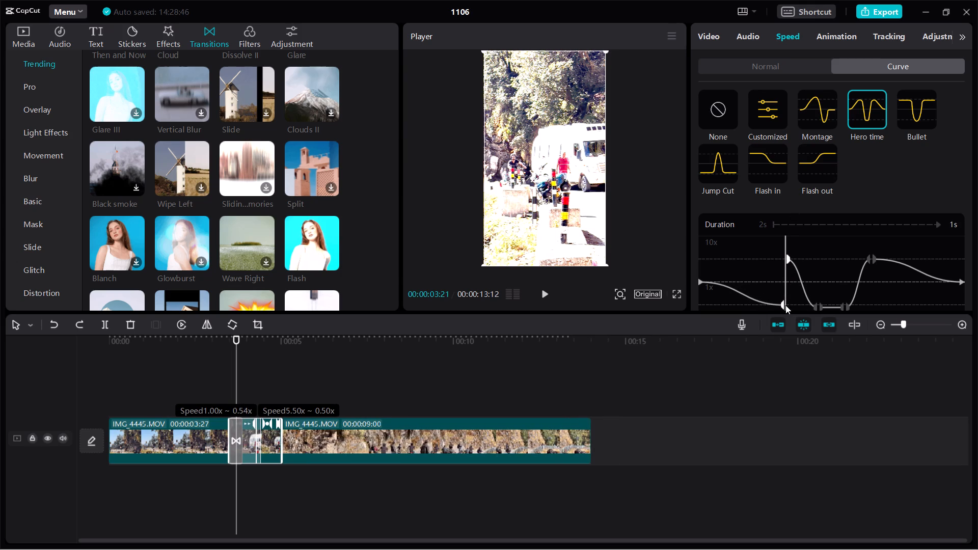
{"action": "left_click_drag", "start_coordinate": [789, 261], "coordinate": [786, 300]}
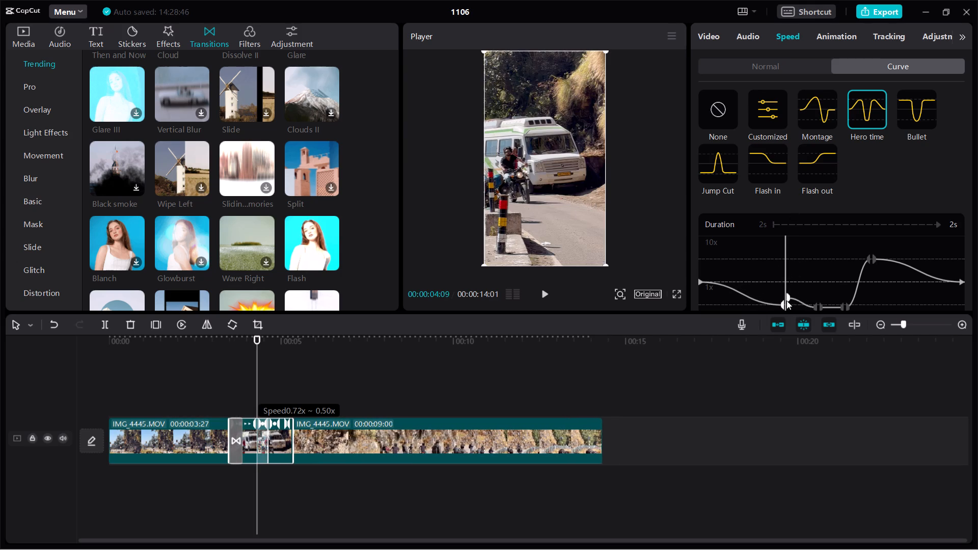
{"action": "left_click_drag", "start_coordinate": [786, 300], "coordinate": [786, 307]}
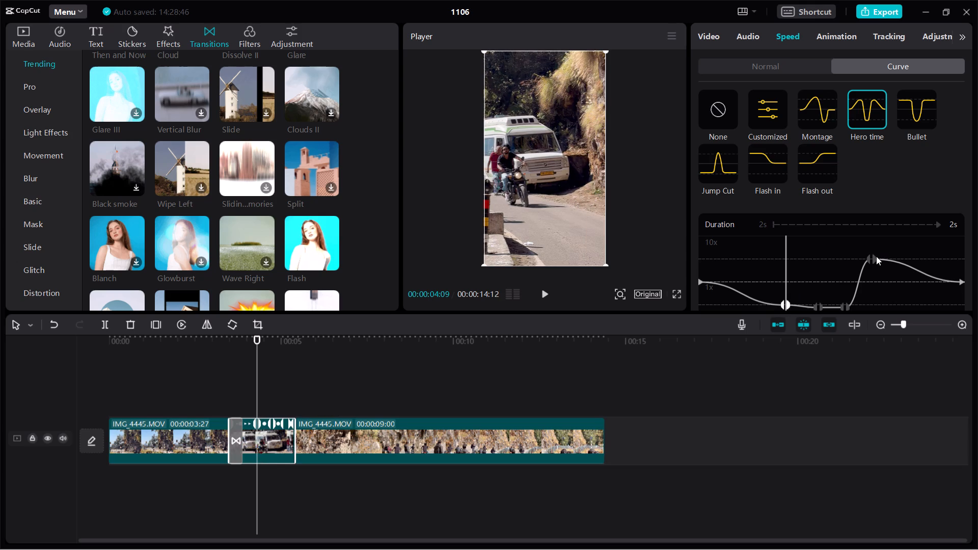
{"action": "left_click_drag", "start_coordinate": [871, 257], "coordinate": [872, 306]}
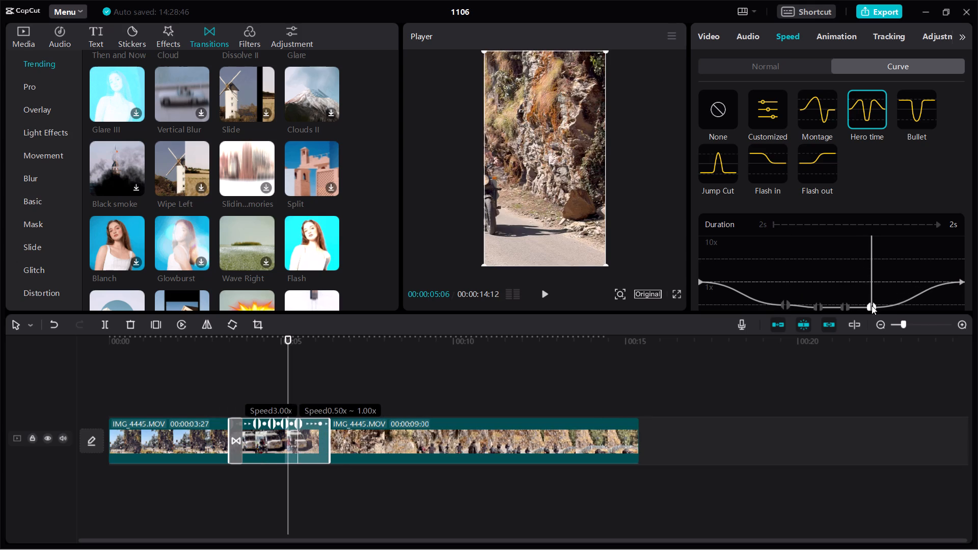
{"action": "left_click_drag", "start_coordinate": [872, 306], "coordinate": [872, 306]}
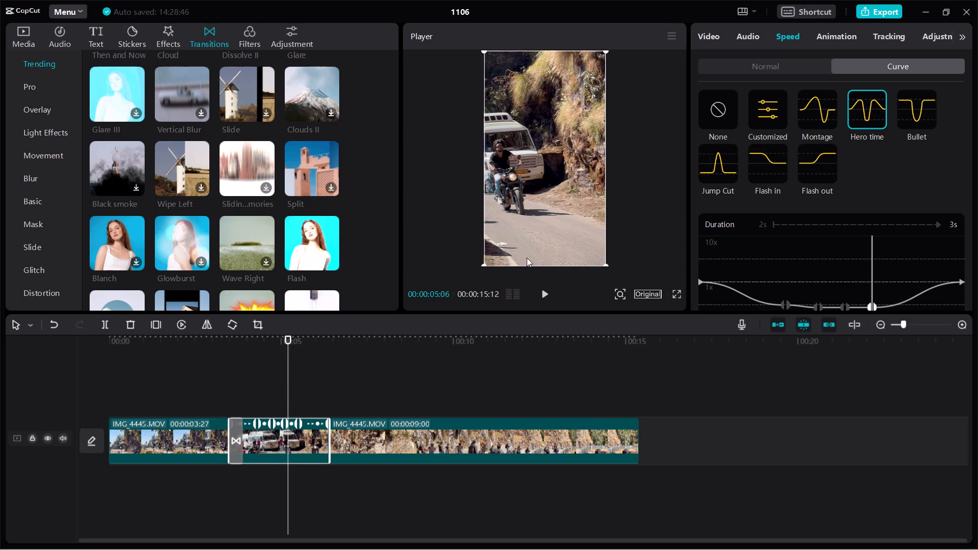
Play the edit from about 00:00:03:15 and again from 00:00:01:26, pausing within the slowed middle segment to review it.
{"action": "left_click_drag", "start_coordinate": [290, 362], "coordinate": [202, 360]}
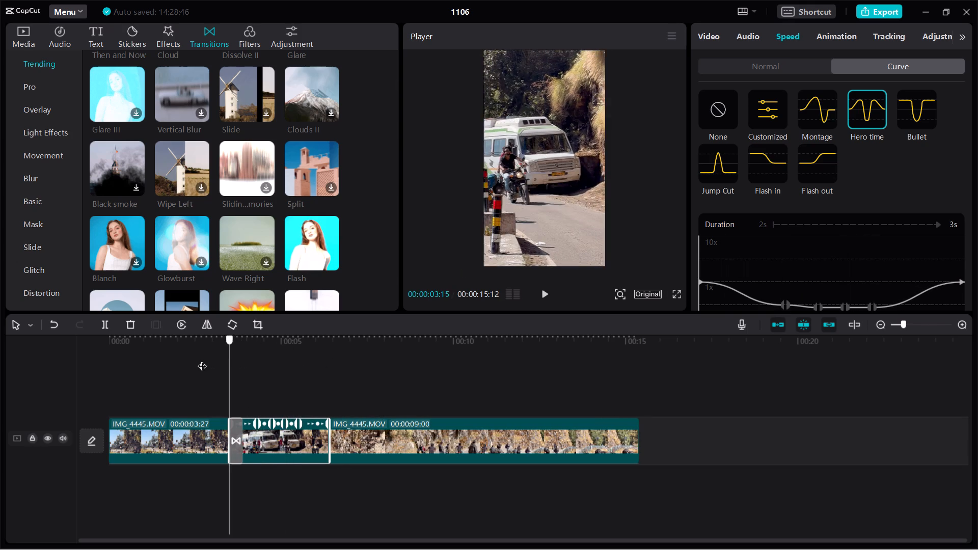
{"action": "left_click", "coordinate": [549, 285]}
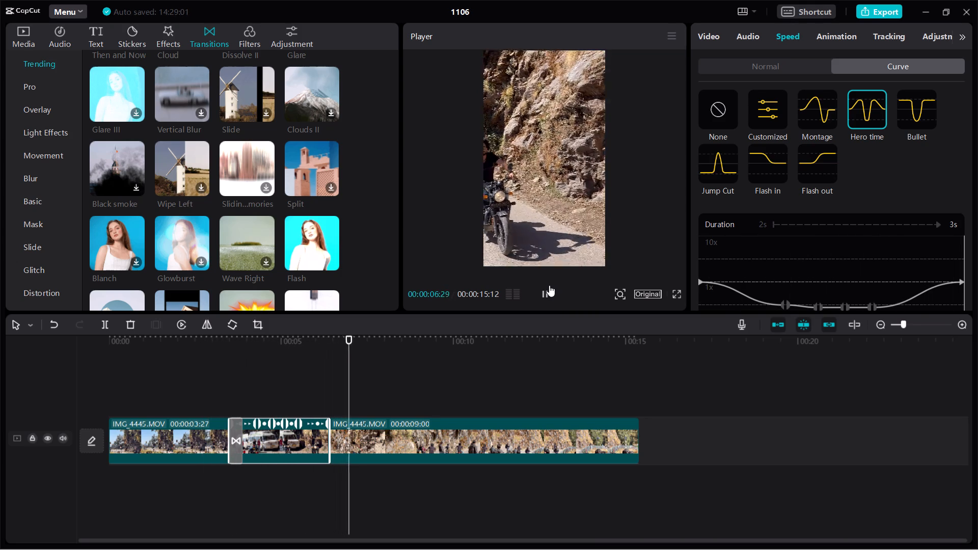
{"action": "left_click", "coordinate": [549, 285]}
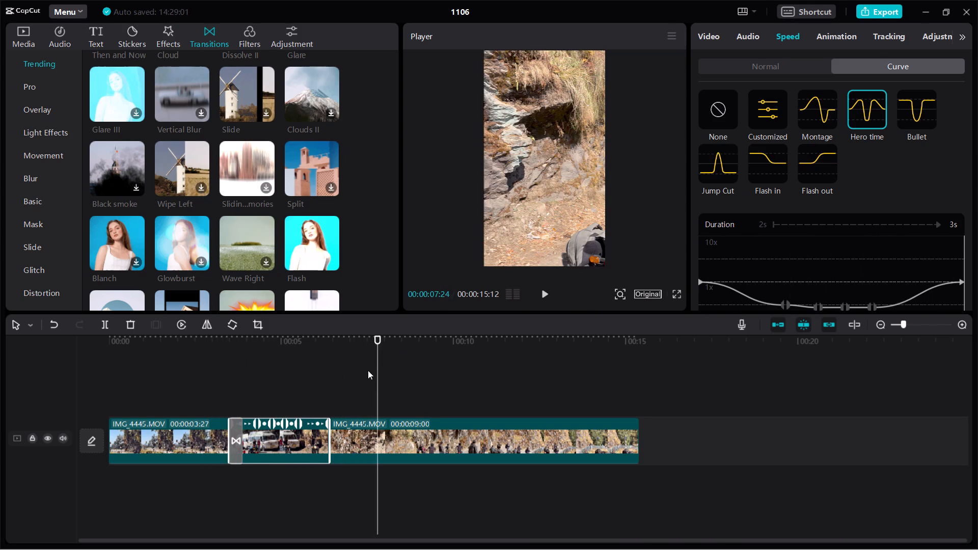
{"action": "left_click_drag", "start_coordinate": [379, 371], "coordinate": [174, 364]}
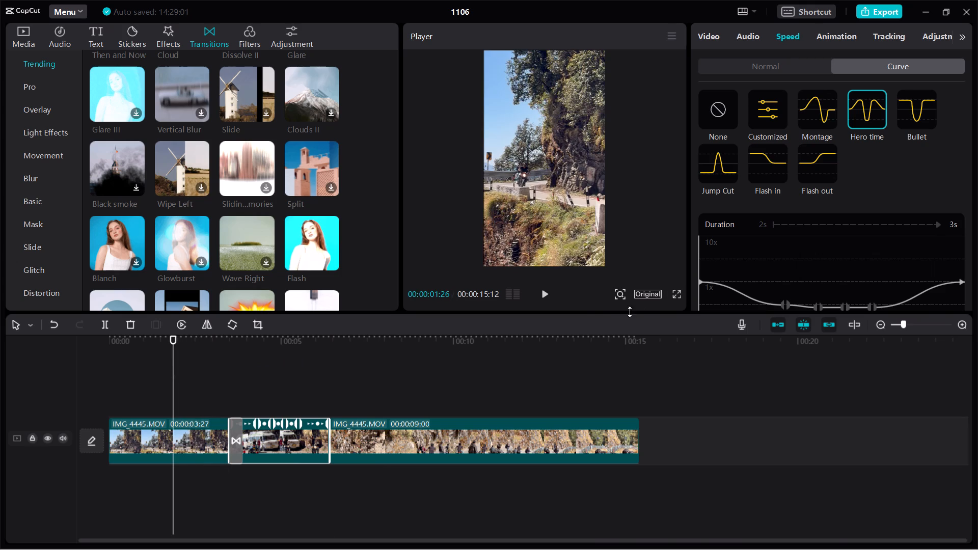
{"action": "left_click", "coordinate": [542, 294]}
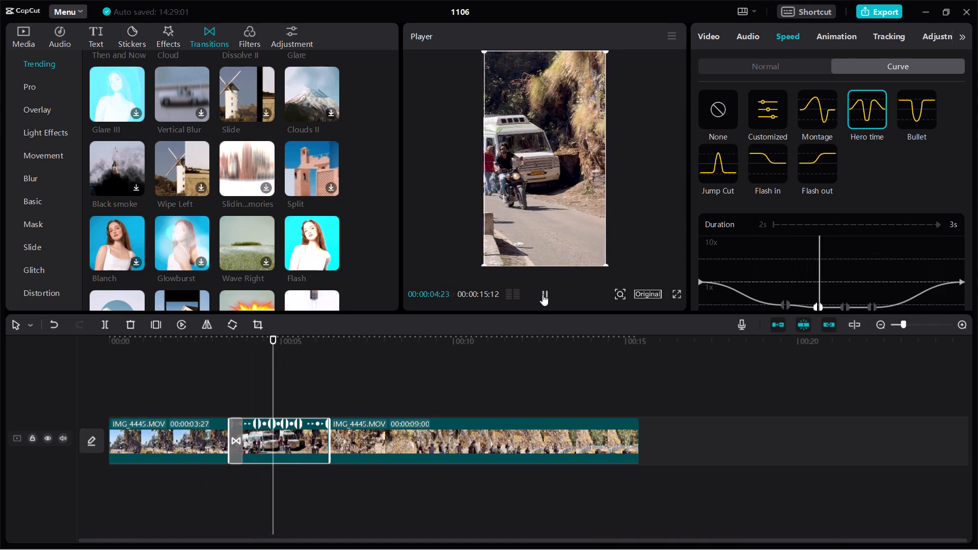
{"action": "left_click", "coordinate": [542, 294]}
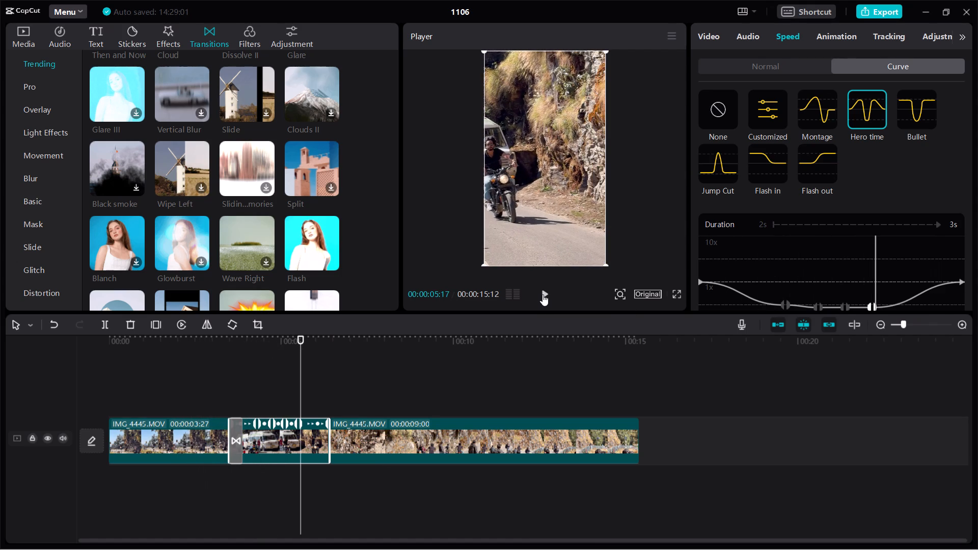
{"action": "left_click", "coordinate": [542, 294]}
{"action": "left_click", "coordinate": [542, 294]}
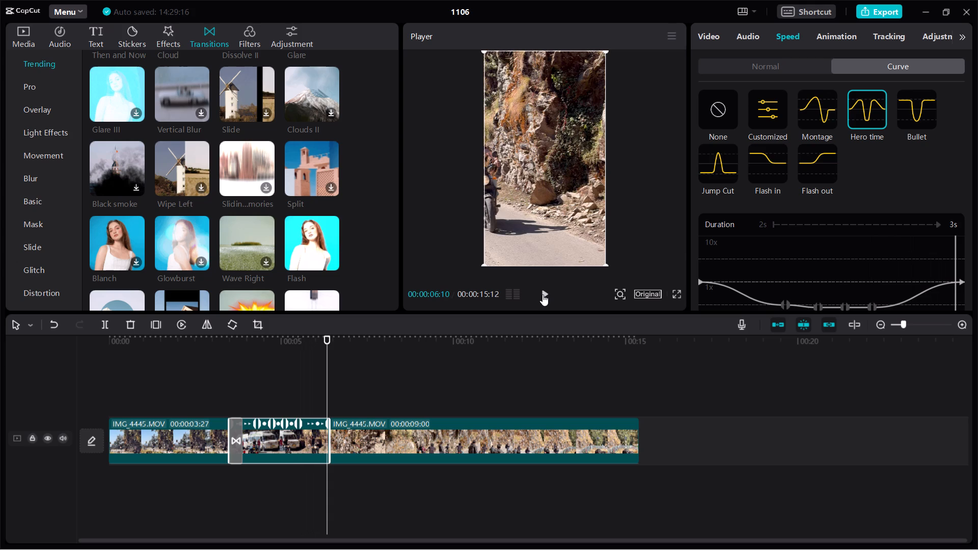
{"action": "left_click", "coordinate": [542, 294]}
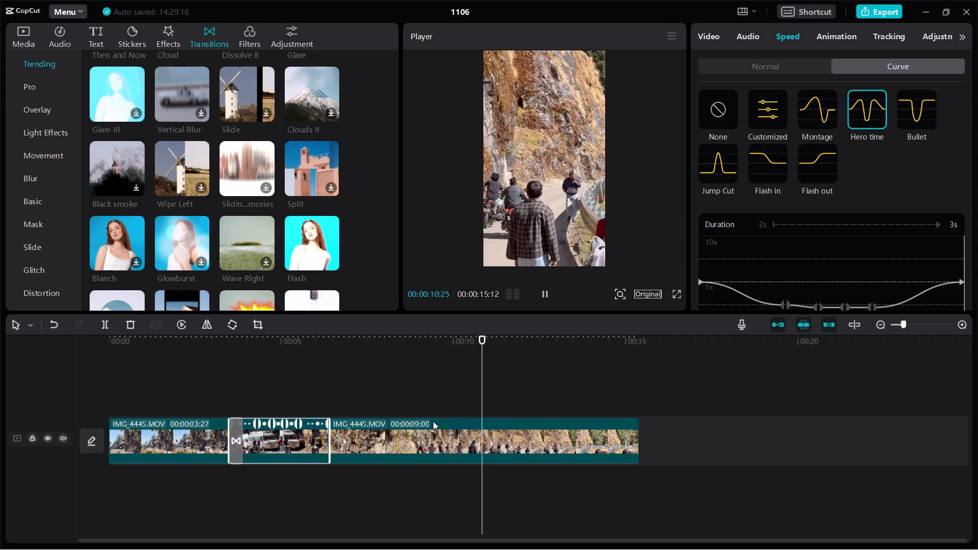
Check the speed curve settings of the last, middle and first segments in turn.
{"action": "left_click", "coordinate": [362, 434]}
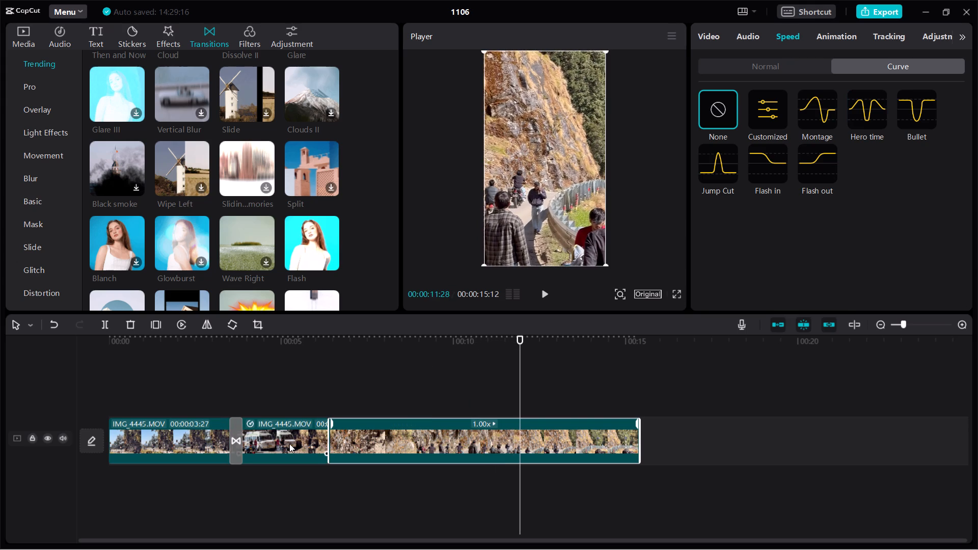
{"action": "left_click", "coordinate": [289, 444]}
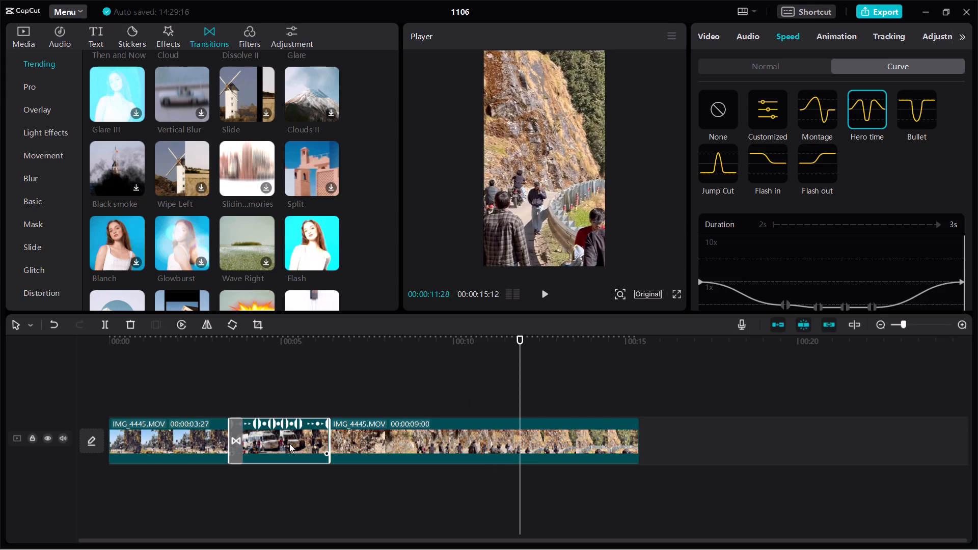
{"action": "left_click", "coordinate": [188, 436]}
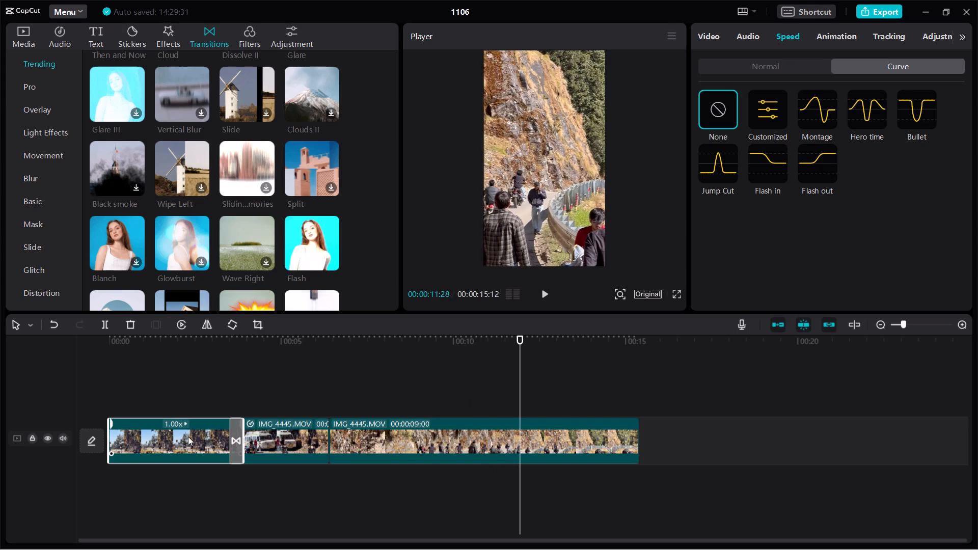
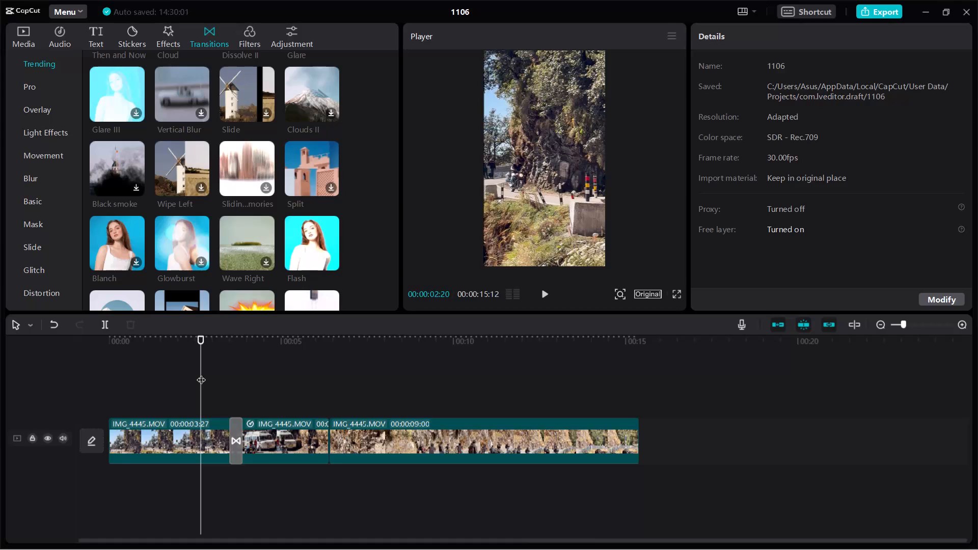
Play the edit full screen from about 00:00:02:20, replay the motorcyclist's pass, and return to the editing view.
{"action": "left_click", "coordinate": [675, 297]}
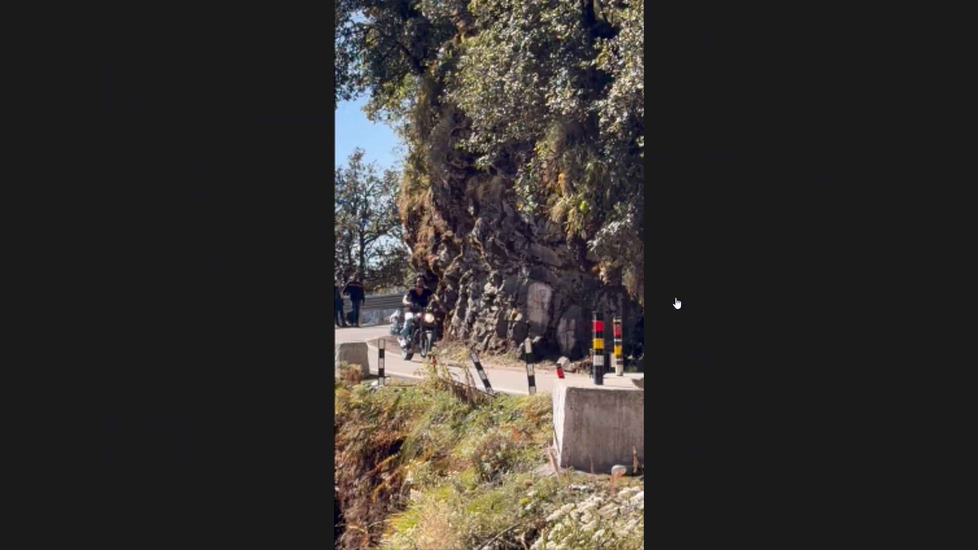
{"action": "left_click", "coordinate": [319, 492]}
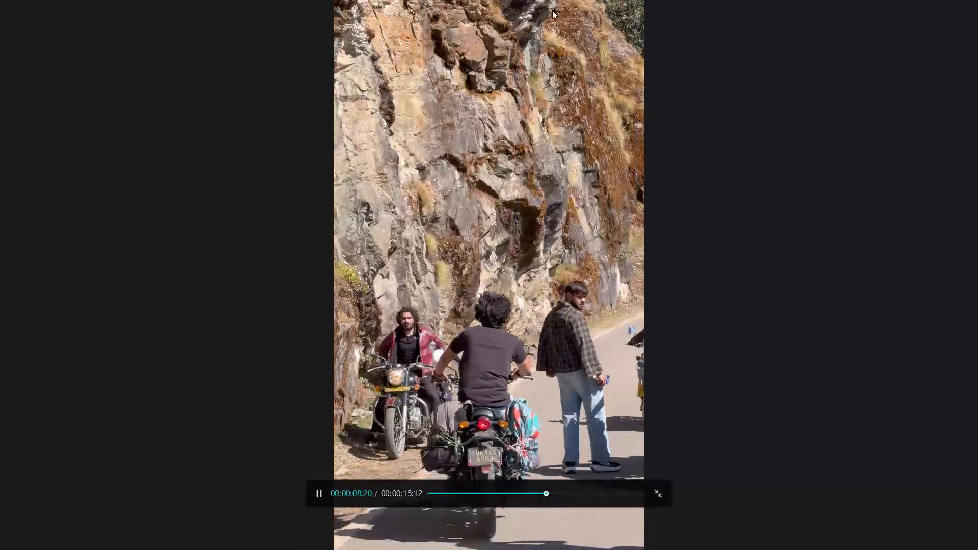
{"action": "left_click", "coordinate": [457, 494]}
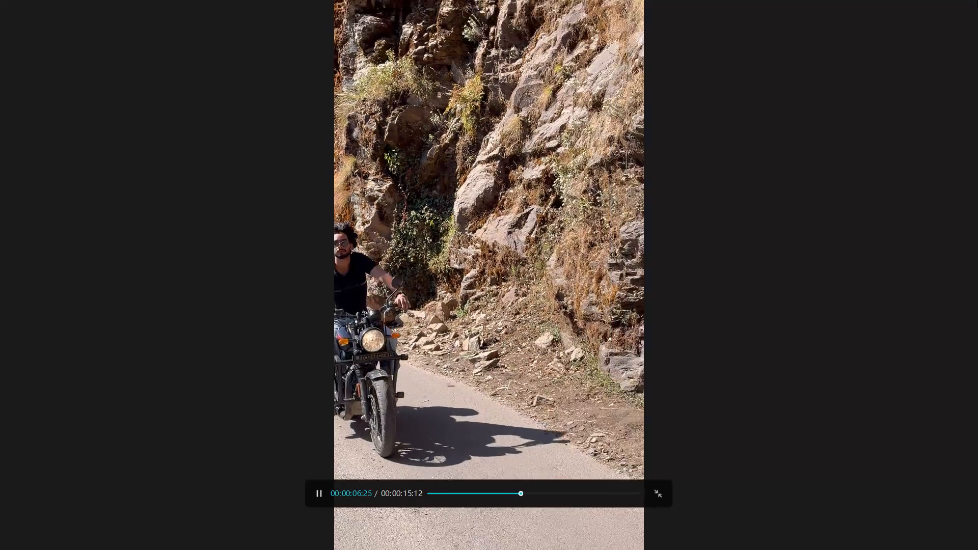
{"action": "key", "text": "Escape"}
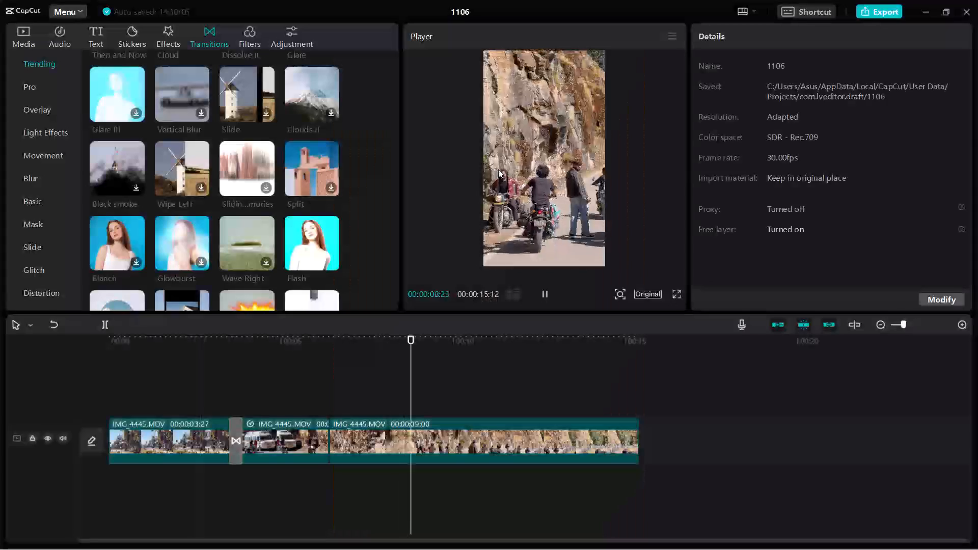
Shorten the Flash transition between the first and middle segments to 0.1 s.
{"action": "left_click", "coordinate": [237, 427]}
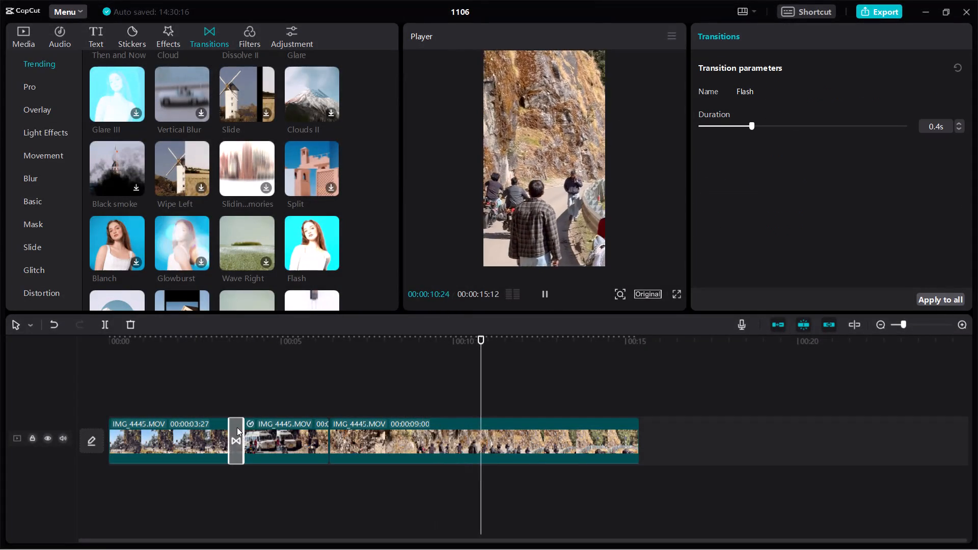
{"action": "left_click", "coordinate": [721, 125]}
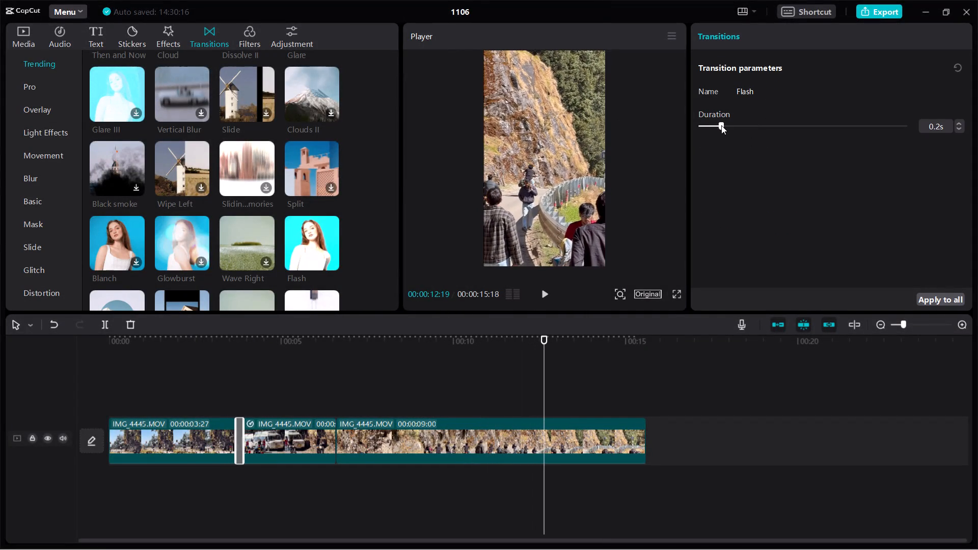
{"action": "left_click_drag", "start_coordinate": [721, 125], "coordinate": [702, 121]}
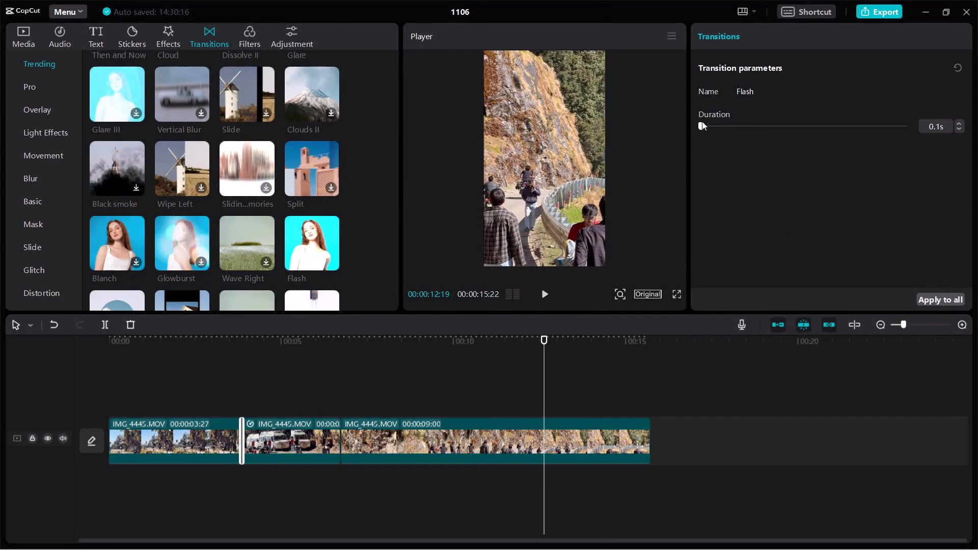
Play the edit from shortly before the Flash transition into the middle segment, and return to the transition at about 00:00:03:26.
{"action": "left_click_drag", "start_coordinate": [544, 351], "coordinate": [254, 337]}
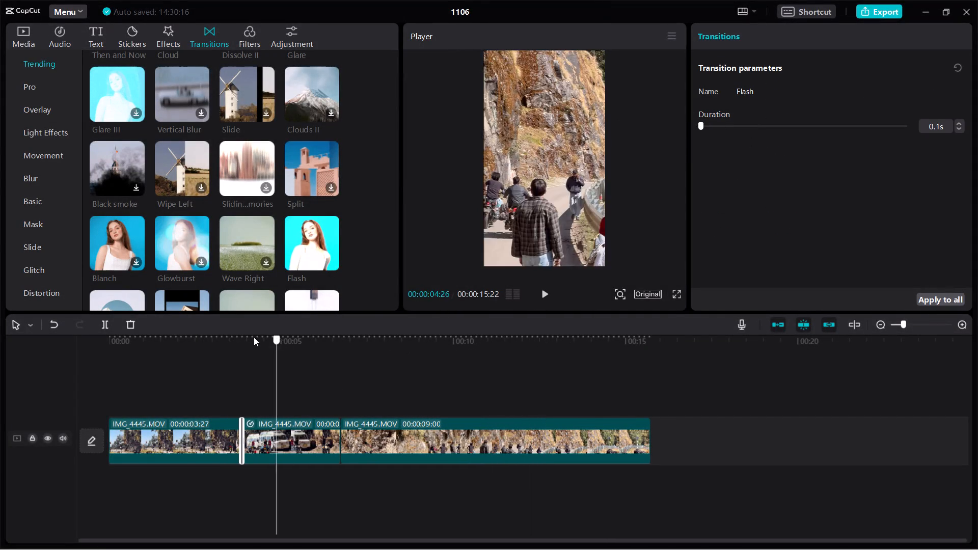
{"action": "left_click_drag", "start_coordinate": [254, 337], "coordinate": [198, 336]}
{"action": "left_click", "coordinate": [542, 295]}
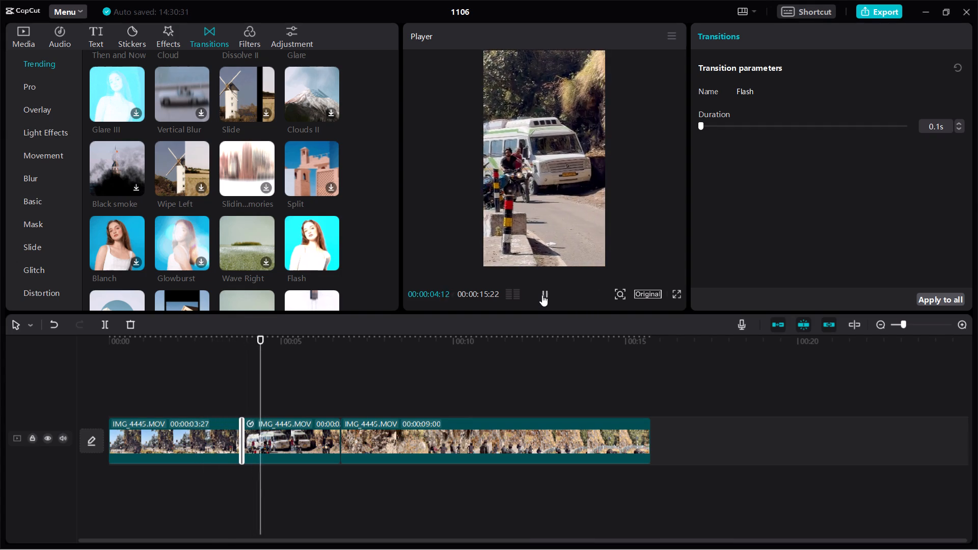
{"action": "left_click", "coordinate": [542, 295]}
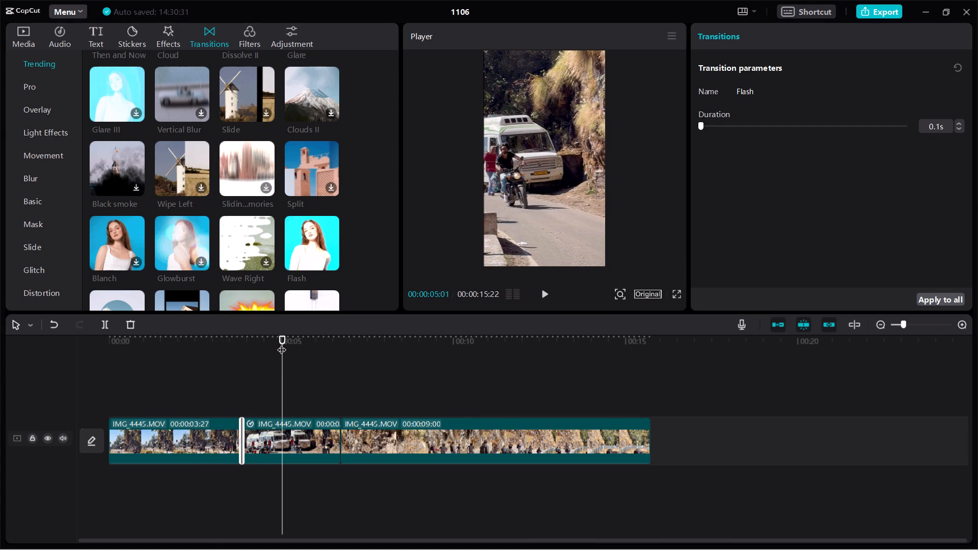
{"action": "left_click_drag", "start_coordinate": [282, 343], "coordinate": [240, 353]}
Browse the Trending transitions for an alternative to Flash, including a preview of Glowburst.
{"action": "scroll", "coordinate": [248, 283], "scroll_direction": "down", "scroll_amount": 1}
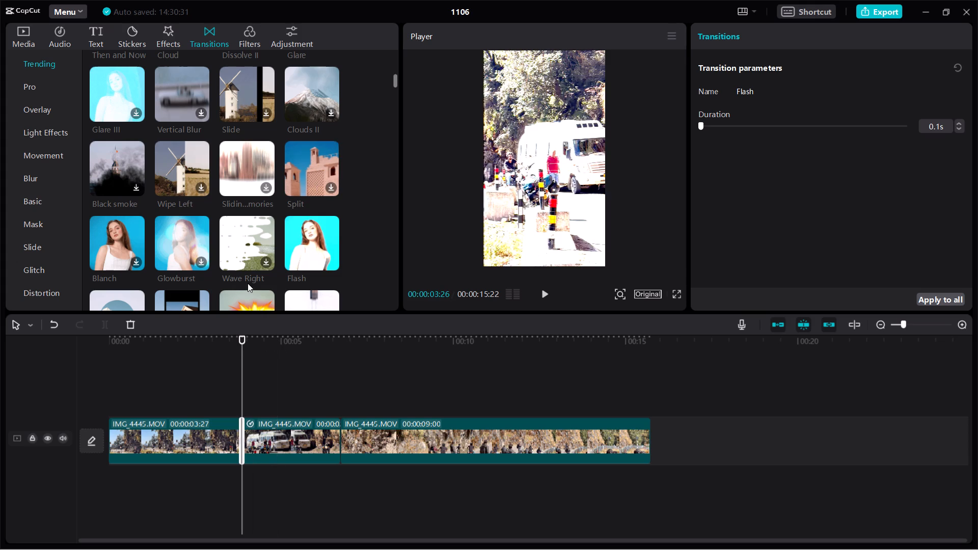
{"action": "scroll", "coordinate": [248, 283], "scroll_direction": "down", "scroll_amount": 1}
{"action": "left_click", "coordinate": [174, 147]}
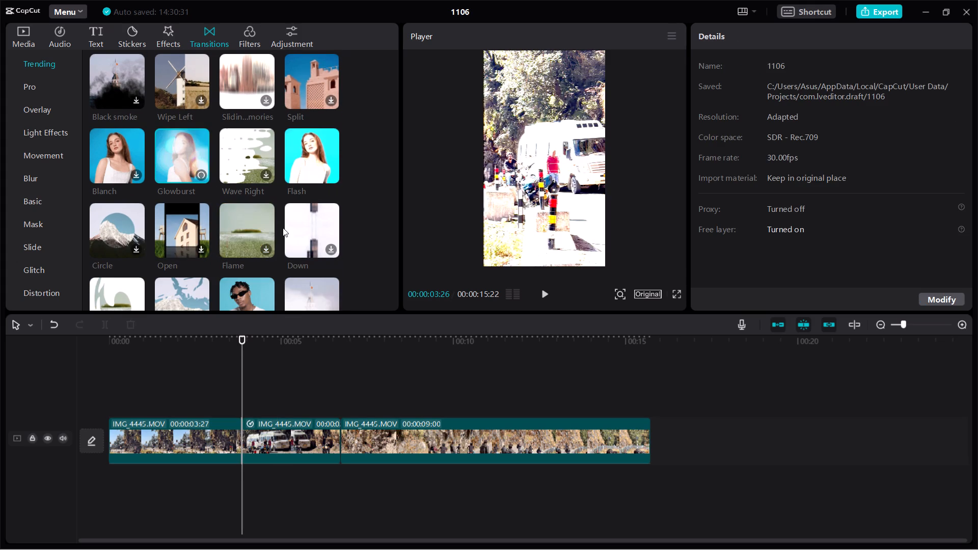
{"action": "scroll", "coordinate": [283, 228], "scroll_direction": "down", "scroll_amount": 3}
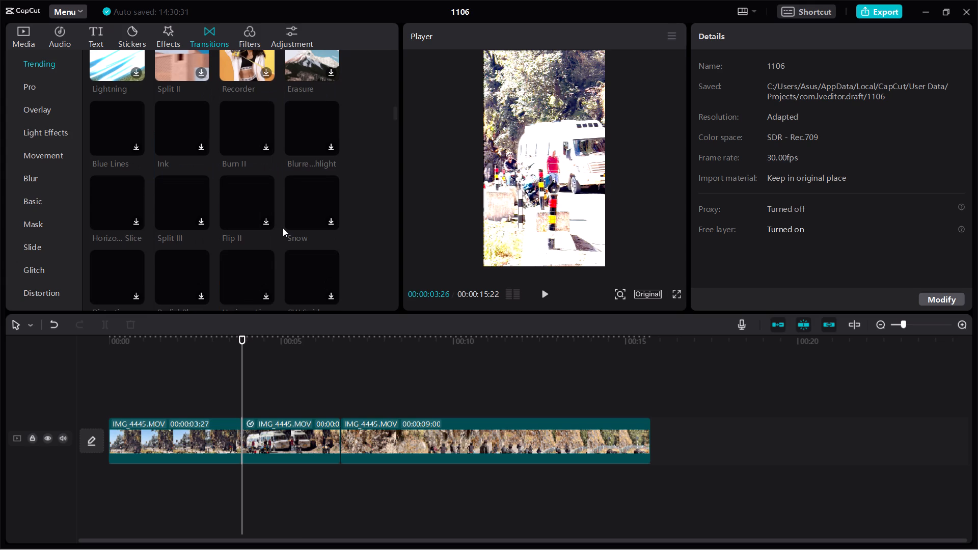
{"action": "scroll", "coordinate": [283, 228], "scroll_direction": "up", "scroll_amount": 7}
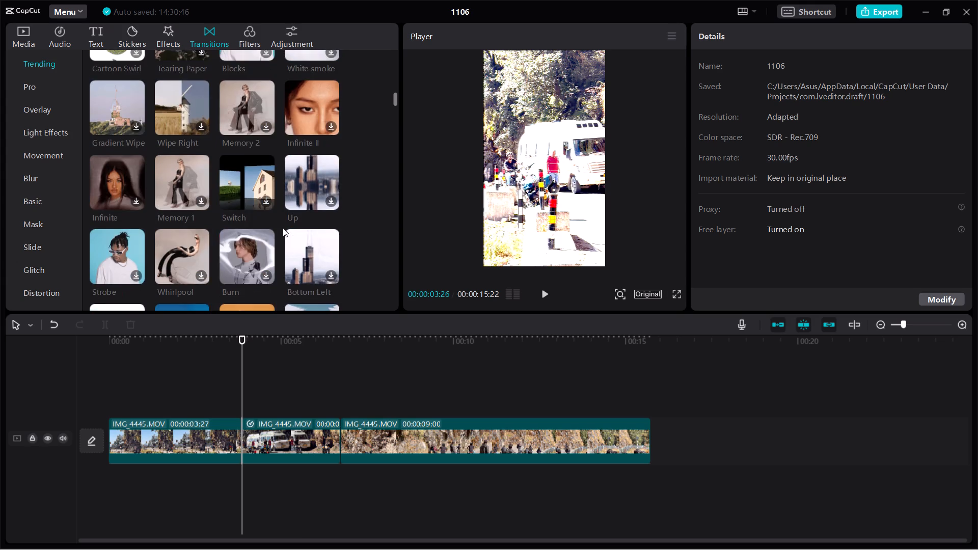
{"action": "scroll", "coordinate": [283, 228], "scroll_direction": "up", "scroll_amount": 7}
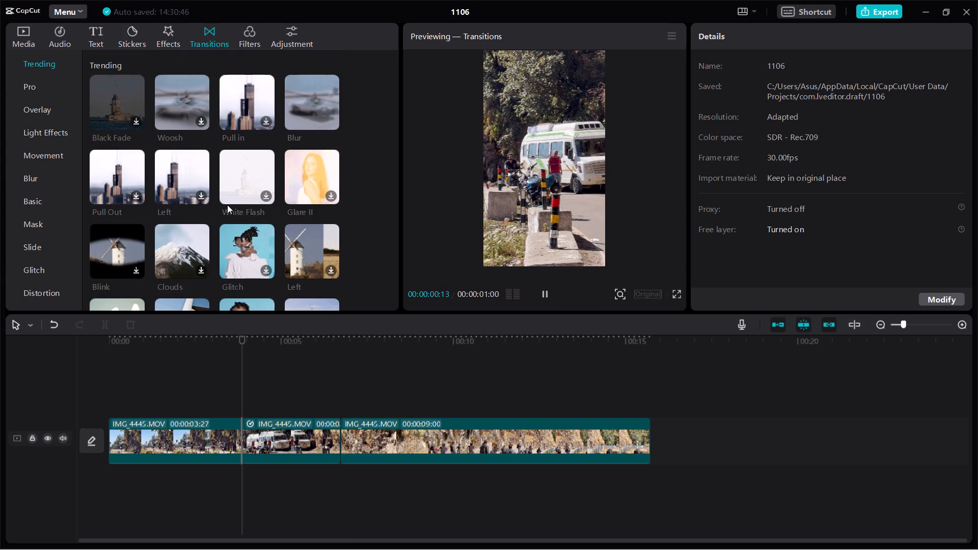
{"action": "scroll", "coordinate": [220, 193], "scroll_direction": "down", "scroll_amount": 3}
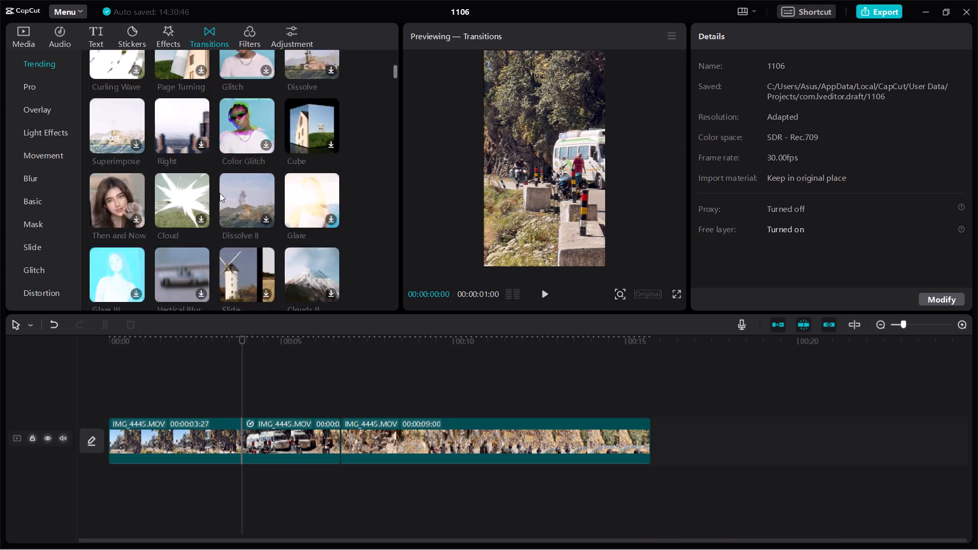
{"action": "scroll", "coordinate": [220, 193], "scroll_direction": "down", "scroll_amount": 4}
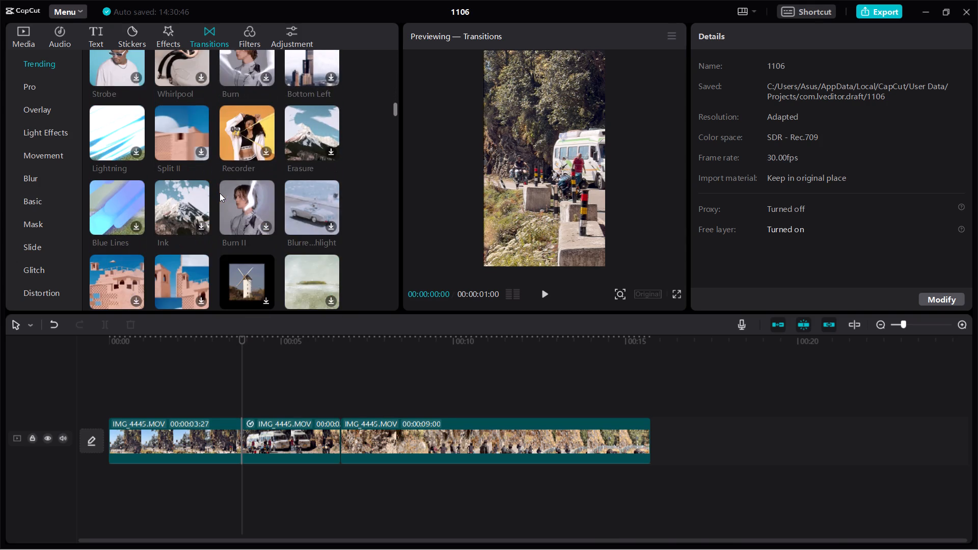
{"action": "scroll", "coordinate": [220, 193], "scroll_direction": "down", "scroll_amount": 3}
{"action": "scroll", "coordinate": [220, 193], "scroll_direction": "up", "scroll_amount": 2}
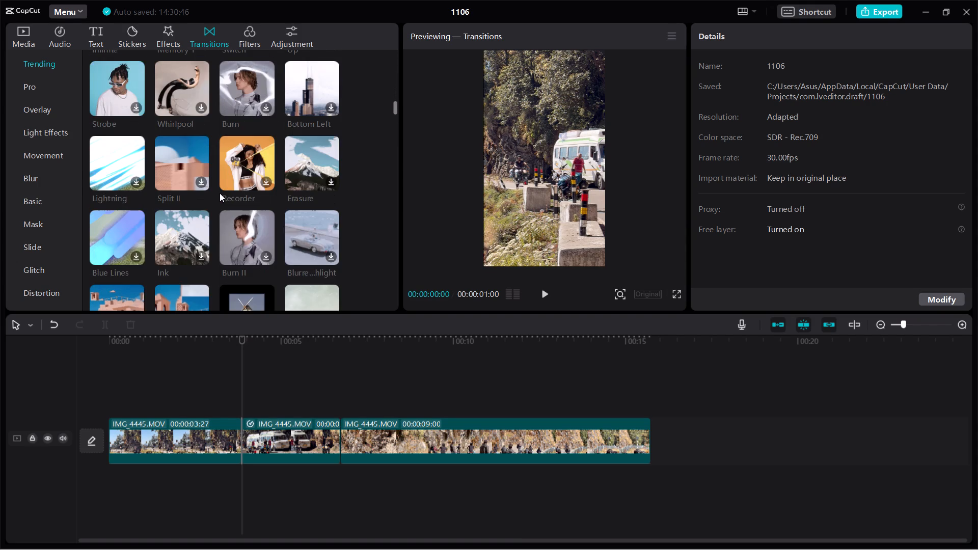
{"action": "scroll", "coordinate": [220, 193], "scroll_direction": "down", "scroll_amount": 2}
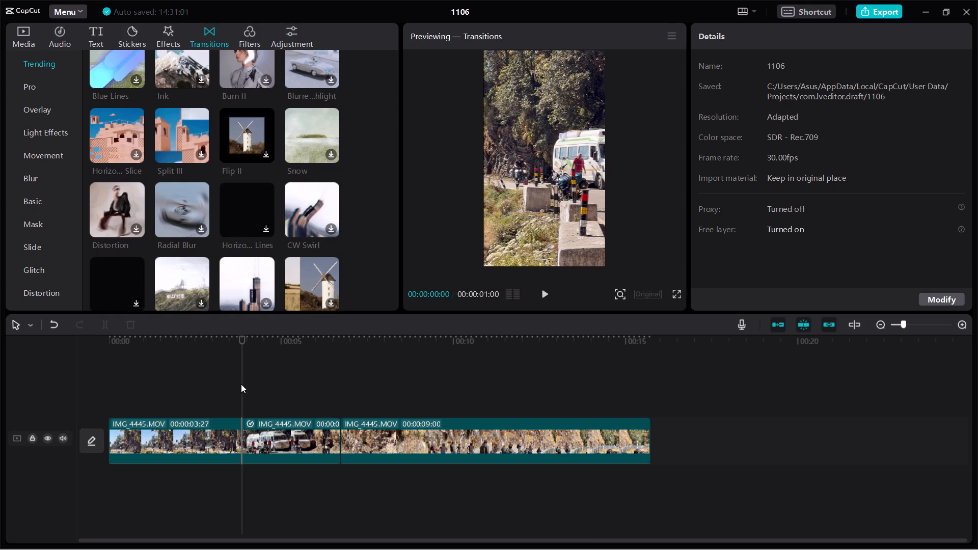
{"action": "scroll", "coordinate": [281, 176], "scroll_direction": "up", "scroll_amount": 13}
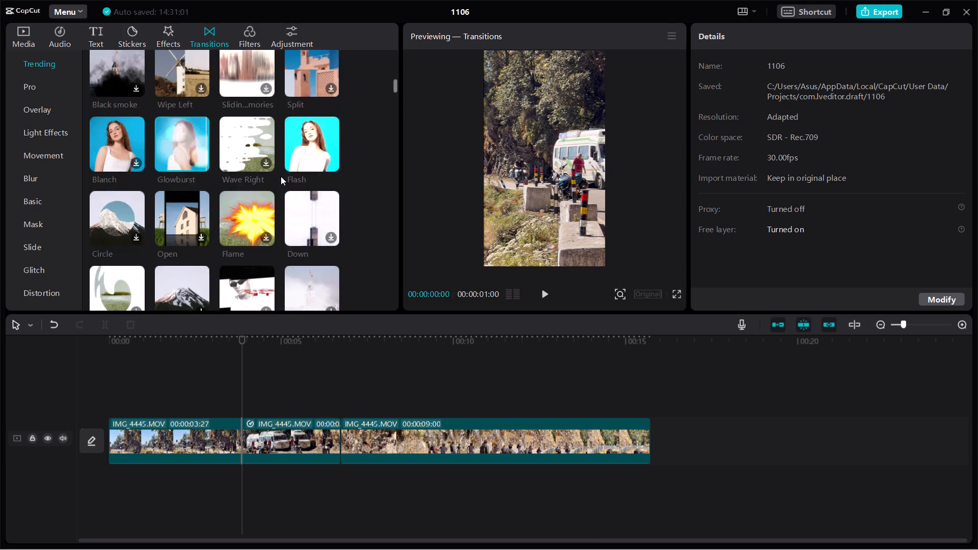
{"action": "scroll", "coordinate": [281, 176], "scroll_direction": "up", "scroll_amount": 7}
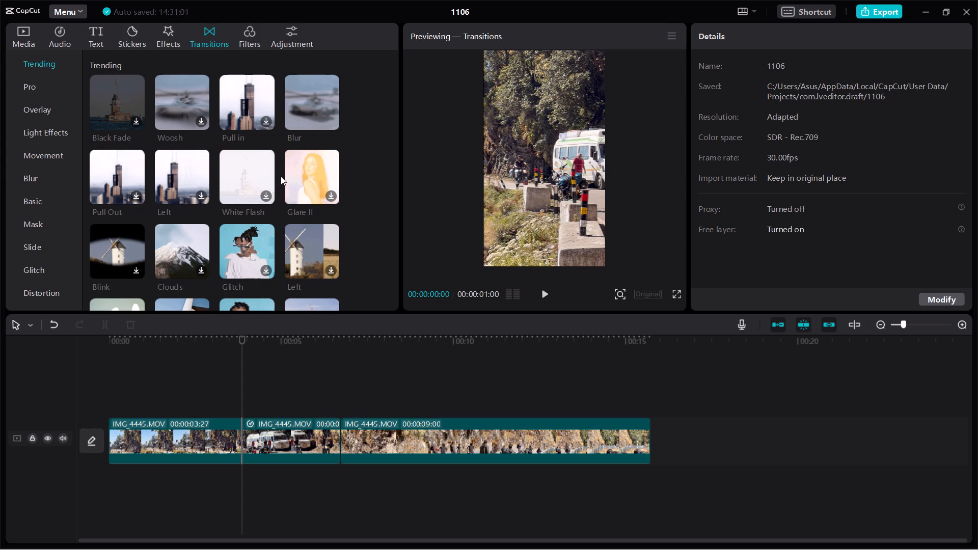
{"action": "scroll", "coordinate": [170, 154], "scroll_direction": "up", "scroll_amount": 7}
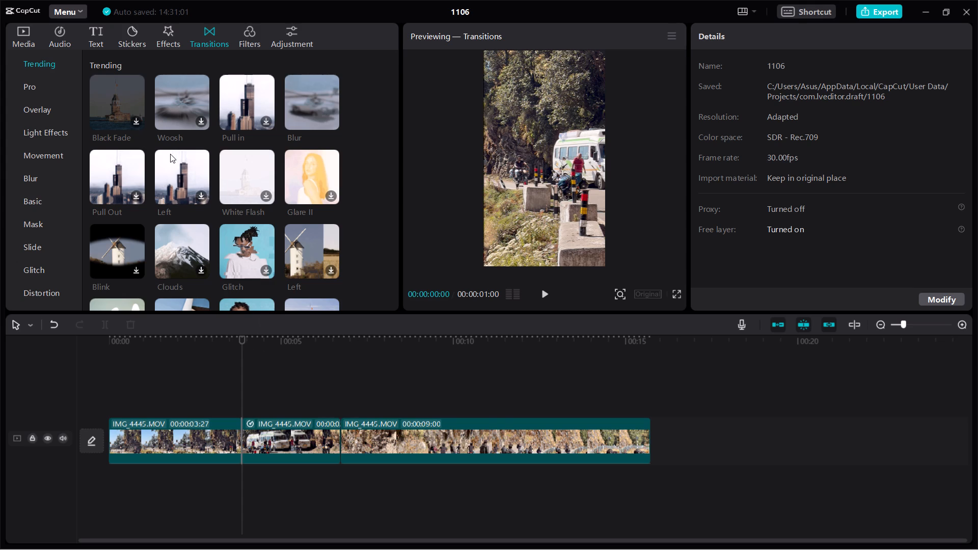
{"action": "scroll", "coordinate": [170, 154], "scroll_direction": "down", "scroll_amount": 14}
{"action": "scroll", "coordinate": [170, 154], "scroll_direction": "up", "scroll_amount": 1}
{"action": "scroll", "coordinate": [170, 154], "scroll_direction": "down", "scroll_amount": 1}
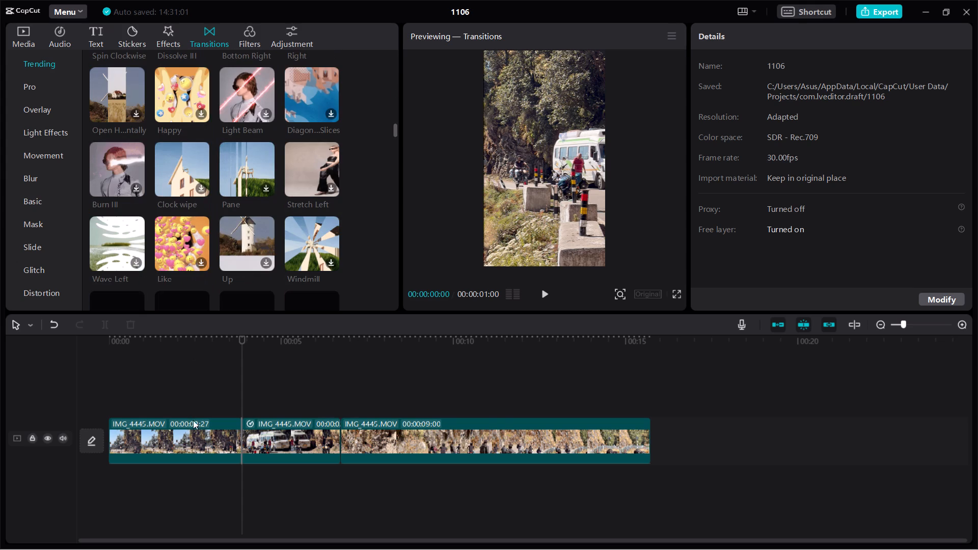
Delete the Flash transition between the first and middle segments.
{"action": "left_click", "coordinate": [243, 433]}
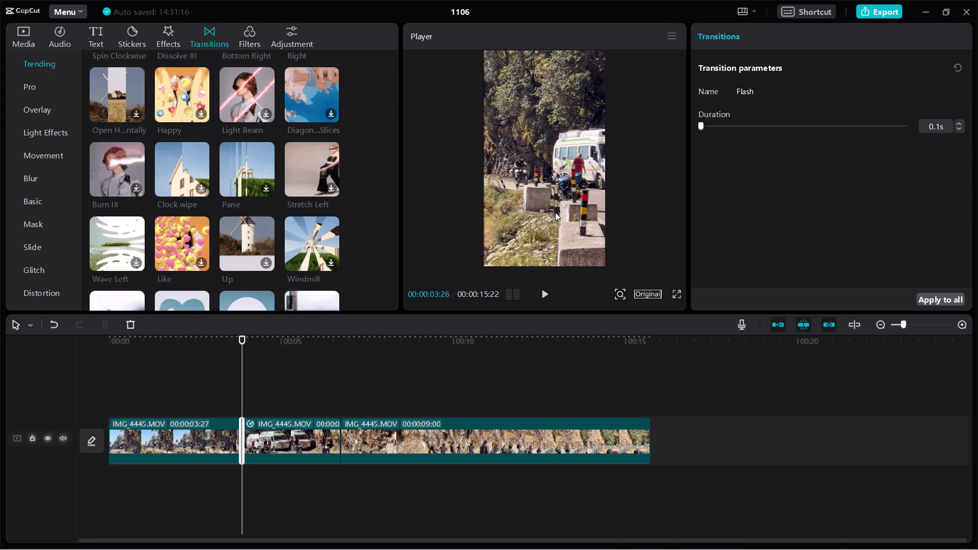
{"action": "left_click", "coordinate": [131, 327]}
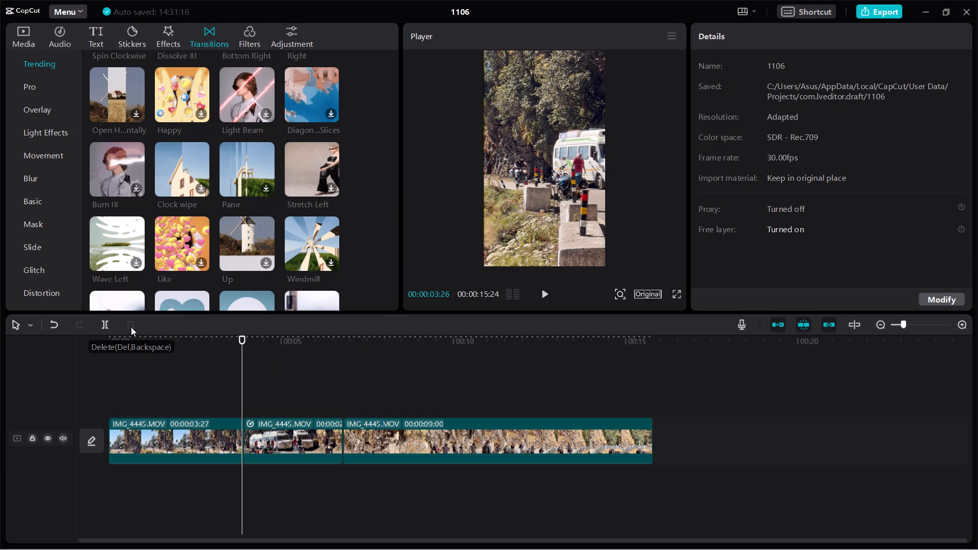
Play the edit from about 00:00:02:06 and again from about 00:00:02:29 to review the cuts without the transition.
{"action": "left_click_drag", "start_coordinate": [243, 349], "coordinate": [184, 337]}
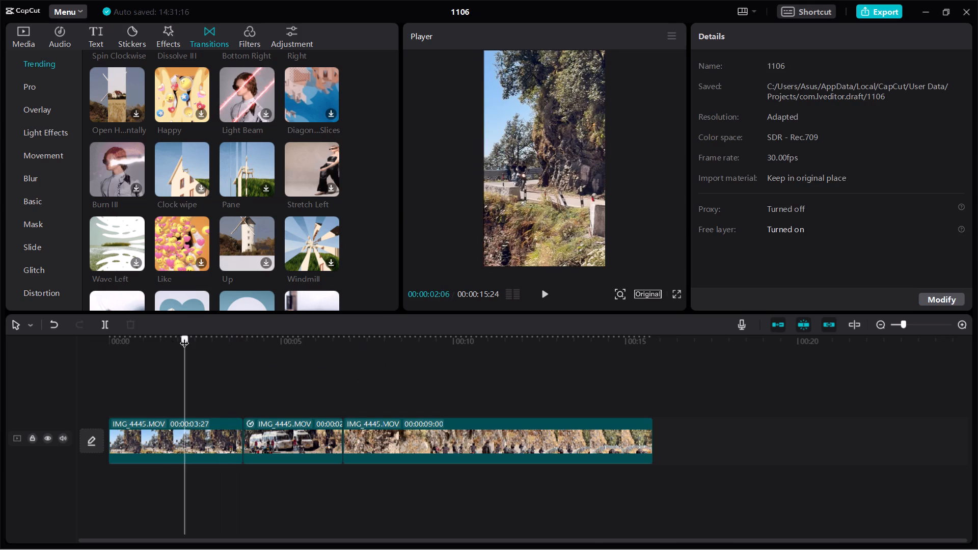
{"action": "left_click", "coordinate": [548, 291]}
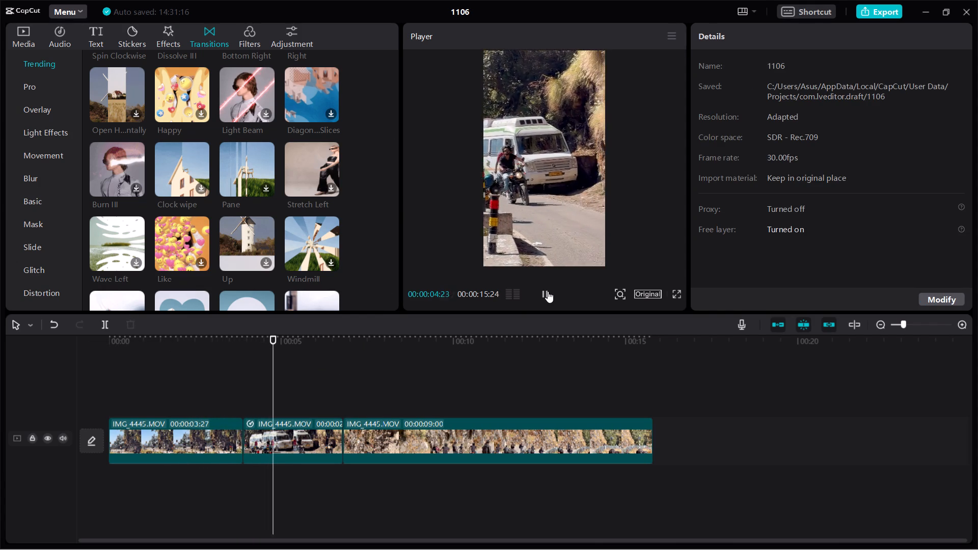
{"action": "left_click", "coordinate": [548, 291]}
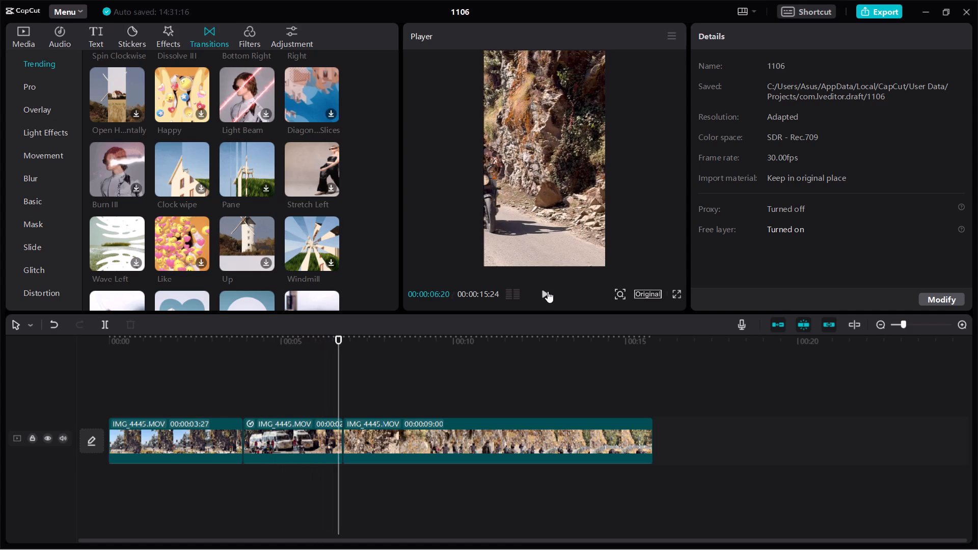
{"action": "left_click", "coordinate": [344, 348]}
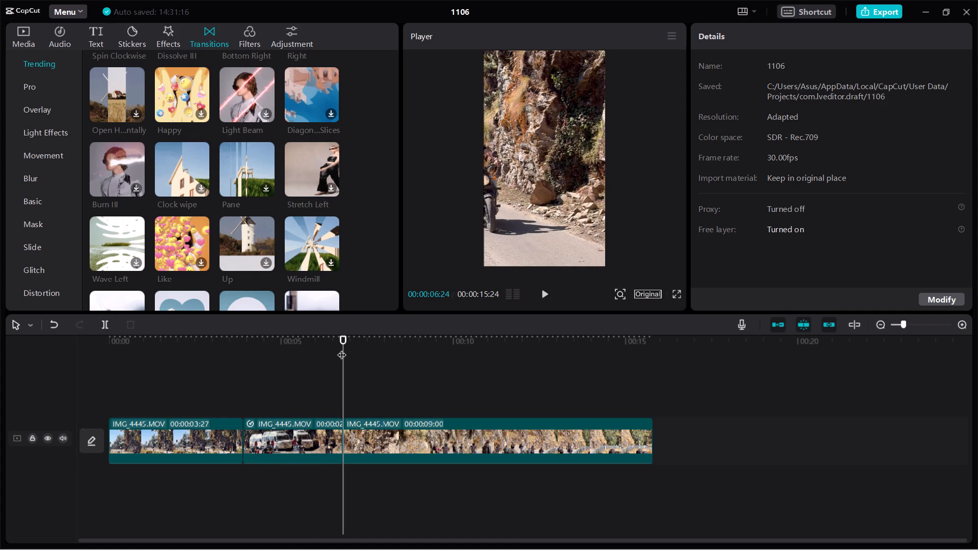
{"action": "left_click_drag", "start_coordinate": [341, 353], "coordinate": [211, 359]}
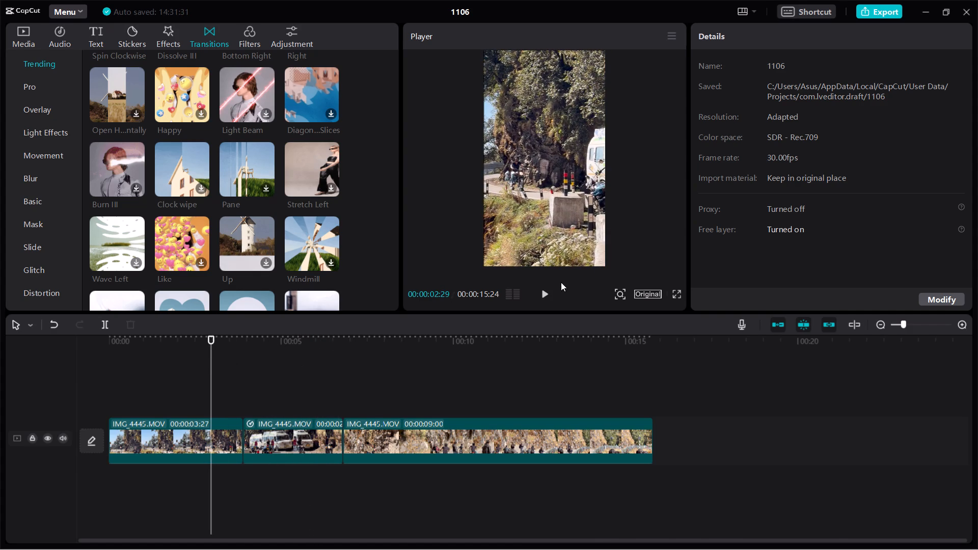
{"action": "left_click", "coordinate": [549, 291]}
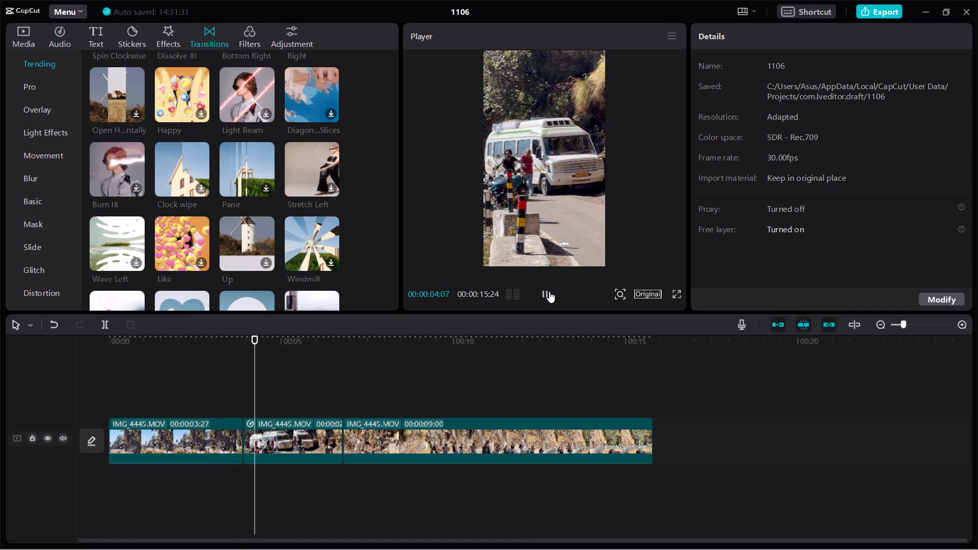
{"action": "left_click", "coordinate": [549, 291]}
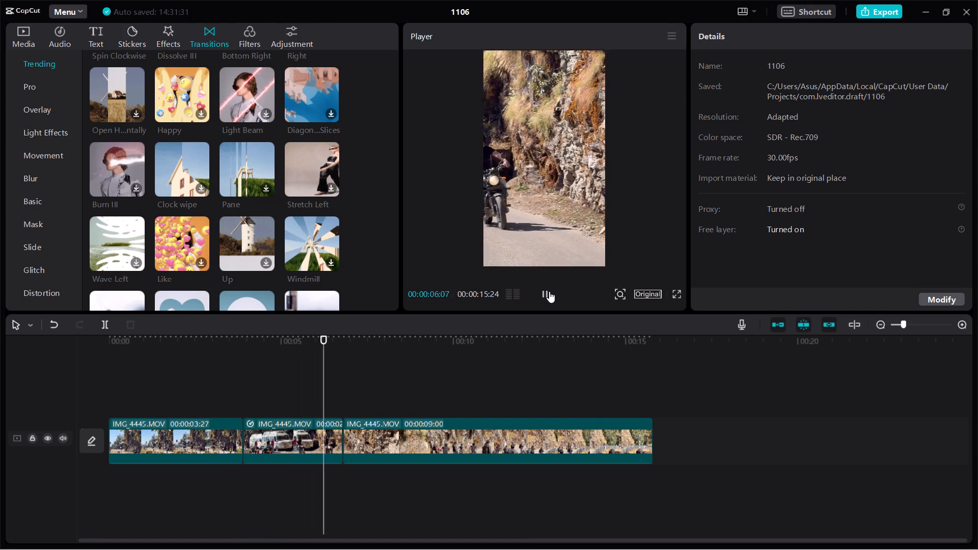
{"action": "left_click", "coordinate": [549, 291]}
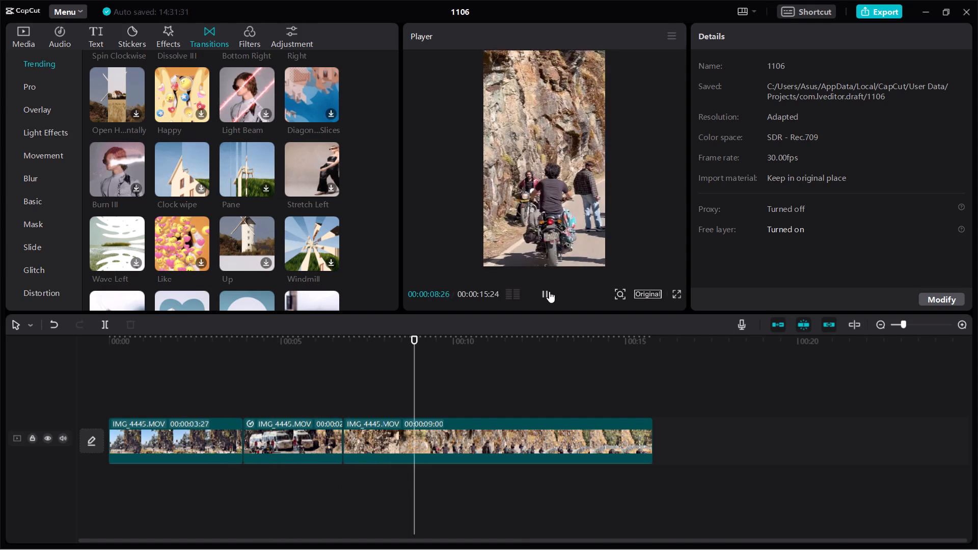
{"action": "left_click", "coordinate": [549, 291]}
Move the playhead back to the start of the timeline at 00:00:00:00.
{"action": "left_click_drag", "start_coordinate": [424, 358], "coordinate": [205, 362]}
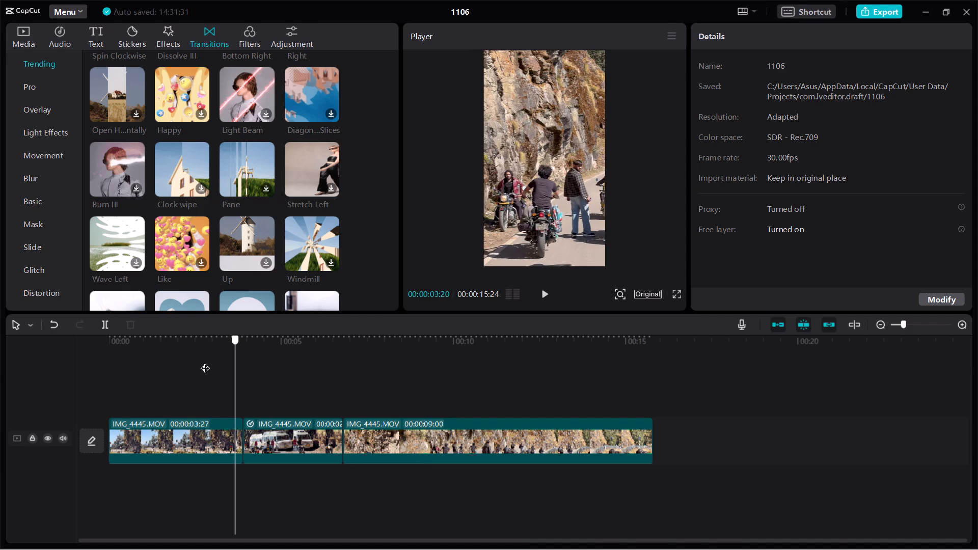
{"action": "left_click_drag", "start_coordinate": [205, 362], "coordinate": [192, 362]}
{"action": "left_click_drag", "start_coordinate": [192, 362], "coordinate": [89, 342]}
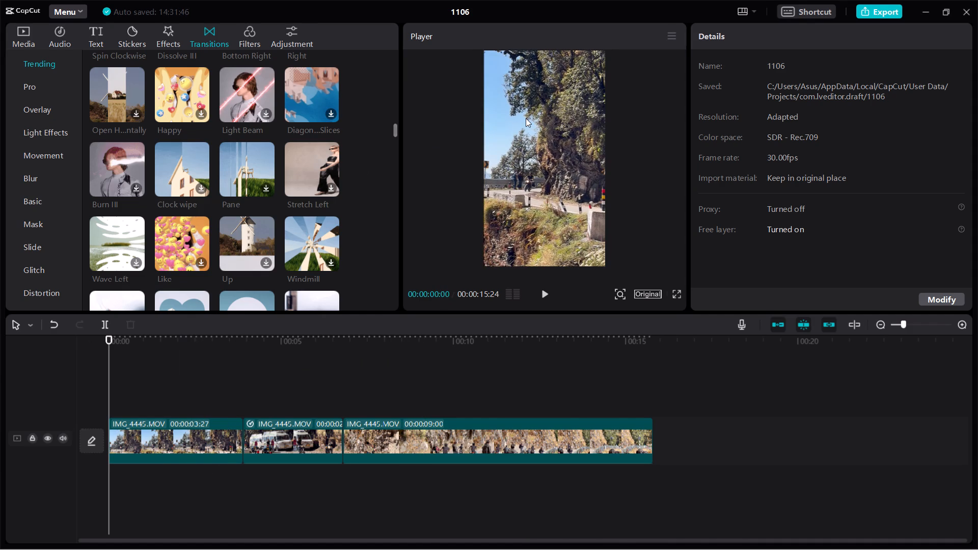
Browse the Featured filters and preview Oppenheimer on the opening of the video.
{"action": "left_click", "coordinate": [149, 437]}
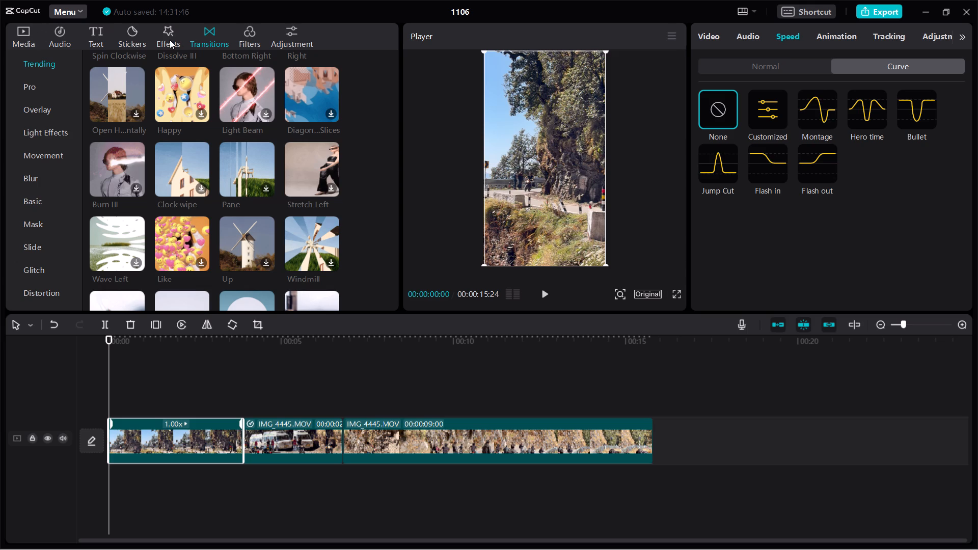
{"action": "left_click", "coordinate": [246, 33]}
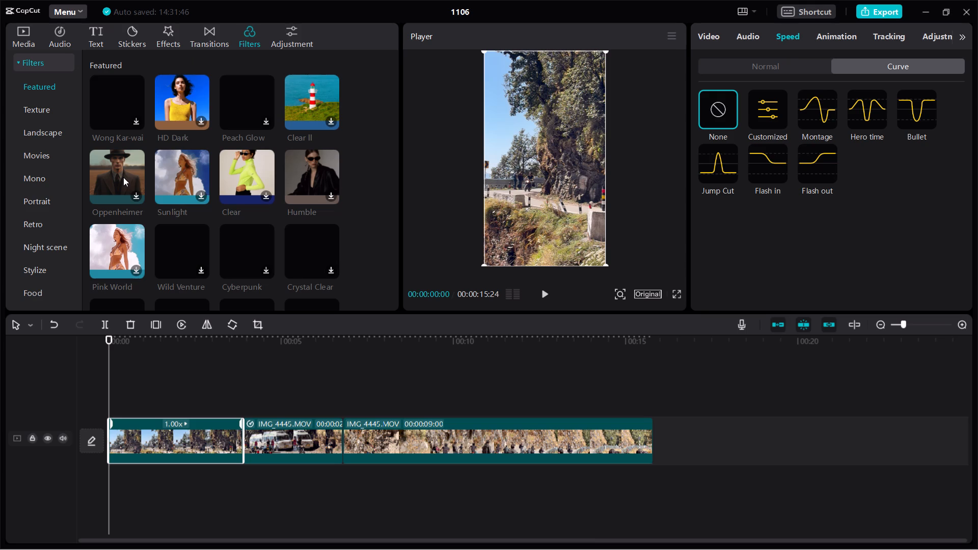
{"action": "left_click", "coordinate": [132, 191]}
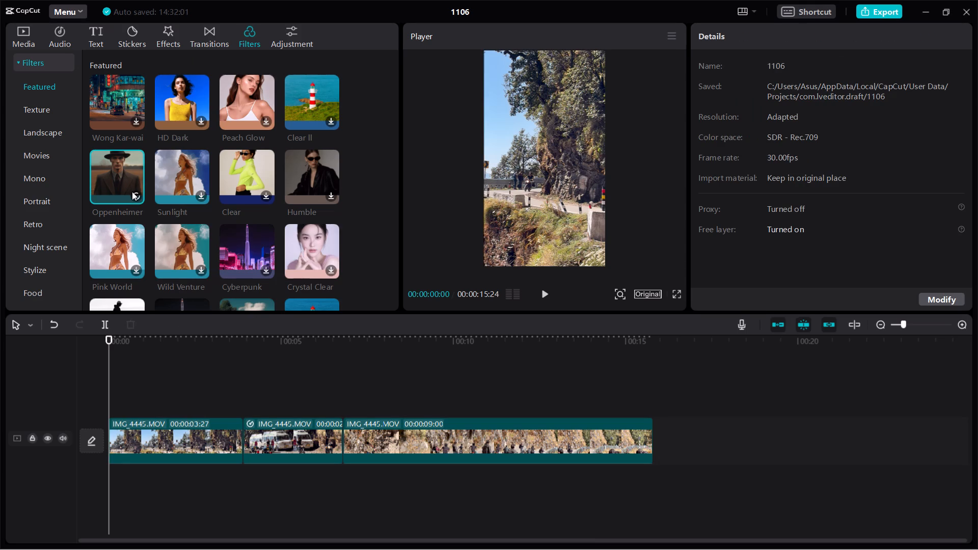
{"action": "scroll", "coordinate": [238, 254], "scroll_direction": "down", "scroll_amount": 1}
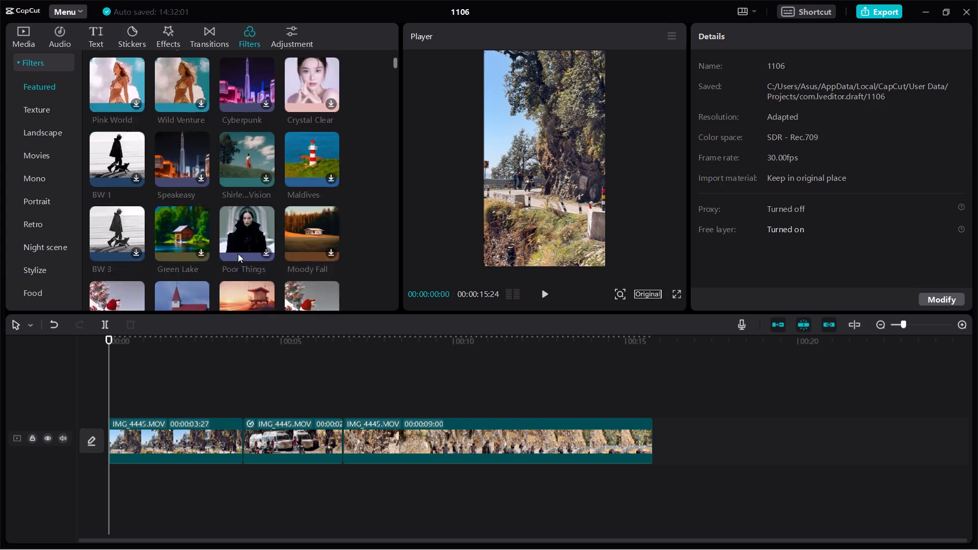
{"action": "scroll", "coordinate": [238, 254], "scroll_direction": "down", "scroll_amount": 1}
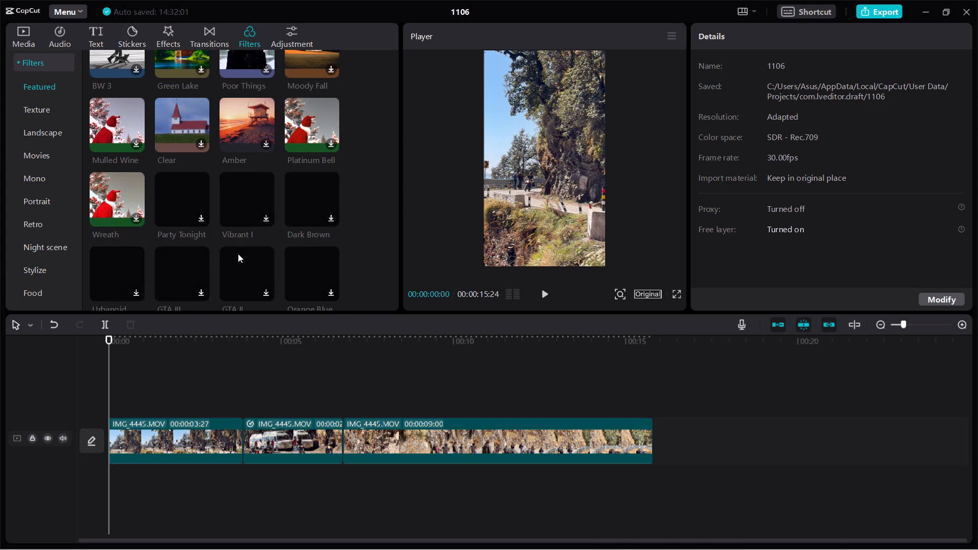
{"action": "scroll", "coordinate": [238, 254], "scroll_direction": "up", "scroll_amount": 6}
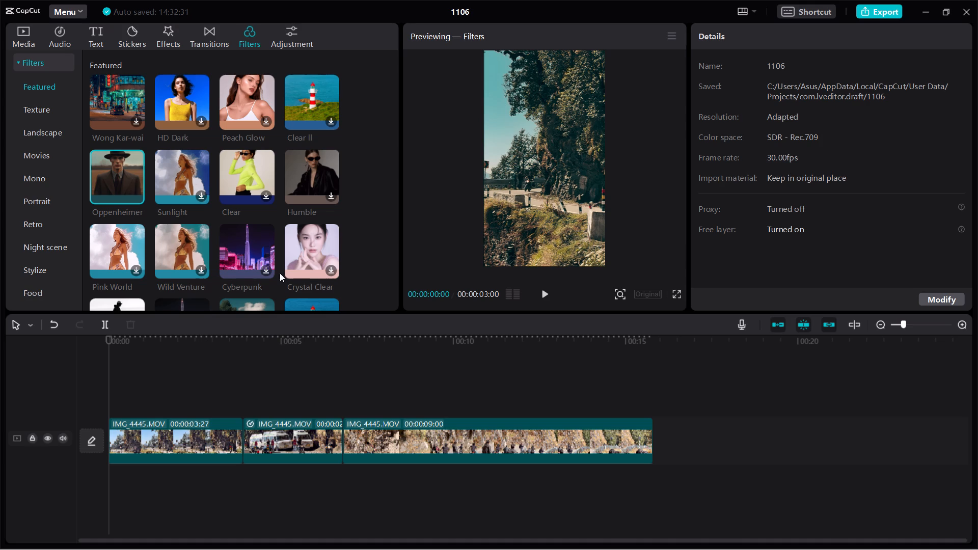
{"action": "left_click", "coordinate": [179, 434]}
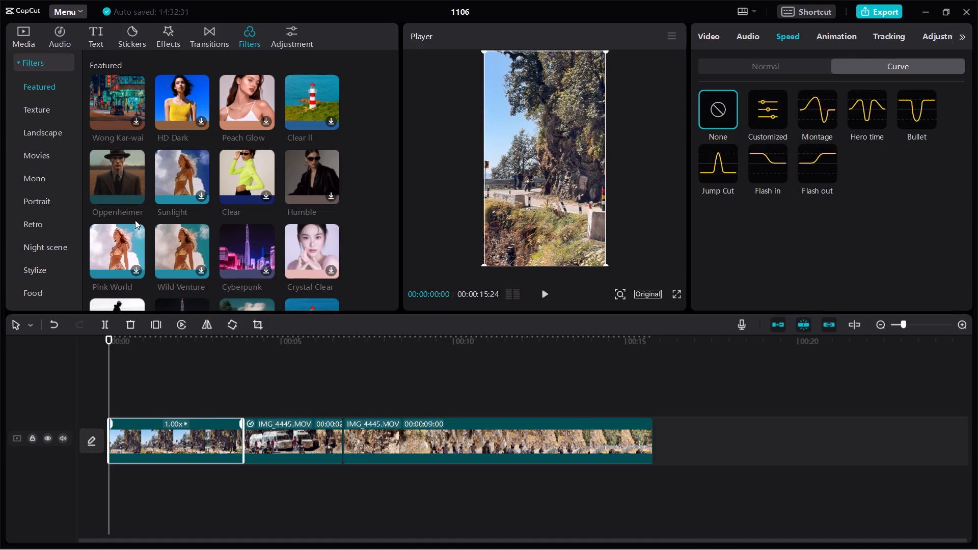
{"action": "left_click", "coordinate": [116, 172]}
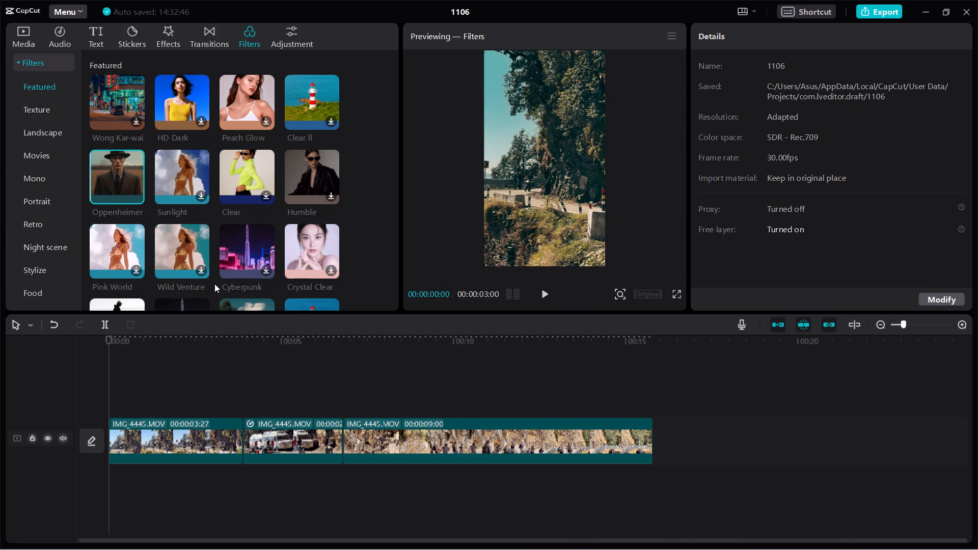
Inspect the Oppenheimer filter preview in full screen and return to the editor.
{"action": "scroll", "coordinate": [214, 284], "scroll_direction": "down", "scroll_amount": 2}
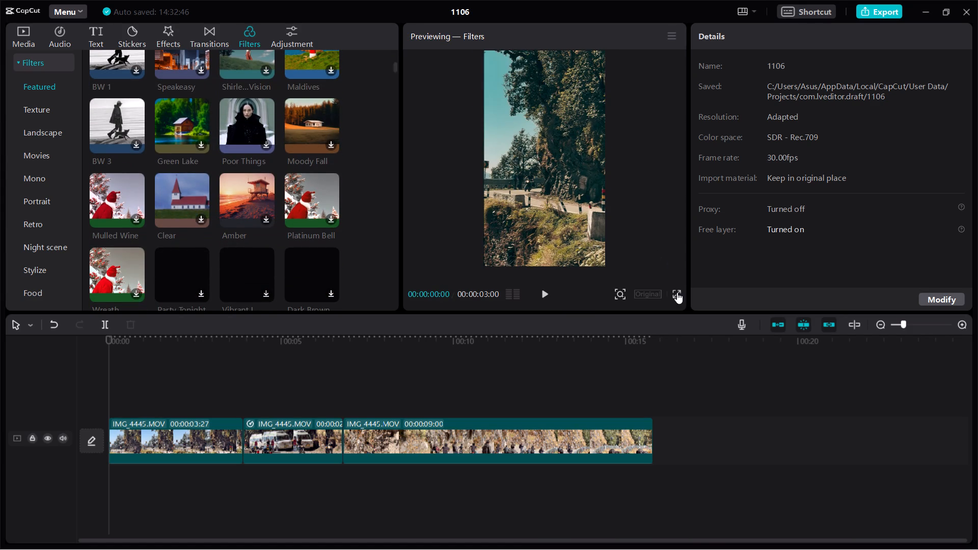
{"action": "left_click", "coordinate": [677, 294]}
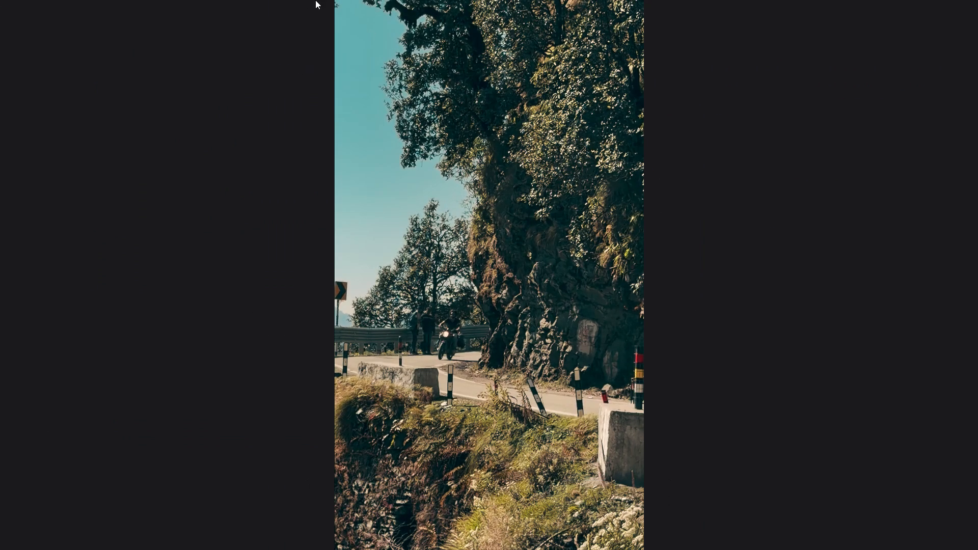
{"action": "key", "text": "Escape"}
{"action": "key", "text": "Escape"}
{"action": "left_click", "coordinate": [417, 513]}
{"action": "key", "text": "Escape"}
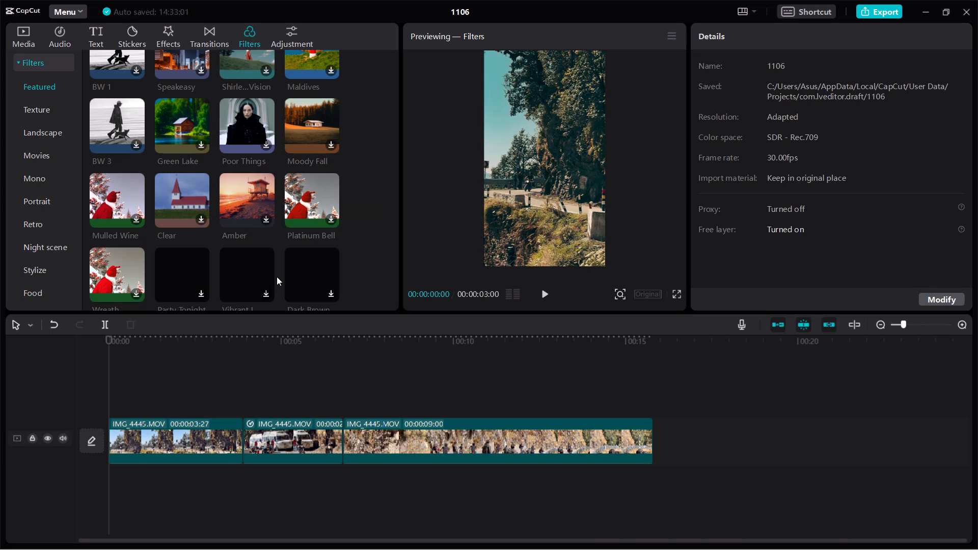
Preview the Featured filters Radiance and Jazz on the footage.
{"action": "scroll", "coordinate": [158, 218], "scroll_direction": "down", "scroll_amount": 2}
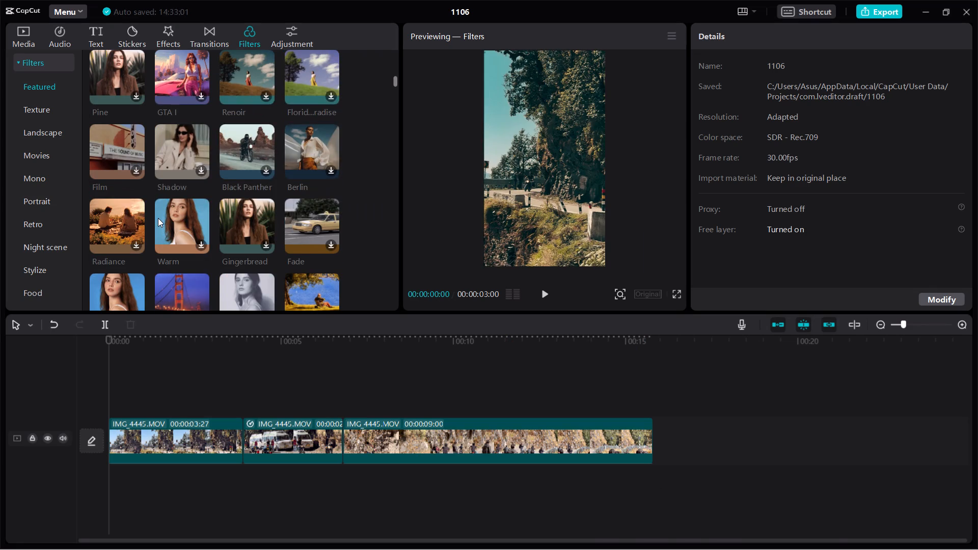
{"action": "left_click", "coordinate": [117, 215]}
{"action": "left_click", "coordinate": [137, 244]}
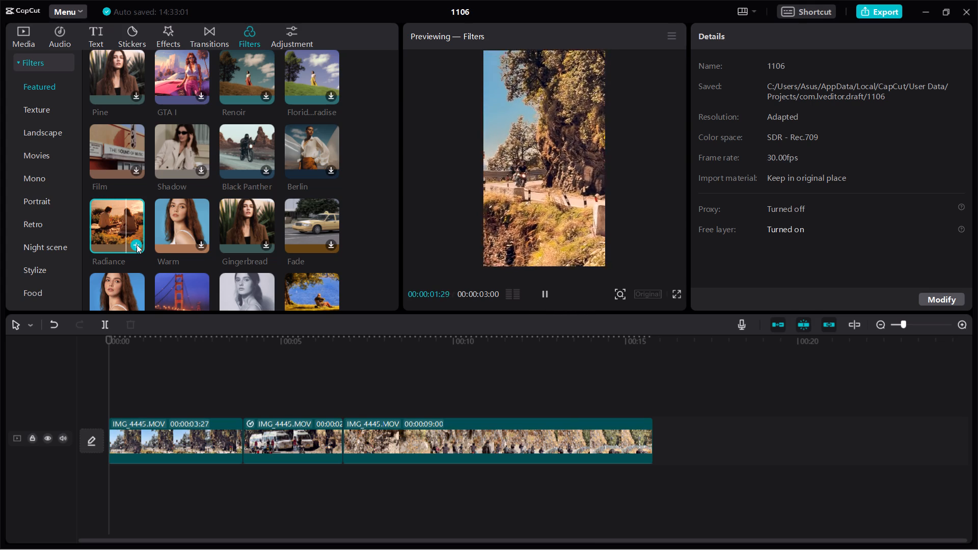
{"action": "scroll", "coordinate": [182, 247], "scroll_direction": "down", "scroll_amount": 3}
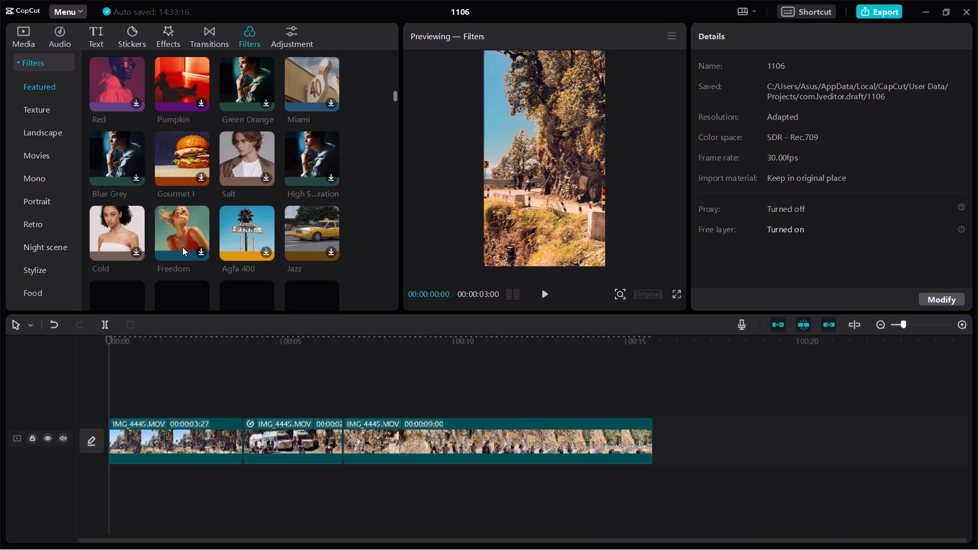
{"action": "left_click", "coordinate": [331, 252]}
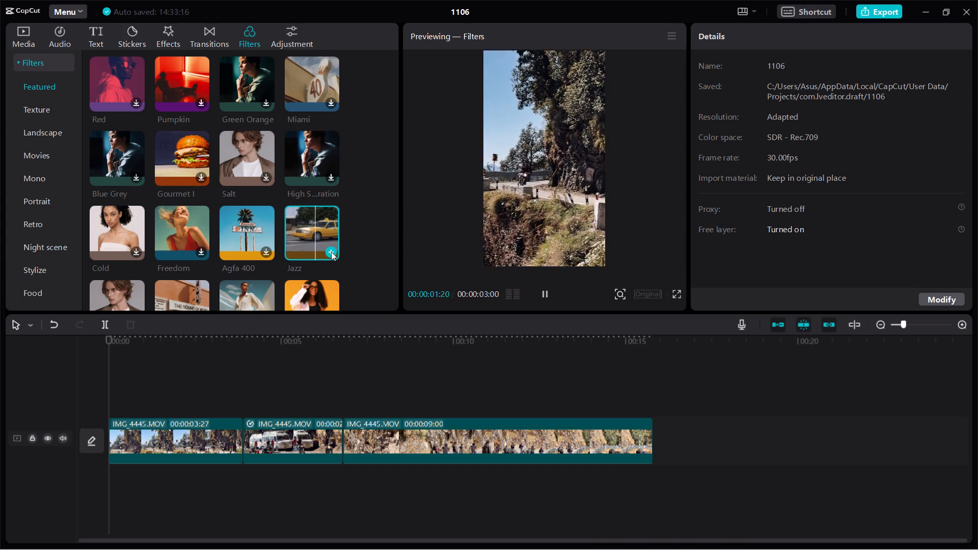
Browse further through the Featured filters for a suitable colour look.
{"action": "scroll", "coordinate": [270, 142], "scroll_direction": "down", "scroll_amount": 3}
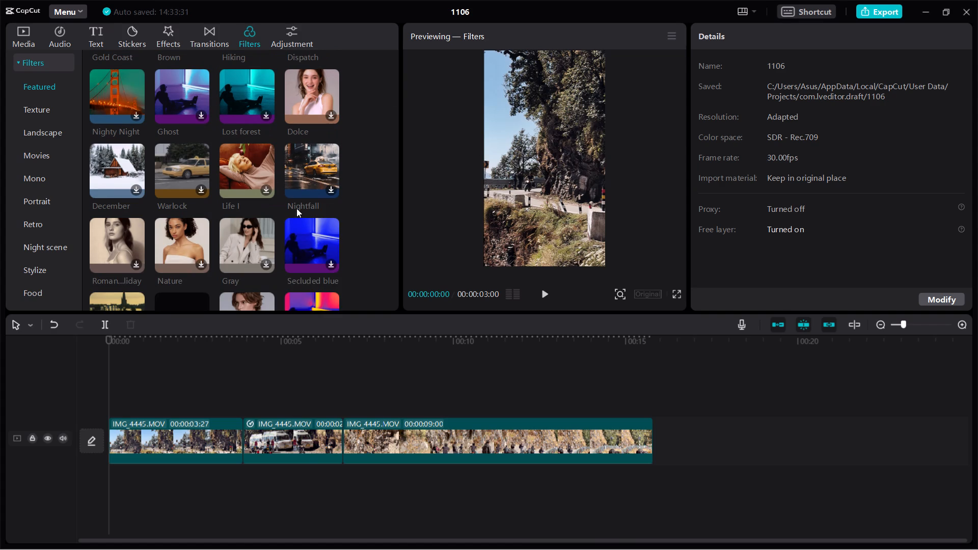
{"action": "scroll", "coordinate": [293, 254], "scroll_direction": "down", "scroll_amount": 3}
{"action": "scroll", "coordinate": [293, 254], "scroll_direction": "up", "scroll_amount": 1}
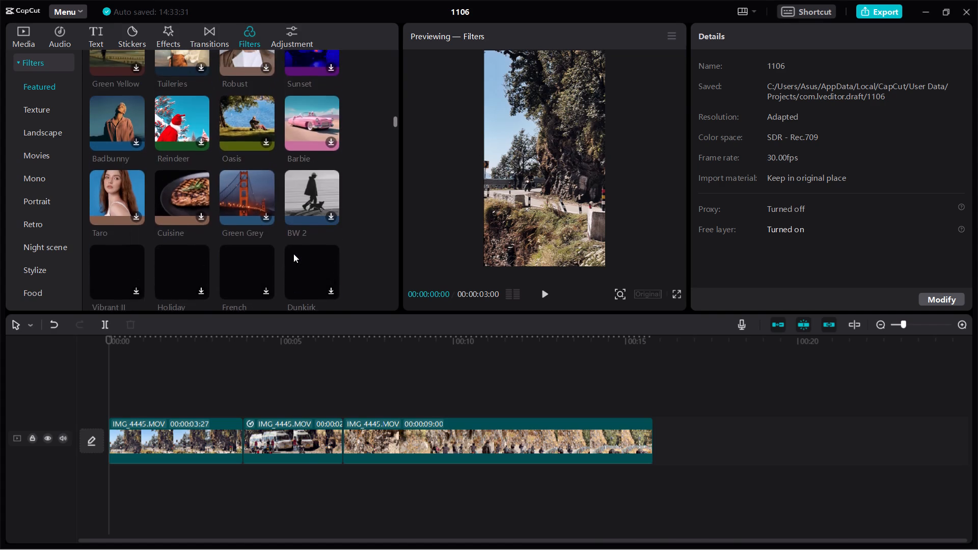
{"action": "scroll", "coordinate": [293, 254], "scroll_direction": "up", "scroll_amount": 1}
{"action": "scroll", "coordinate": [293, 254], "scroll_direction": "down", "scroll_amount": 1}
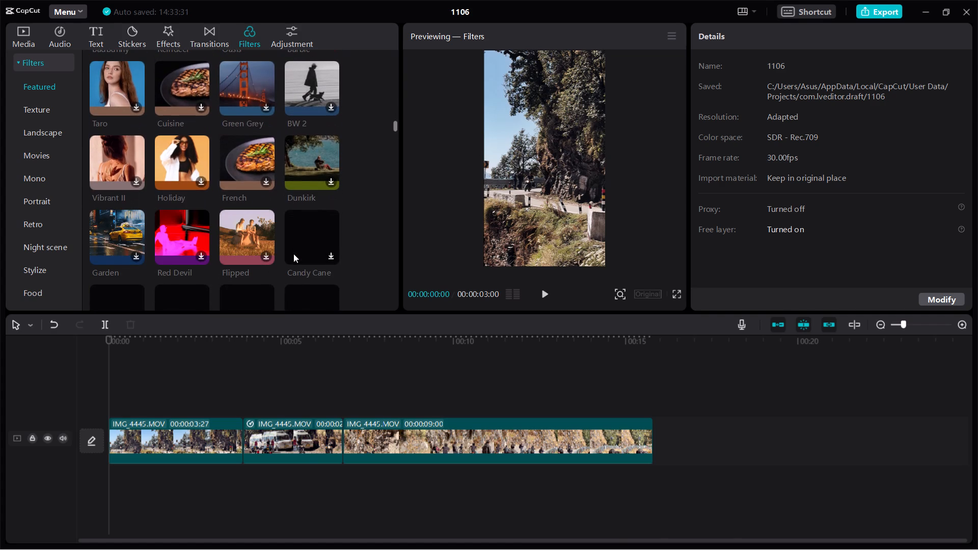
{"action": "scroll", "coordinate": [240, 258], "scroll_direction": "down", "scroll_amount": 1}
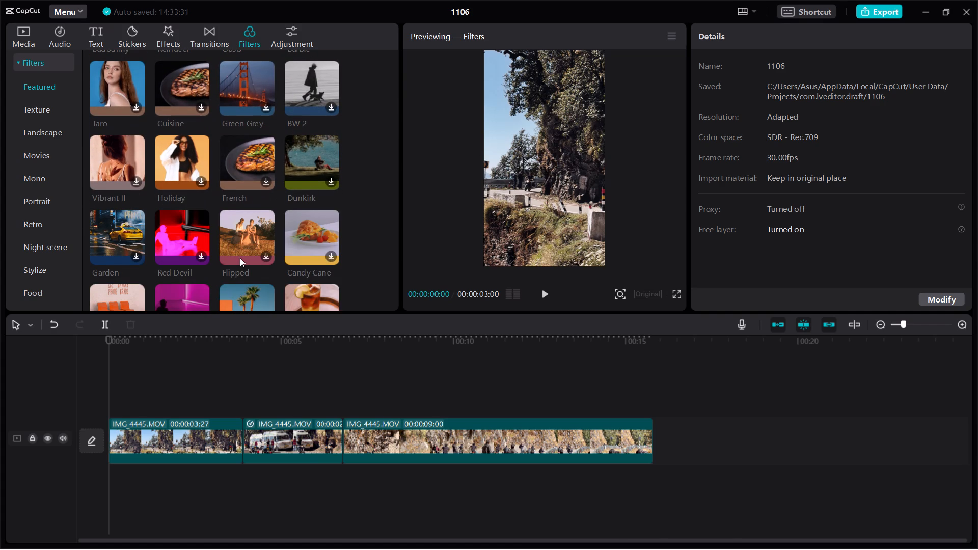
{"action": "scroll", "coordinate": [240, 258], "scroll_direction": "down", "scroll_amount": 1}
{"action": "scroll", "coordinate": [240, 258], "scroll_direction": "up", "scroll_amount": 20}
{"action": "scroll", "coordinate": [240, 258], "scroll_direction": "up", "scroll_amount": 11}
{"action": "scroll", "coordinate": [240, 258], "scroll_direction": "down", "scroll_amount": 3}
{"action": "scroll", "coordinate": [240, 258], "scroll_direction": "up", "scroll_amount": 4}
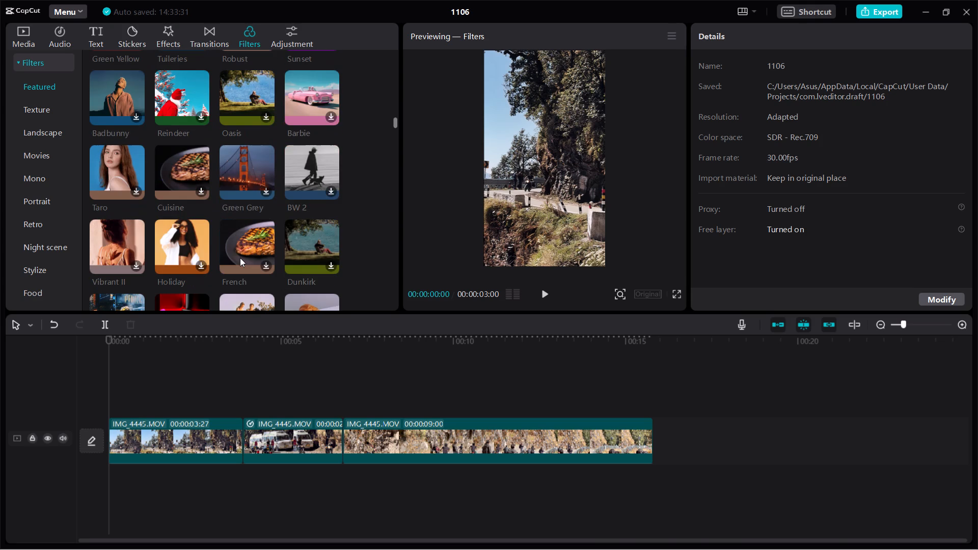
{"action": "scroll", "coordinate": [240, 258], "scroll_direction": "up", "scroll_amount": 2}
{"action": "scroll", "coordinate": [240, 258], "scroll_direction": "up", "scroll_amount": 20}
{"action": "scroll", "coordinate": [240, 258], "scroll_direction": "up", "scroll_amount": 20}
{"action": "scroll", "coordinate": [240, 258], "scroll_direction": "up", "scroll_amount": 11}
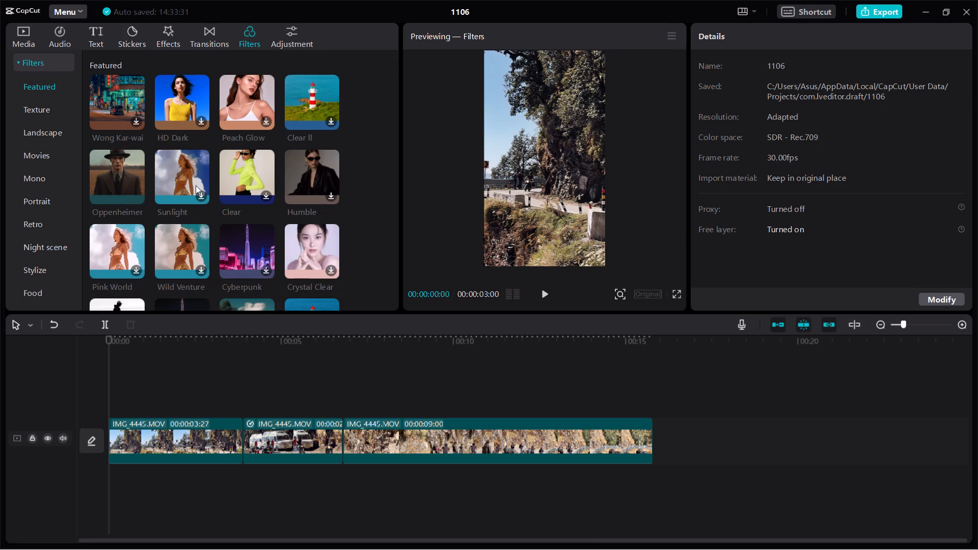
Preview the Featured filter Dark Brown and add it to the timeline at 00:00:00:00.
{"action": "scroll", "coordinate": [210, 233], "scroll_direction": "down", "scroll_amount": 2}
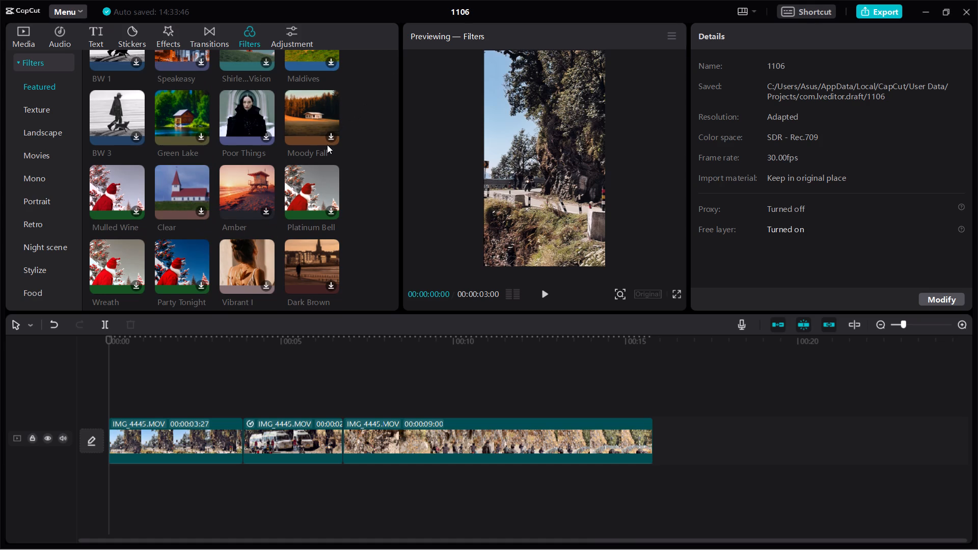
{"action": "scroll", "coordinate": [309, 254], "scroll_direction": "down", "scroll_amount": 1}
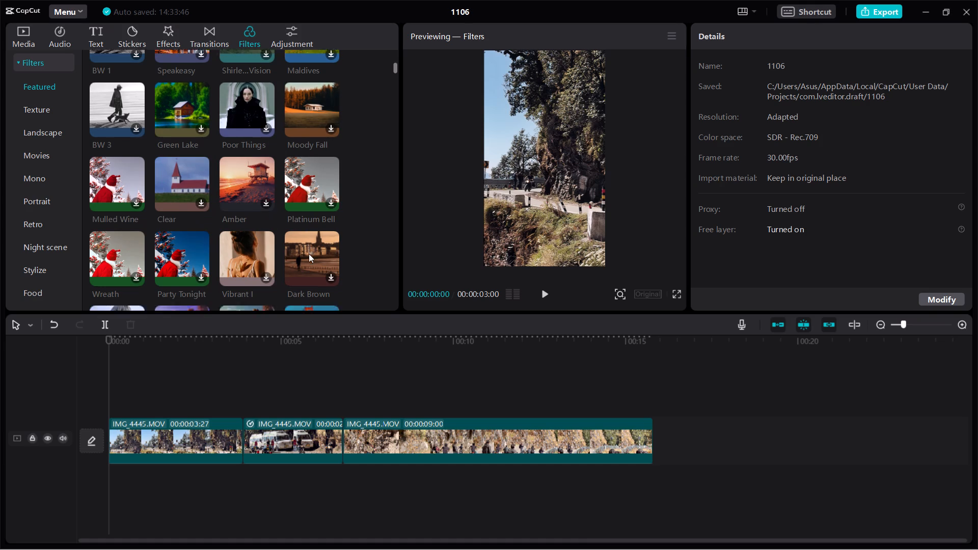
{"action": "scroll", "coordinate": [309, 254], "scroll_direction": "down", "scroll_amount": 1}
{"action": "left_click", "coordinate": [327, 215]}
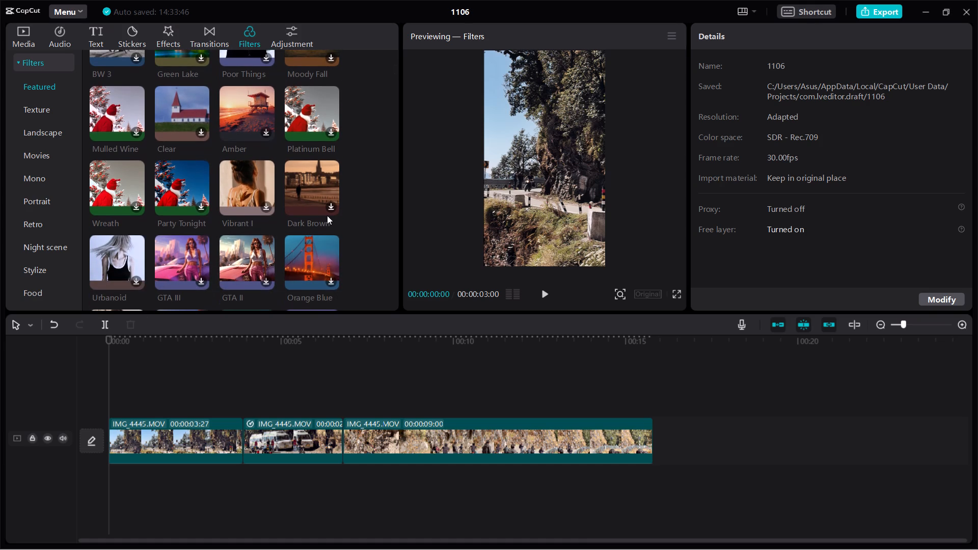
{"action": "left_click", "coordinate": [333, 206]}
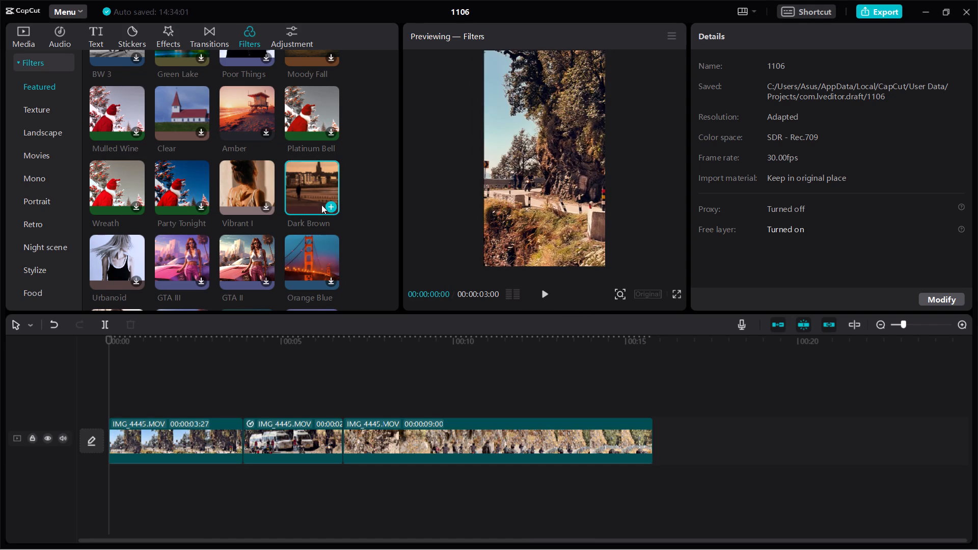
{"action": "left_click", "coordinate": [327, 209]}
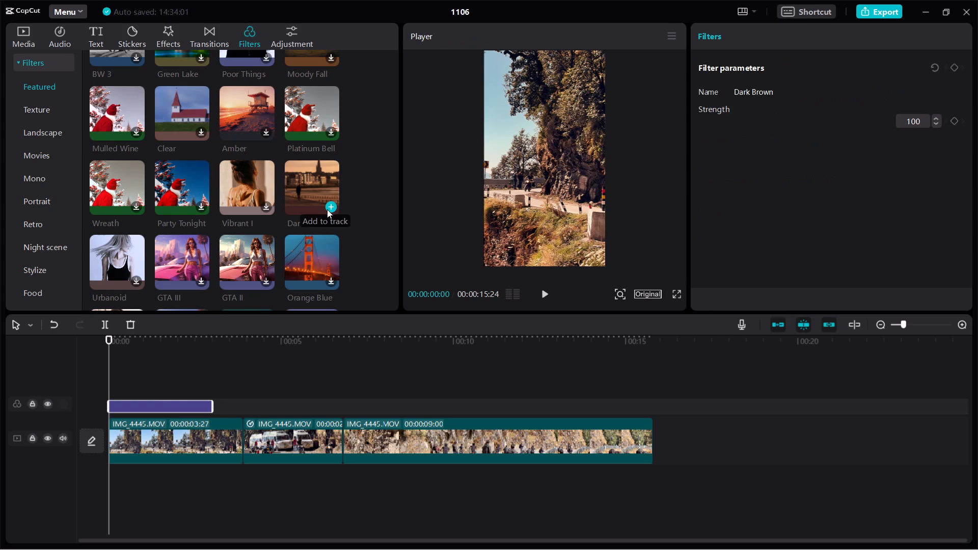
Extend the Dark Brown filter to the end of the last segment so it spans all three segments.
{"action": "left_click_drag", "start_coordinate": [211, 406], "coordinate": [262, 413]}
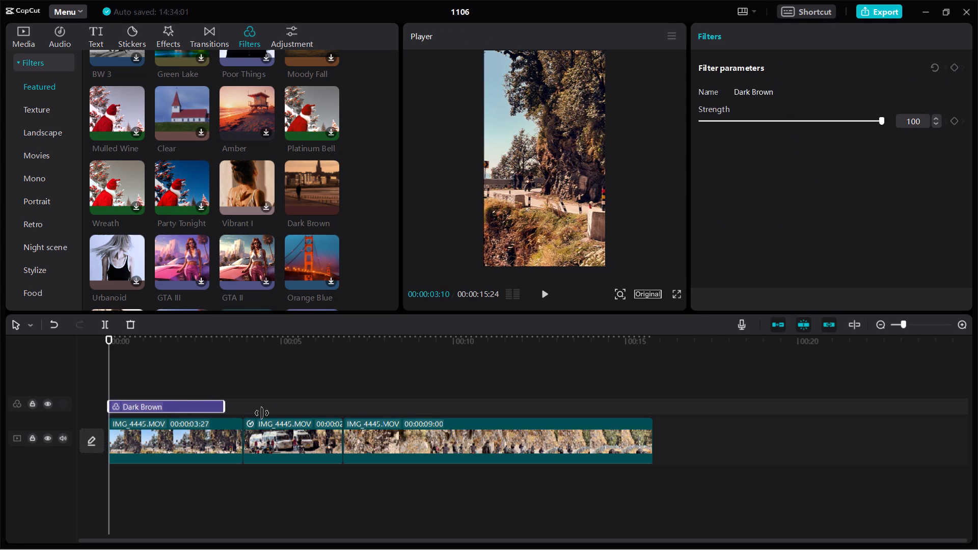
{"action": "left_click_drag", "start_coordinate": [262, 413], "coordinate": [504, 417]}
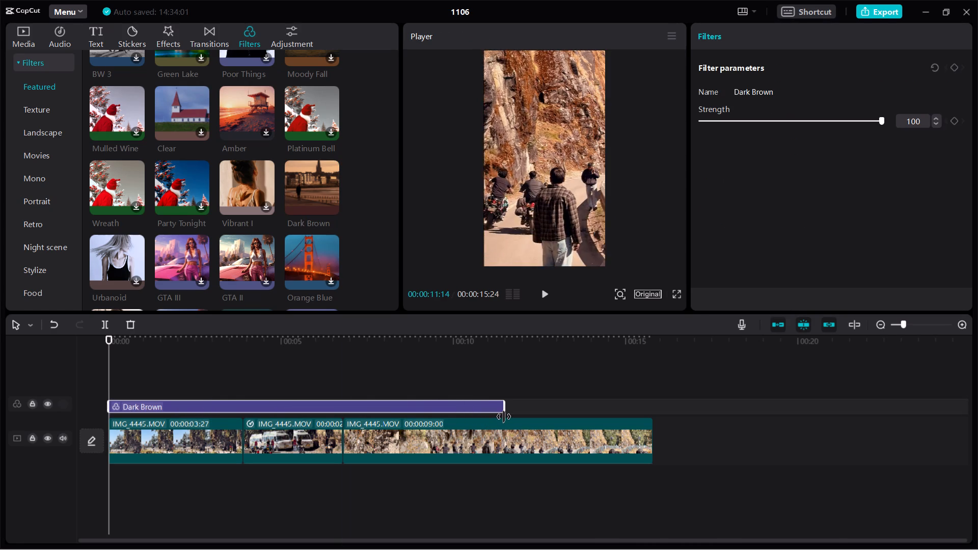
{"action": "left_click_drag", "start_coordinate": [504, 417], "coordinate": [620, 419]}
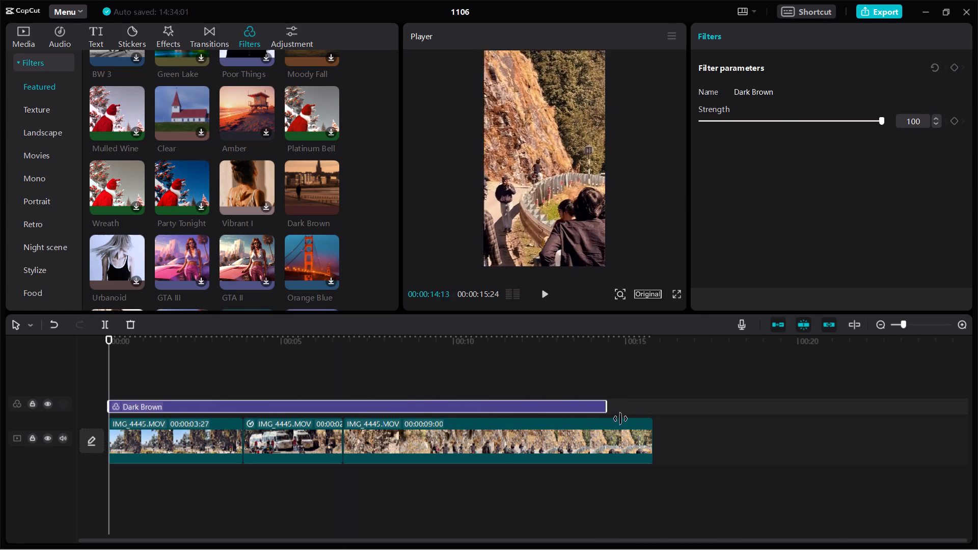
{"action": "left_click_drag", "start_coordinate": [620, 419], "coordinate": [649, 417]}
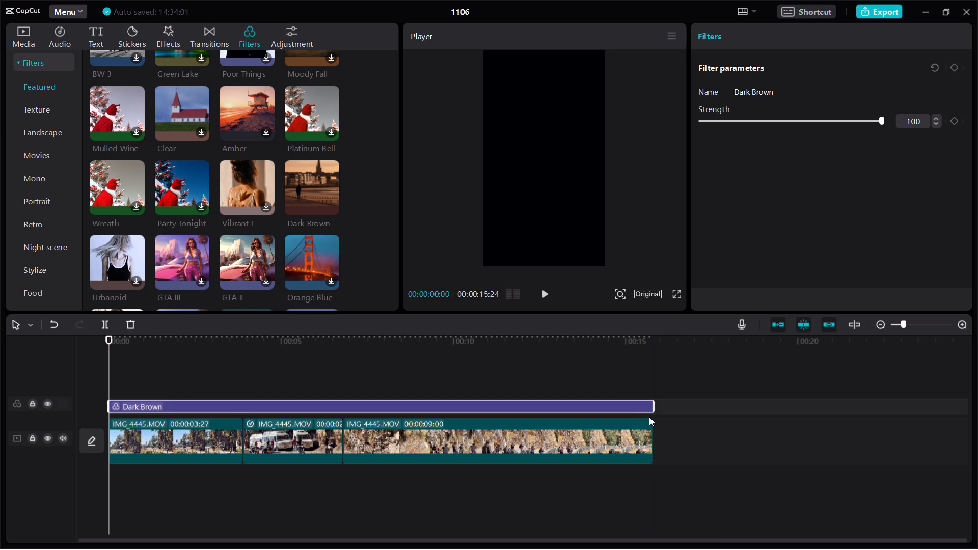
Play the edit in full screen to review the Dark Brown look across the footage.
{"action": "left_click", "coordinate": [678, 292]}
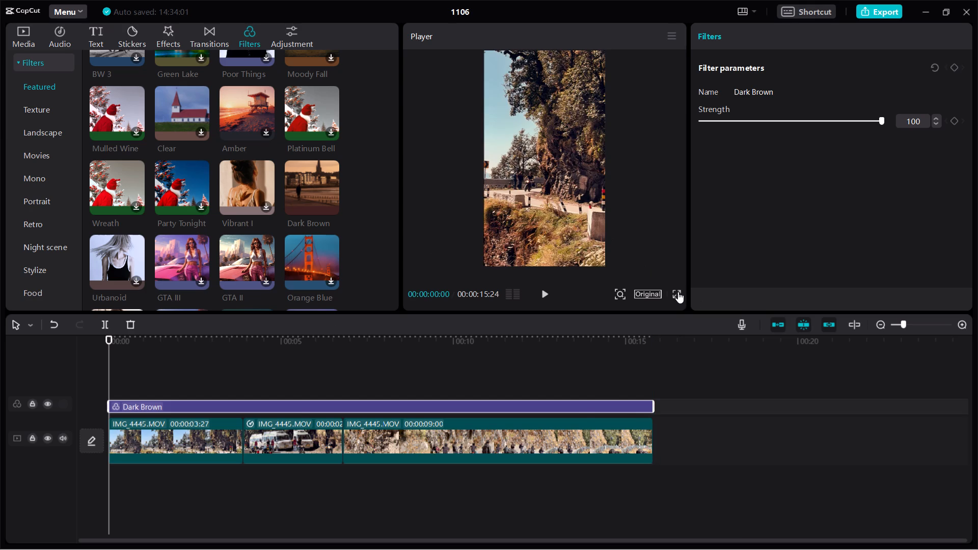
{"action": "key", "text": "space"}
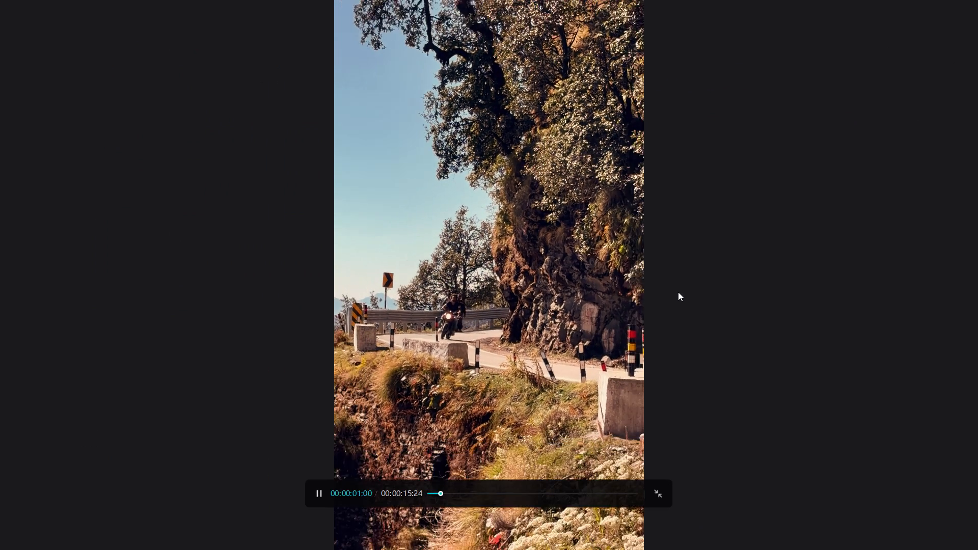
{"action": "left_click", "coordinate": [678, 292]}
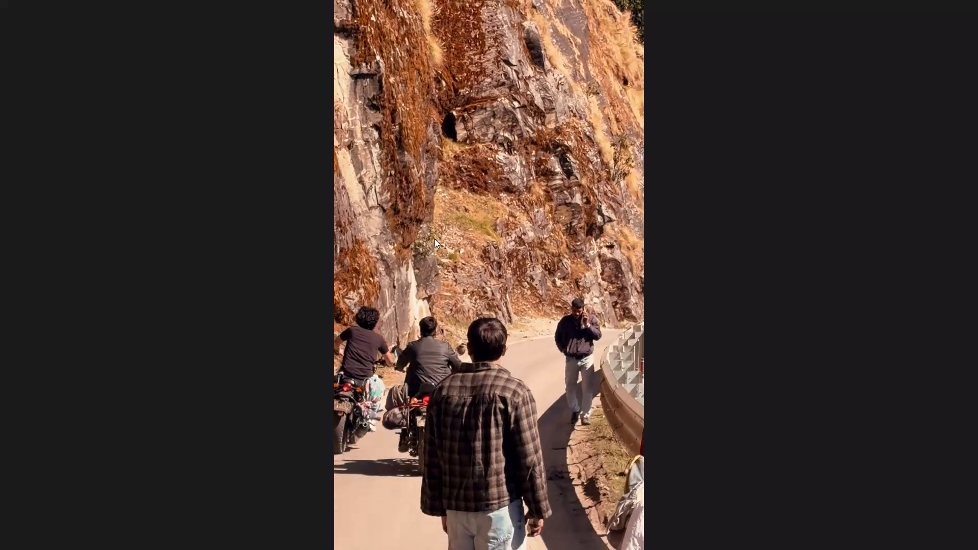
{"action": "key", "text": "Escape"}
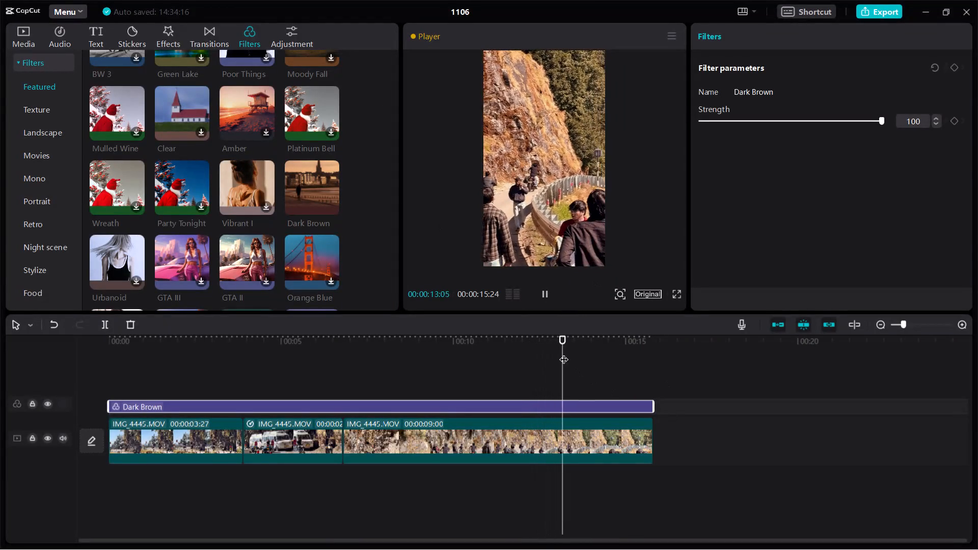
Lower the first inner control point of the Hero time speed curve on the middle IMG_4445 segment to slow it further.
{"action": "left_click_drag", "start_coordinate": [564, 353], "coordinate": [334, 336]}
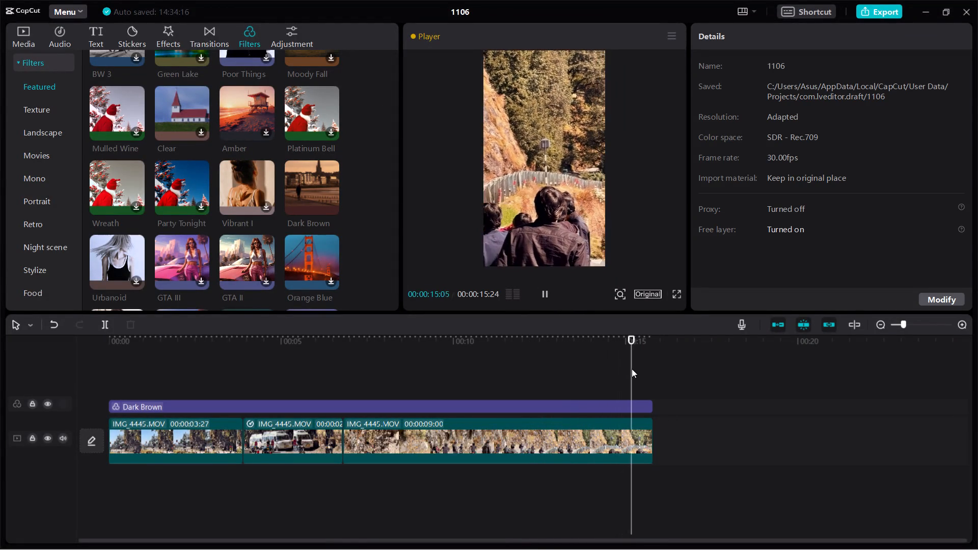
{"action": "left_click_drag", "start_coordinate": [632, 369], "coordinate": [310, 362]}
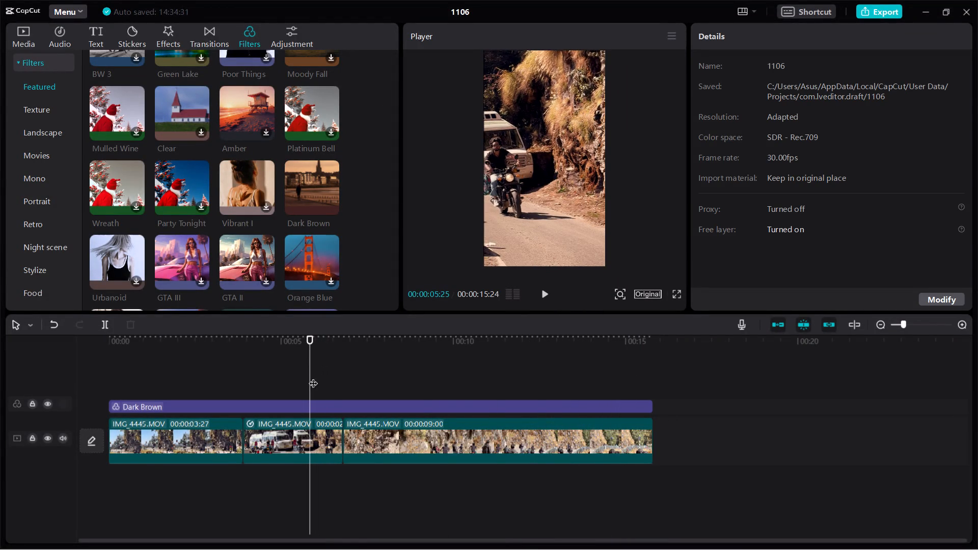
{"action": "left_click", "coordinate": [318, 442]}
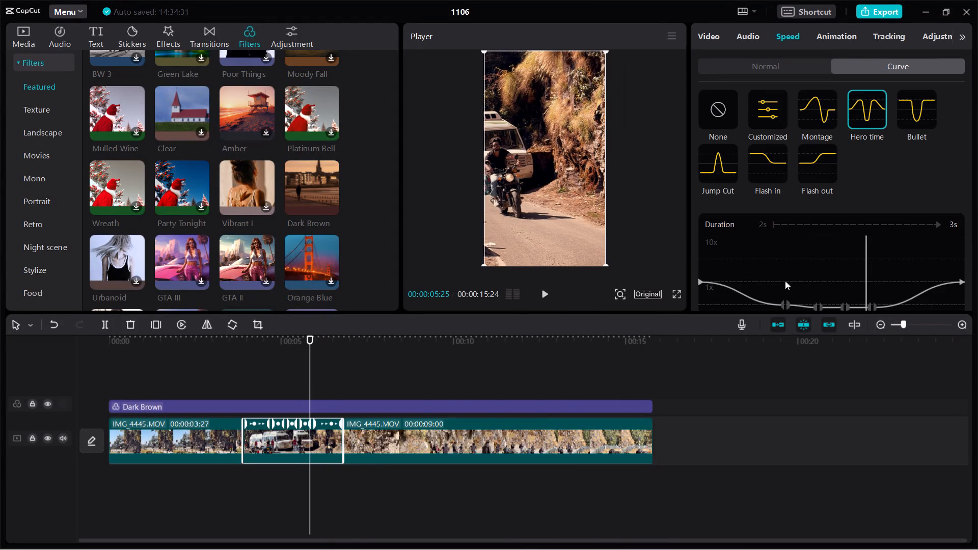
{"action": "left_click", "coordinate": [786, 301]}
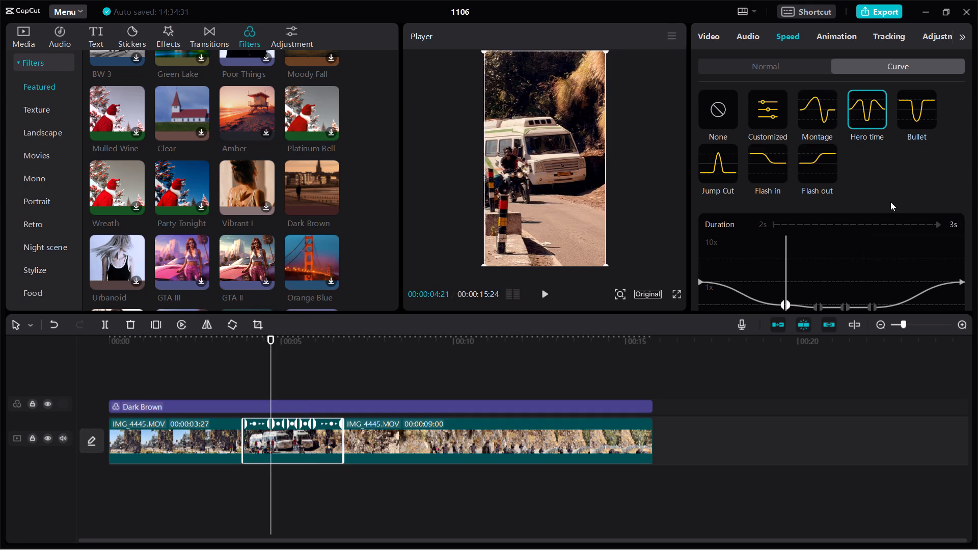
{"action": "left_click", "coordinate": [944, 194]}
{"action": "left_click_drag", "start_coordinate": [936, 223], "coordinate": [947, 223]}
{"action": "left_click", "coordinate": [953, 225]}
{"action": "left_click_drag", "start_coordinate": [782, 306], "coordinate": [782, 310]}
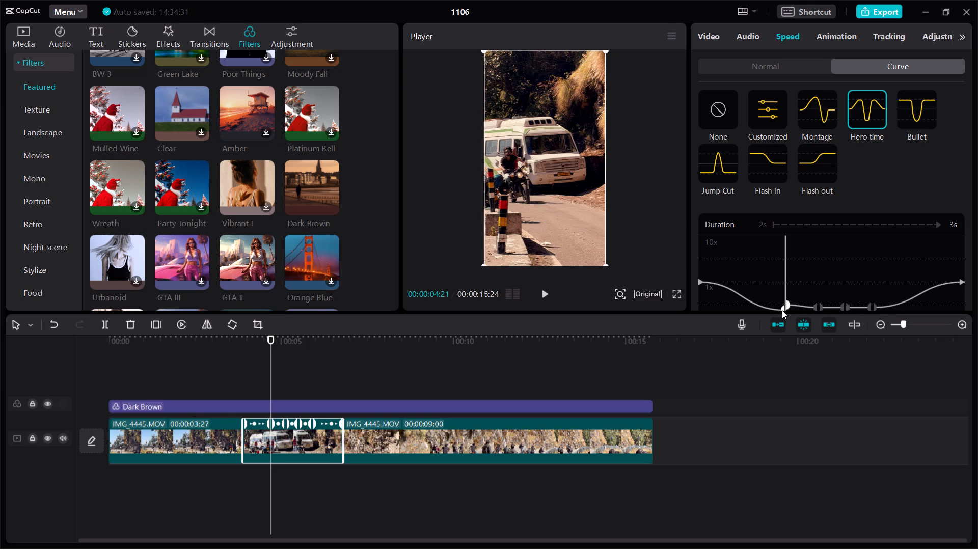
{"action": "left_click_drag", "start_coordinate": [782, 310], "coordinate": [782, 311]}
{"action": "left_click_drag", "start_coordinate": [789, 302], "coordinate": [789, 302]}
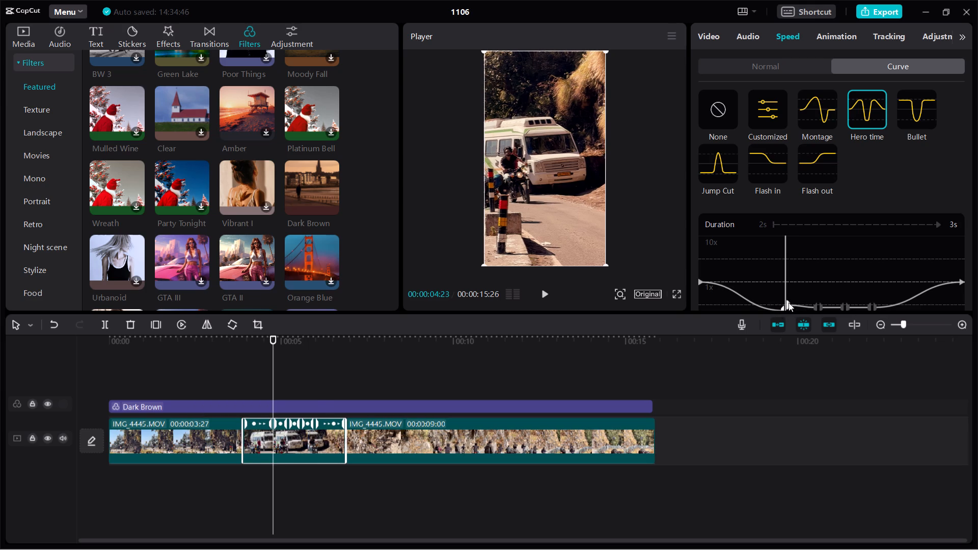
{"action": "left_click_drag", "start_coordinate": [789, 302], "coordinate": [788, 309]}
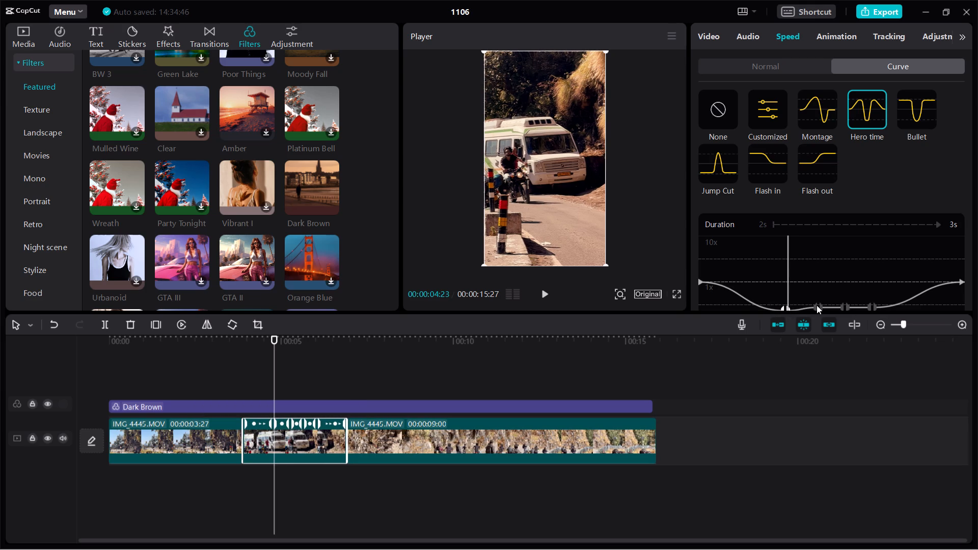
Lower the second, third and fourth inner points of the Hero time curve, slowing the stretch before the fourth point to 0.47x.
{"action": "left_click", "coordinate": [817, 305]}
{"action": "left_click_drag", "start_coordinate": [817, 305], "coordinate": [817, 313]}
{"action": "left_click", "coordinate": [821, 308]}
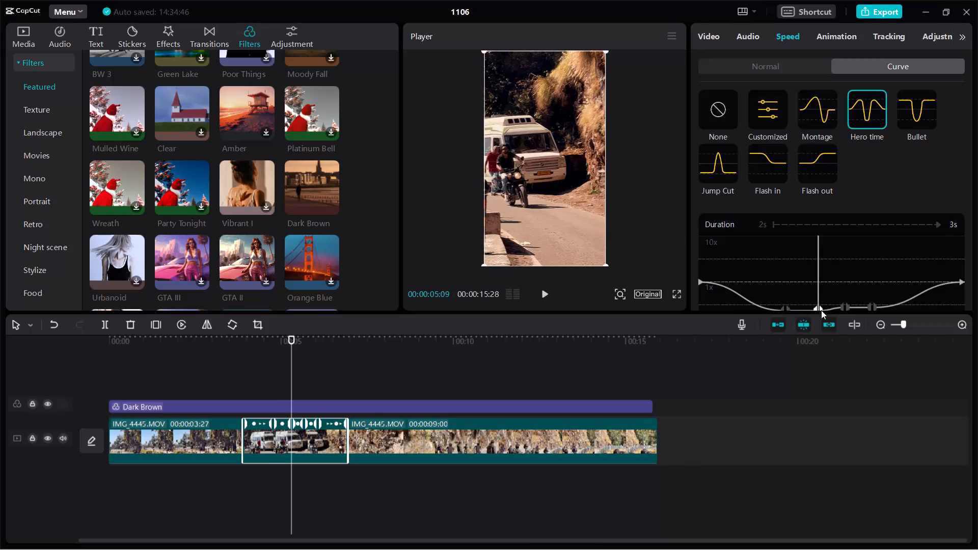
{"action": "left_click_drag", "start_coordinate": [841, 306], "coordinate": [841, 307]}
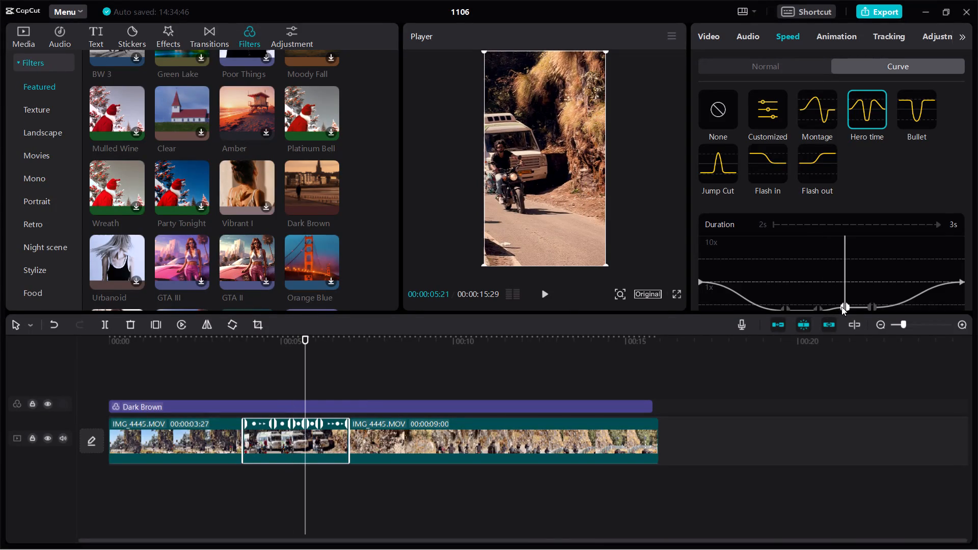
{"action": "left_click_drag", "start_coordinate": [841, 307], "coordinate": [843, 313]}
{"action": "left_click", "coordinate": [849, 306]}
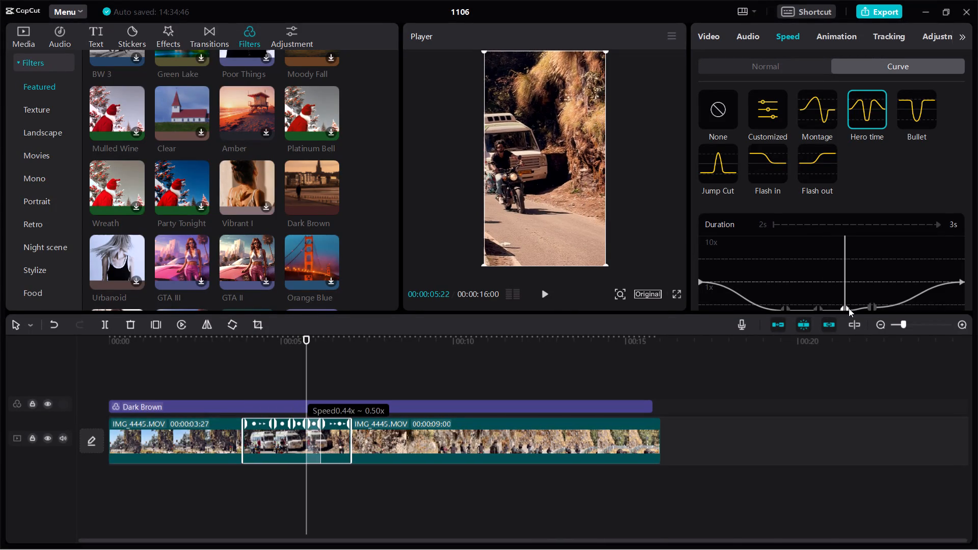
{"action": "left_click", "coordinate": [868, 307]}
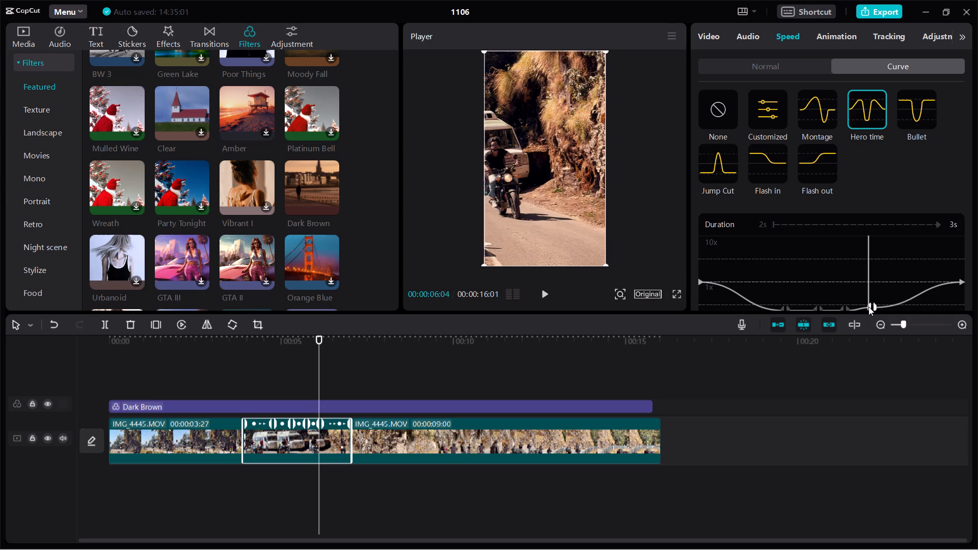
{"action": "left_click", "coordinate": [868, 307]}
{"action": "left_click_drag", "start_coordinate": [868, 308], "coordinate": [869, 312]}
{"action": "left_click_drag", "start_coordinate": [870, 307], "coordinate": [872, 315]}
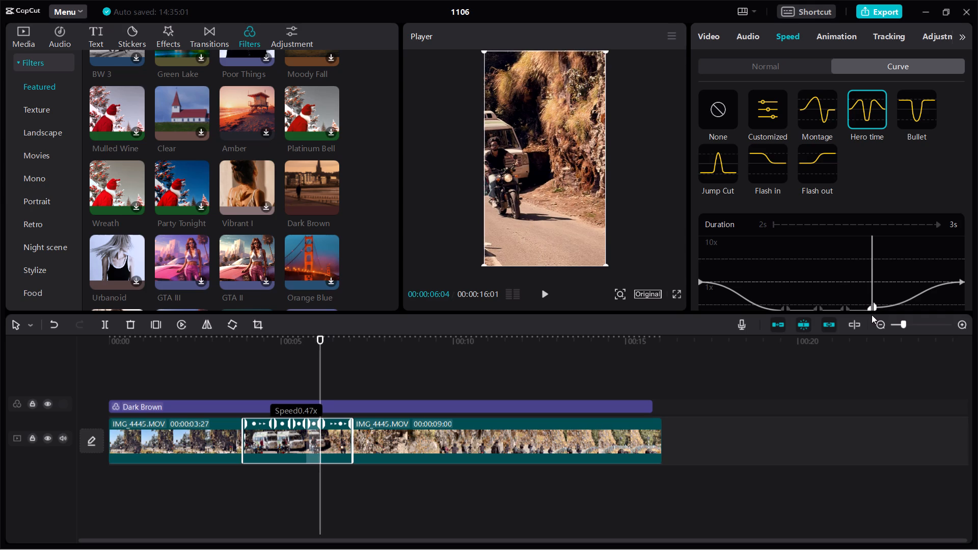
{"action": "left_click", "coordinate": [875, 308]}
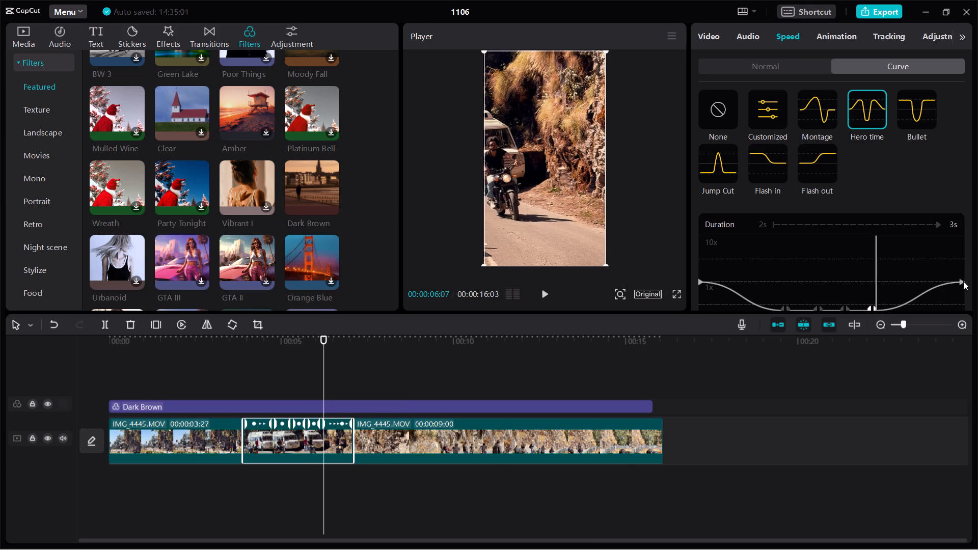
Play back the edit from the first segment through the slowed motorcyclist pass, and scrub through it again.
{"action": "left_click_drag", "start_coordinate": [328, 363], "coordinate": [160, 341]}
{"action": "left_click", "coordinate": [549, 296]}
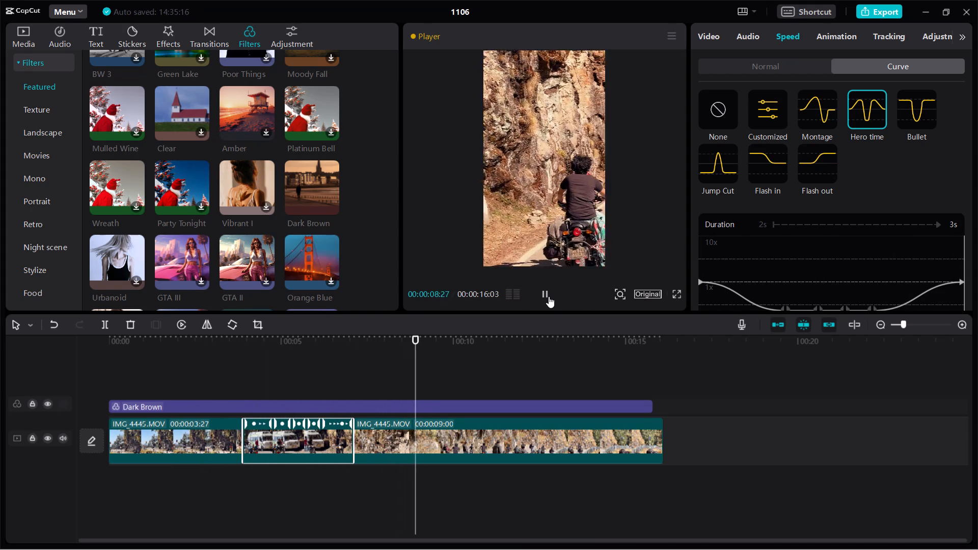
{"action": "left_click", "coordinate": [549, 296]}
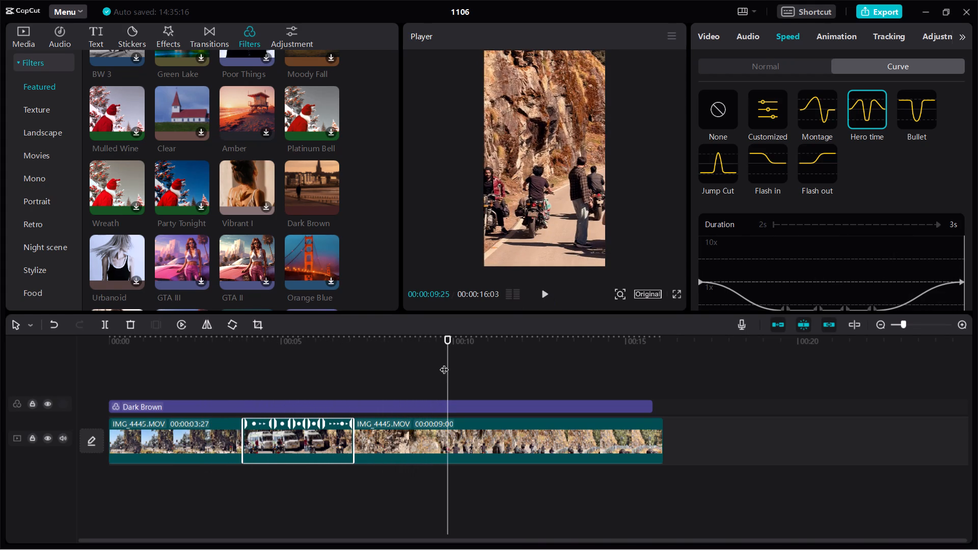
{"action": "left_click_drag", "start_coordinate": [444, 363], "coordinate": [169, 365]}
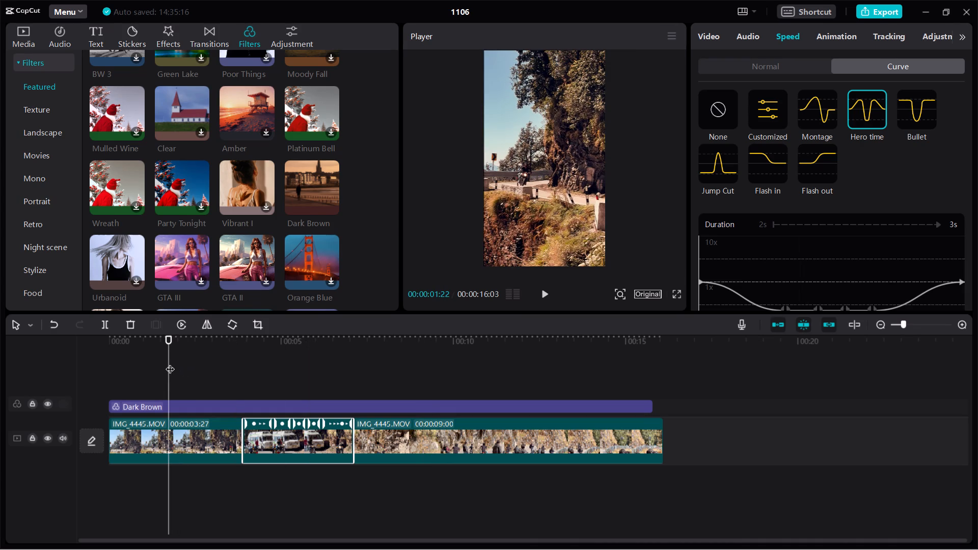
{"action": "left_click_drag", "start_coordinate": [167, 361], "coordinate": [279, 380]}
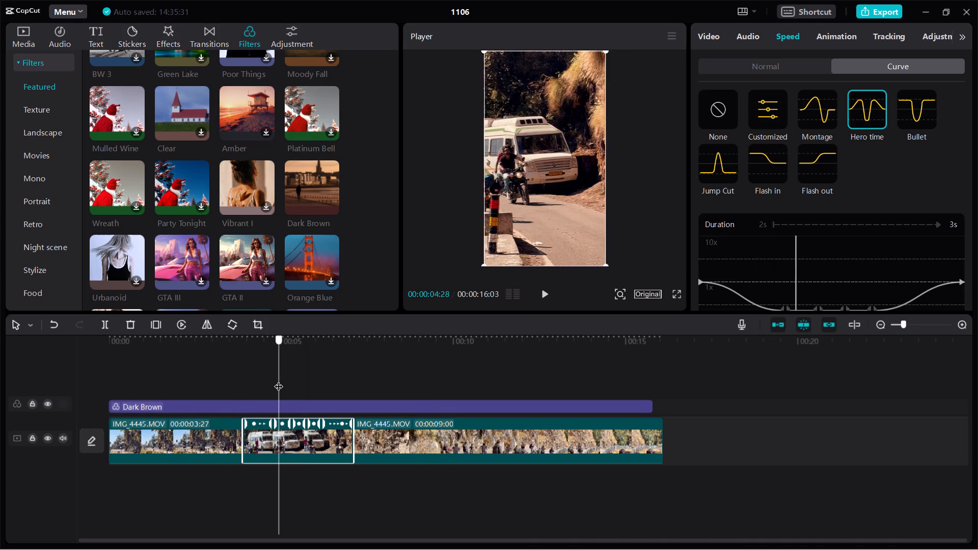
{"action": "left_click_drag", "start_coordinate": [279, 380], "coordinate": [278, 381]}
Preview the Trending video effect Blur and add it to the timeline at 00:00:02:10 over the first segment.
{"action": "left_click", "coordinate": [283, 437]}
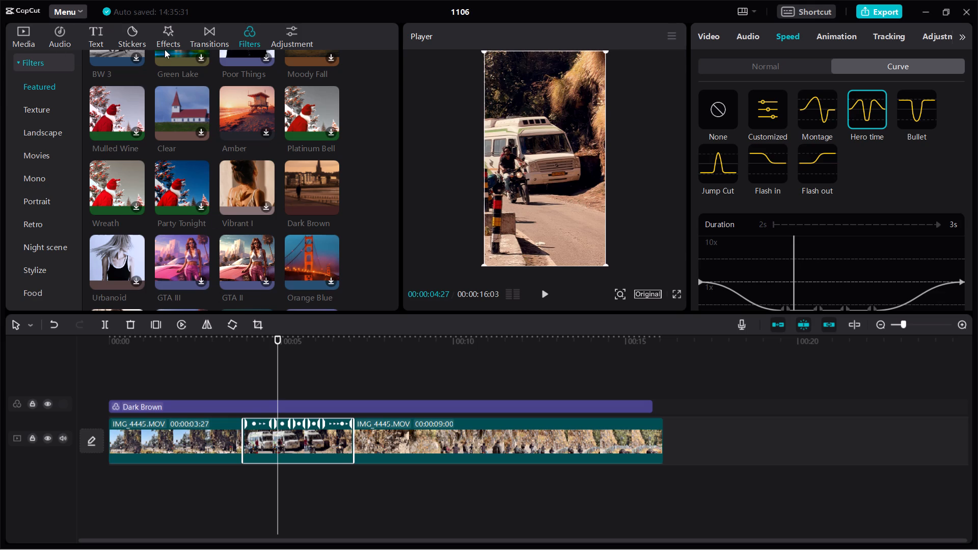
{"action": "left_click", "coordinate": [215, 39]}
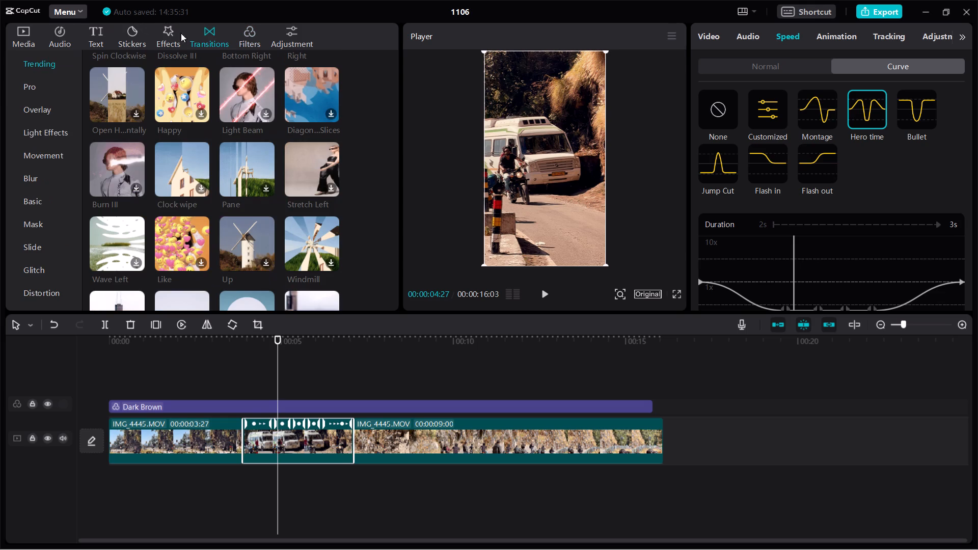
{"action": "left_click", "coordinate": [173, 32]}
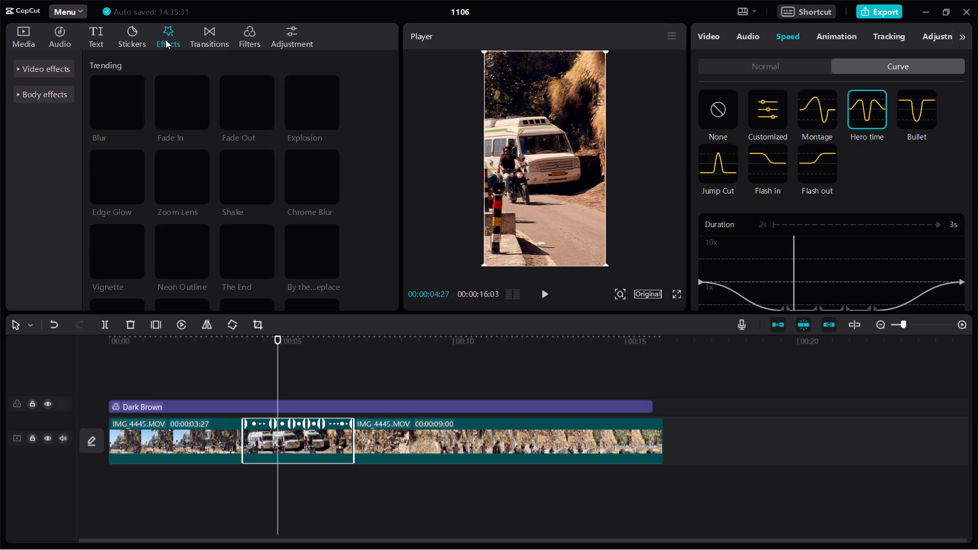
{"action": "left_click", "coordinate": [166, 40]}
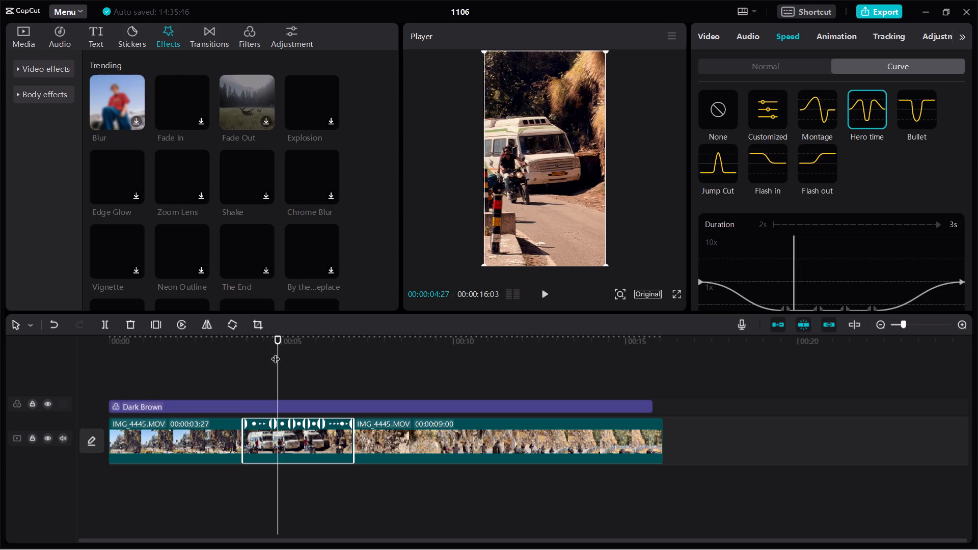
{"action": "left_click_drag", "start_coordinate": [277, 348], "coordinate": [189, 380]}
{"action": "left_click", "coordinate": [197, 454]}
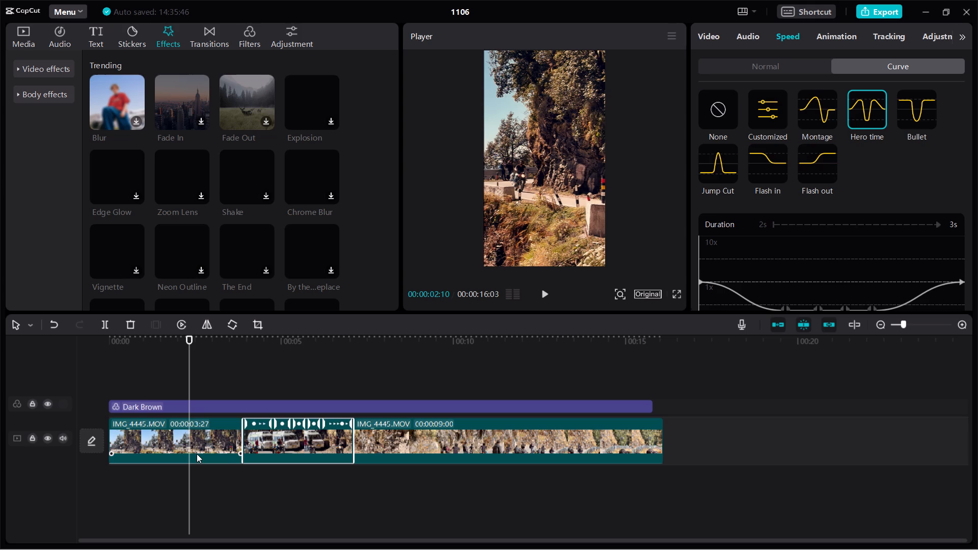
{"action": "left_click", "coordinate": [140, 121]}
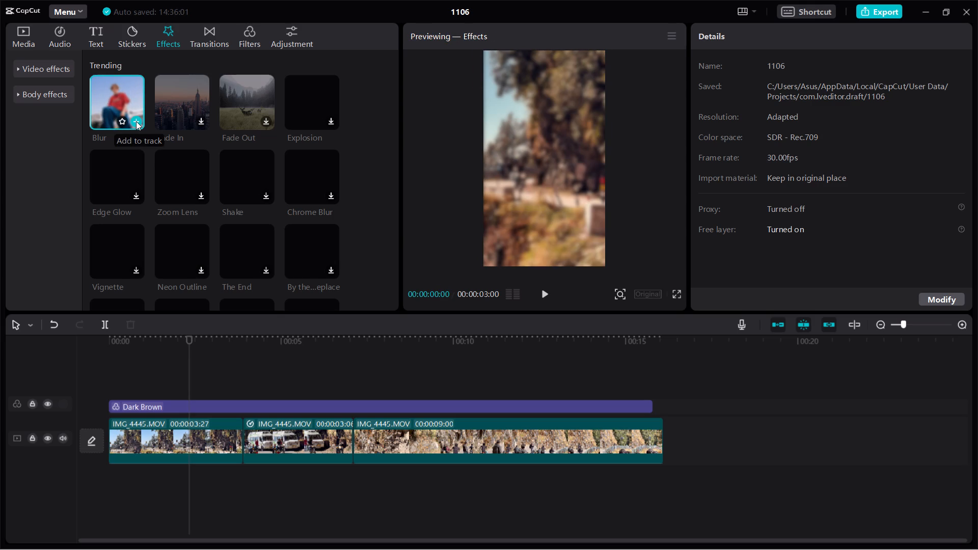
{"action": "left_click", "coordinate": [136, 121]}
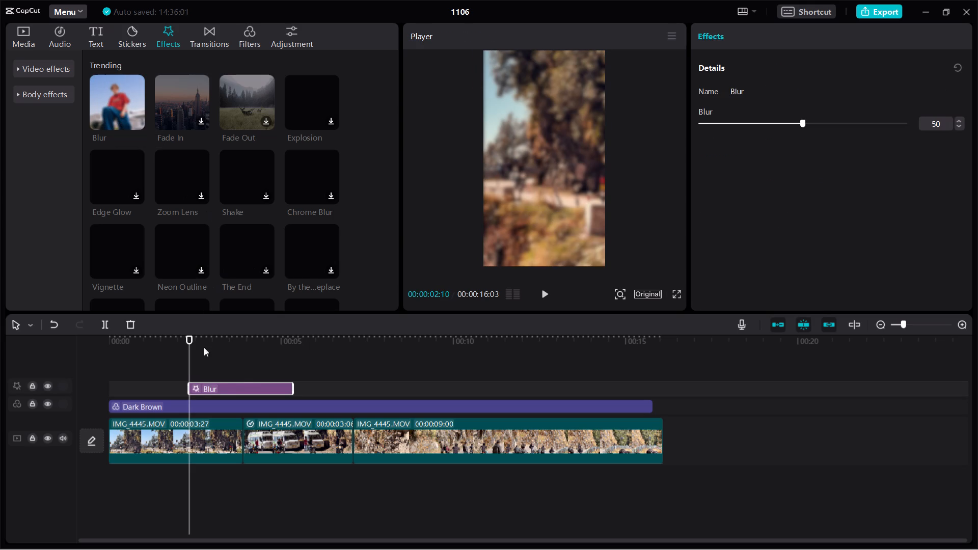
Move the Blur effect to the start of the timeline and extend it to the end of the first IMG_4445 segment.
{"action": "left_click_drag", "start_coordinate": [242, 389], "coordinate": [170, 398]}
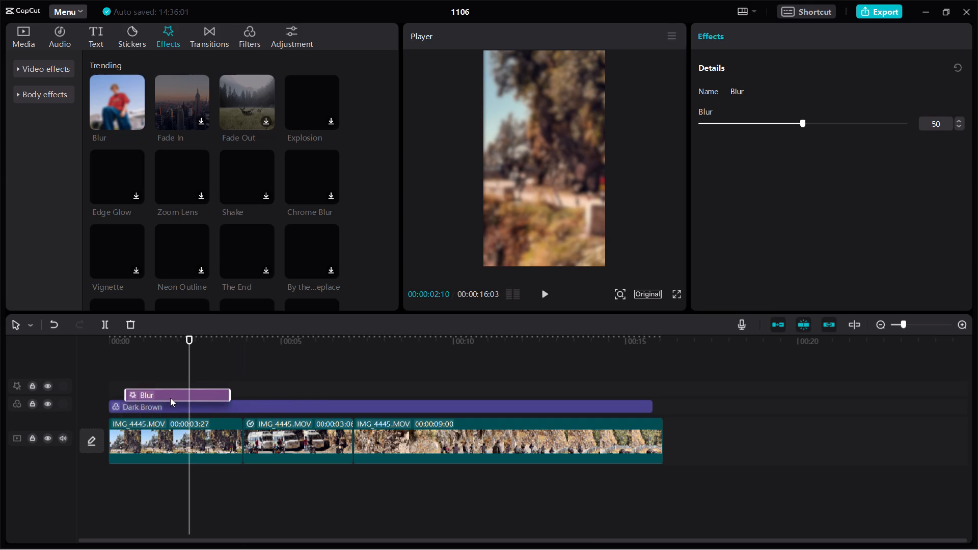
{"action": "left_click_drag", "start_coordinate": [170, 398], "coordinate": [166, 385]}
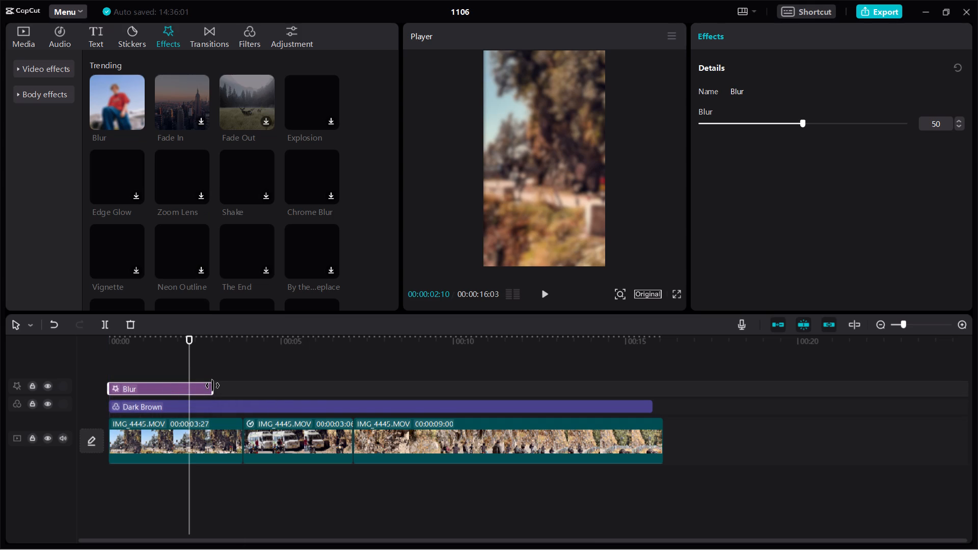
{"action": "left_click_drag", "start_coordinate": [213, 386], "coordinate": [229, 388]}
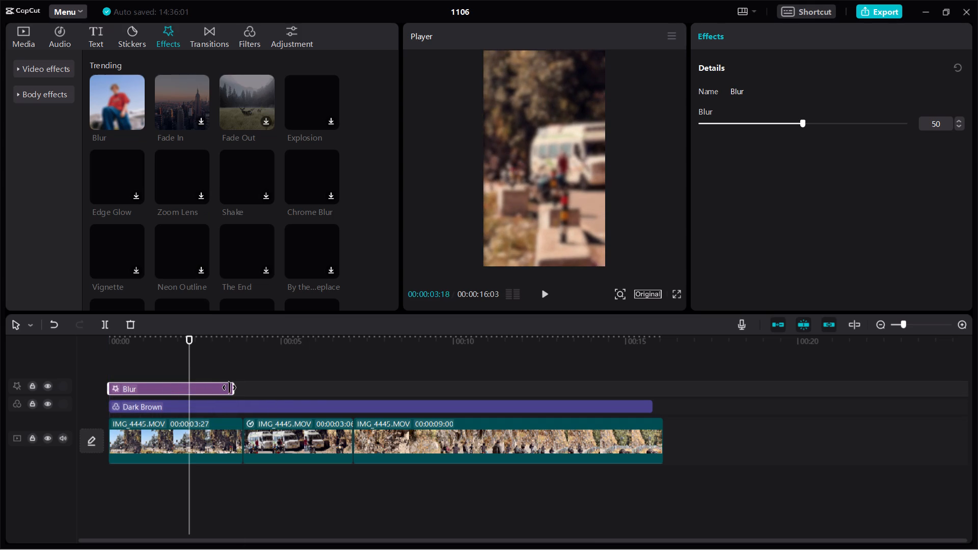
{"action": "left_click_drag", "start_coordinate": [229, 388], "coordinate": [233, 388]}
{"action": "left_click_drag", "start_coordinate": [190, 363], "coordinate": [92, 351]}
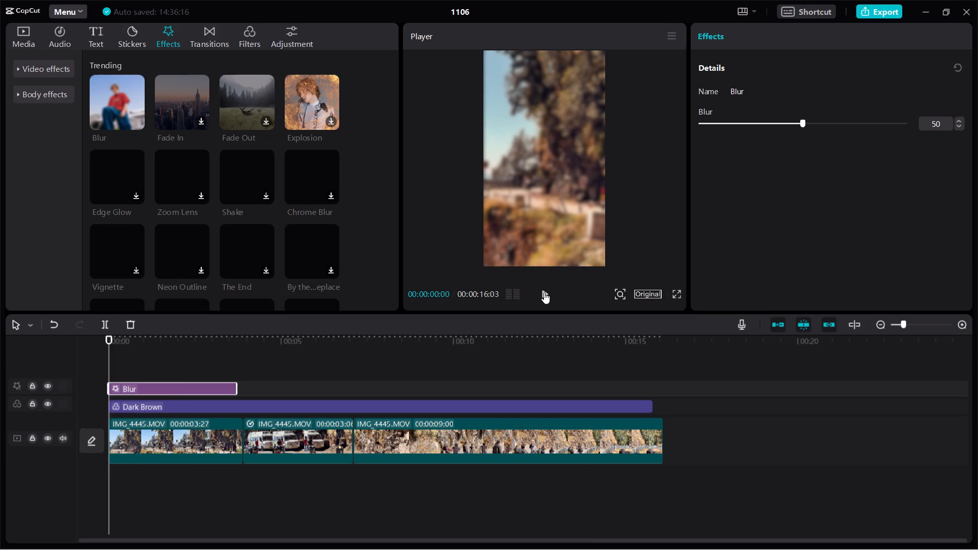
{"action": "left_click", "coordinate": [544, 292]}
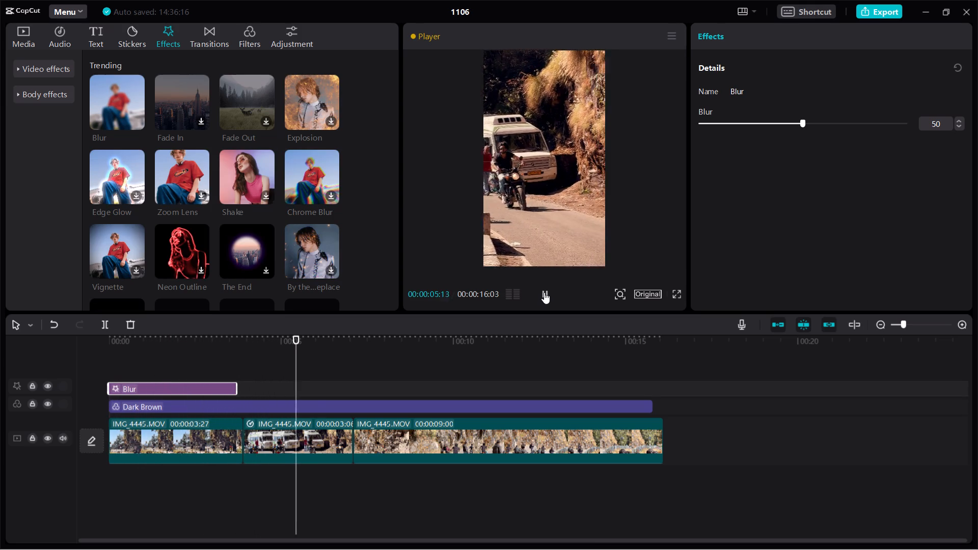
{"action": "left_click", "coordinate": [544, 292]}
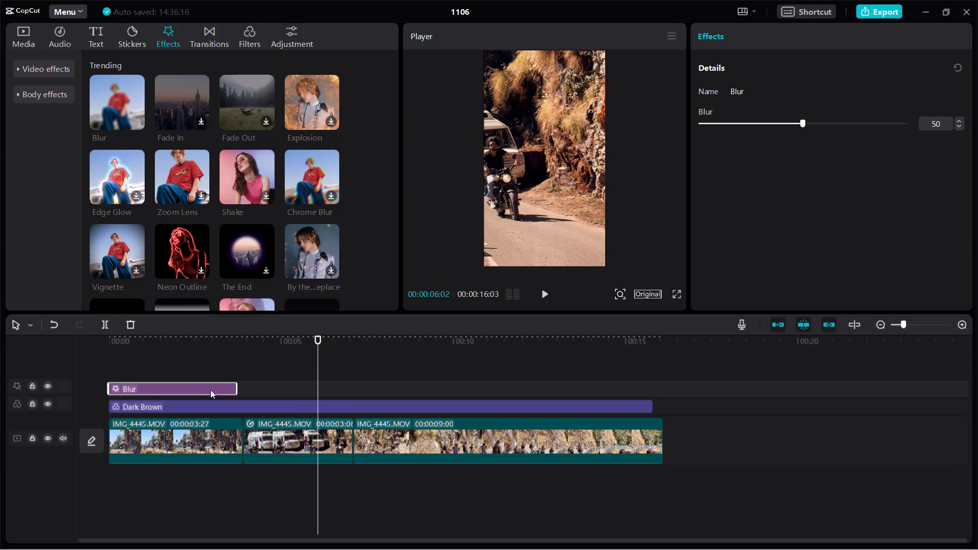
{"action": "left_click", "coordinate": [225, 383]}
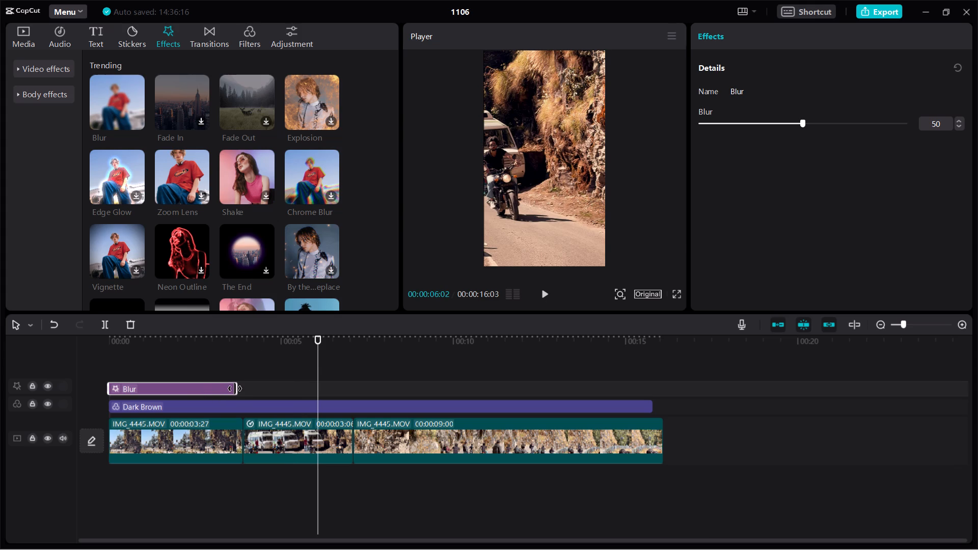
{"action": "left_click_drag", "start_coordinate": [235, 389], "coordinate": [241, 389]}
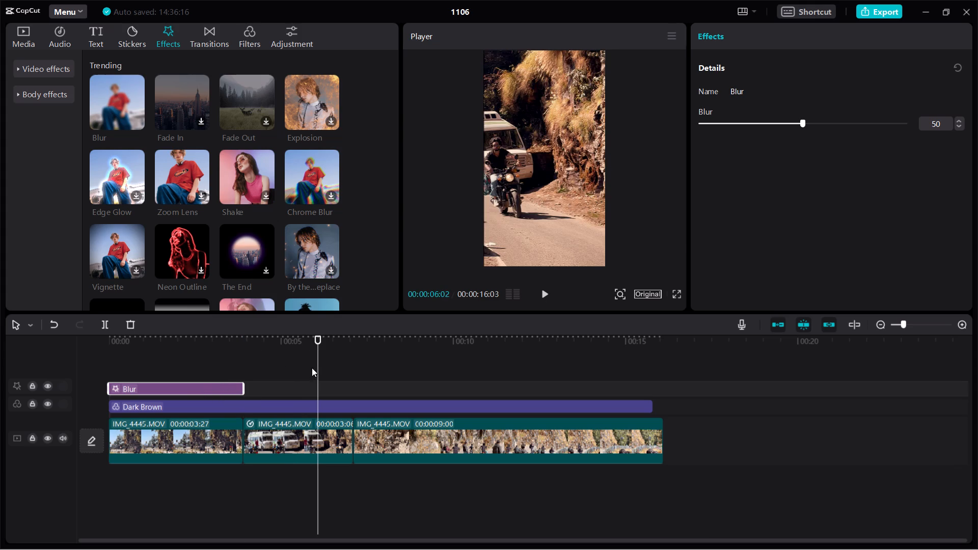
Play the edit through from the start and extend the Dark Brown filter to the end of the last segment at 00:00:16:03.
{"action": "left_click_drag", "start_coordinate": [315, 367], "coordinate": [76, 348]}
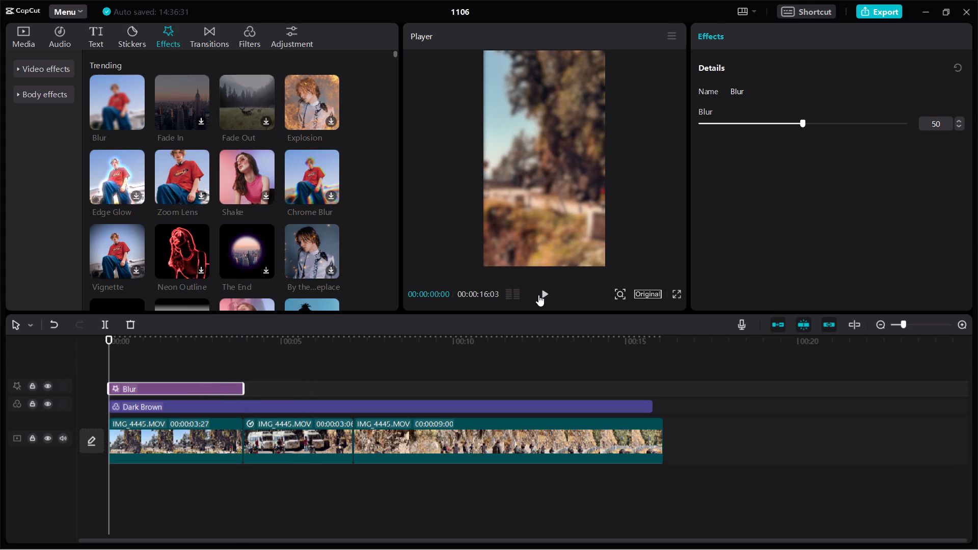
{"action": "left_click", "coordinate": [538, 295]}
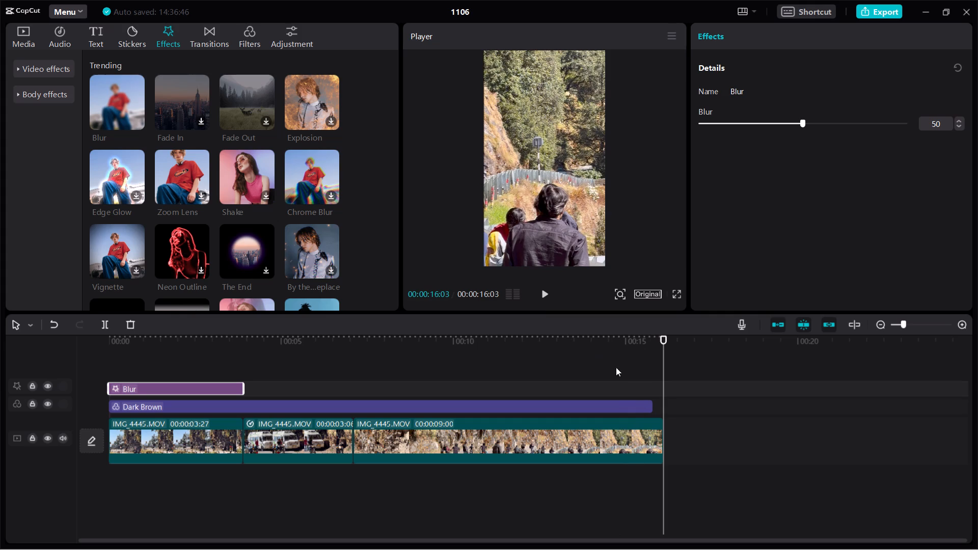
{"action": "left_click", "coordinate": [637, 404]}
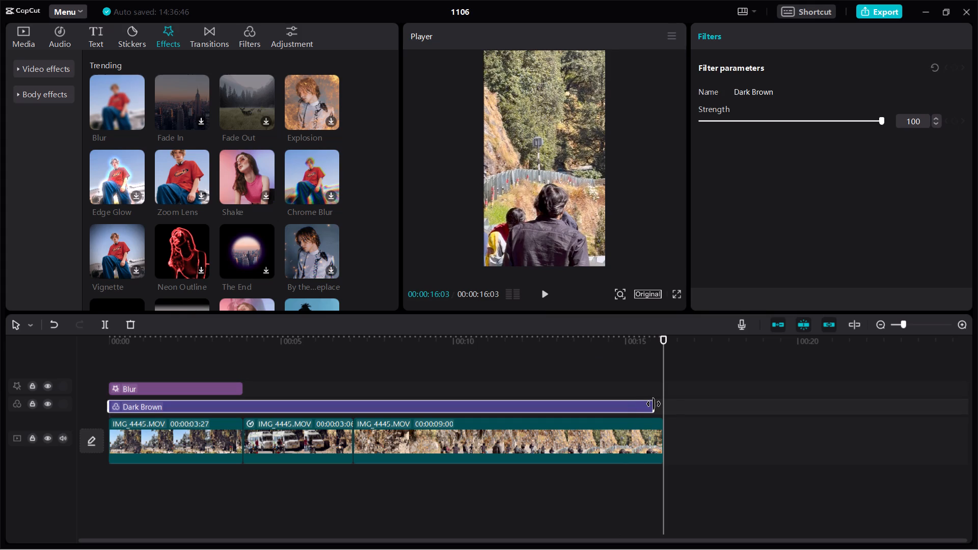
{"action": "left_click_drag", "start_coordinate": [654, 404], "coordinate": [672, 404]}
{"action": "left_click", "coordinate": [672, 404]}
{"action": "left_click_drag", "start_coordinate": [672, 404], "coordinate": [666, 405]}
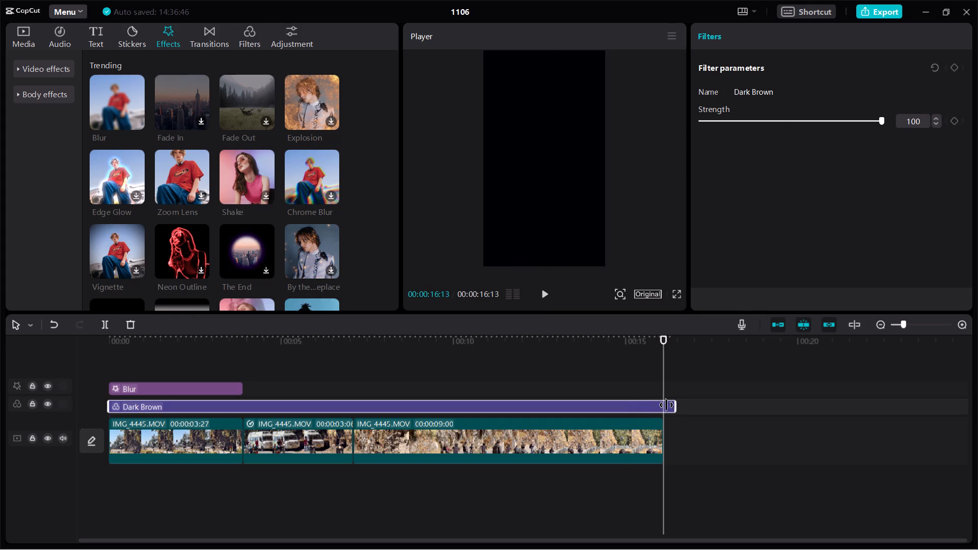
{"action": "left_click_drag", "start_coordinate": [666, 405], "coordinate": [662, 405]}
Preview the Trending effect Shake and add it at 00:00:03:27, where the middle IMG_4445 segment starts.
{"action": "left_click_drag", "start_coordinate": [664, 368], "coordinate": [654, 367]}
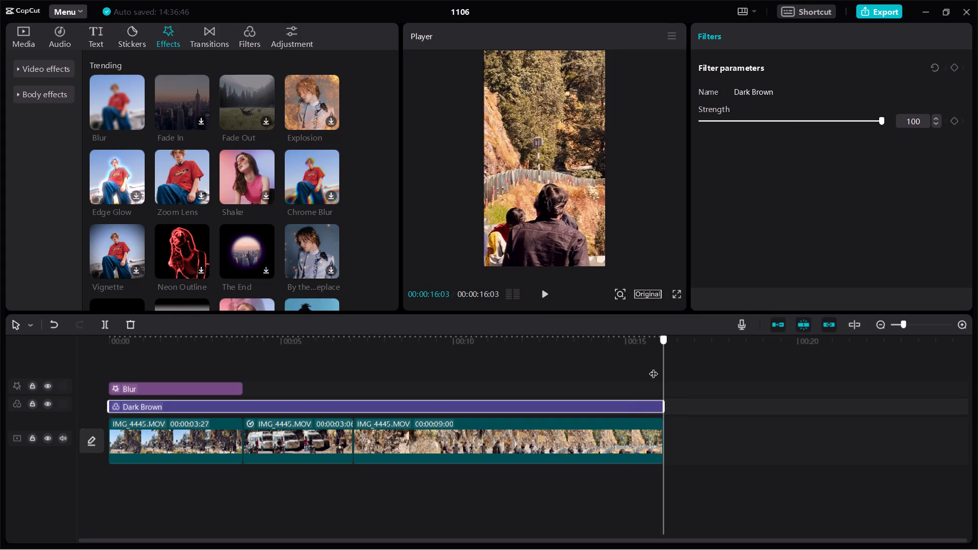
{"action": "left_click_drag", "start_coordinate": [654, 367], "coordinate": [406, 354]}
{"action": "left_click_drag", "start_coordinate": [406, 354], "coordinate": [241, 349]}
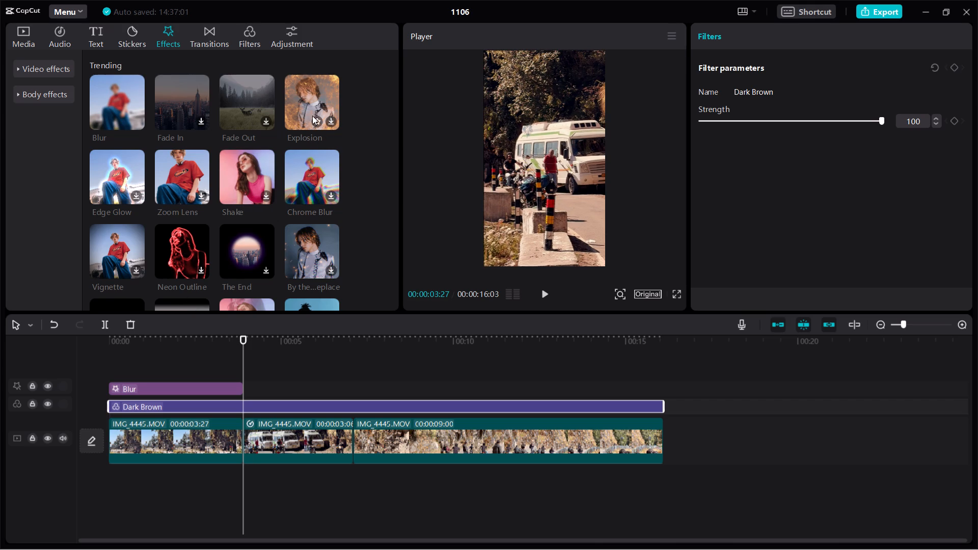
{"action": "left_click", "coordinate": [252, 182]}
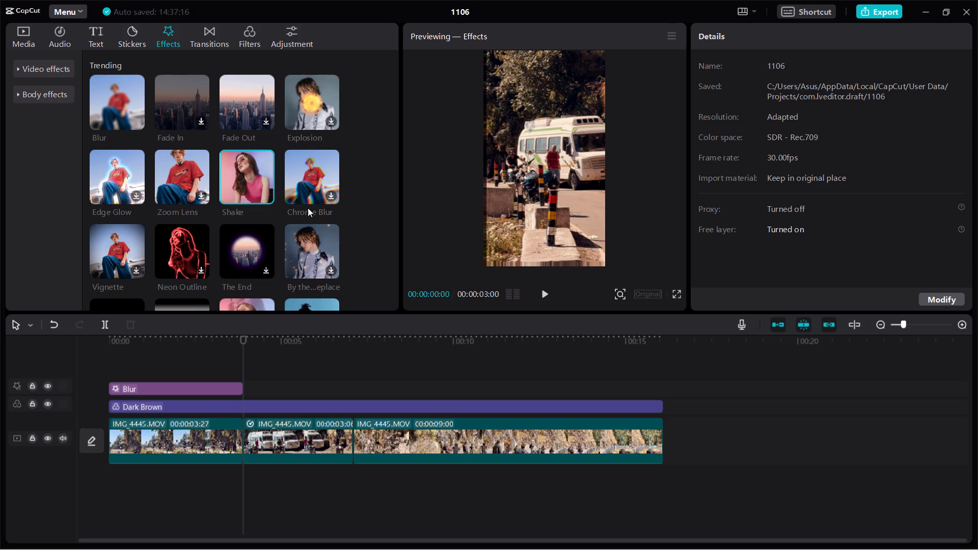
{"action": "left_click", "coordinate": [265, 198]}
Lower the Shake effect's Strength to 34 and then to 4, playing back the motorcyclist pass after each change.
{"action": "left_click", "coordinate": [328, 396]}
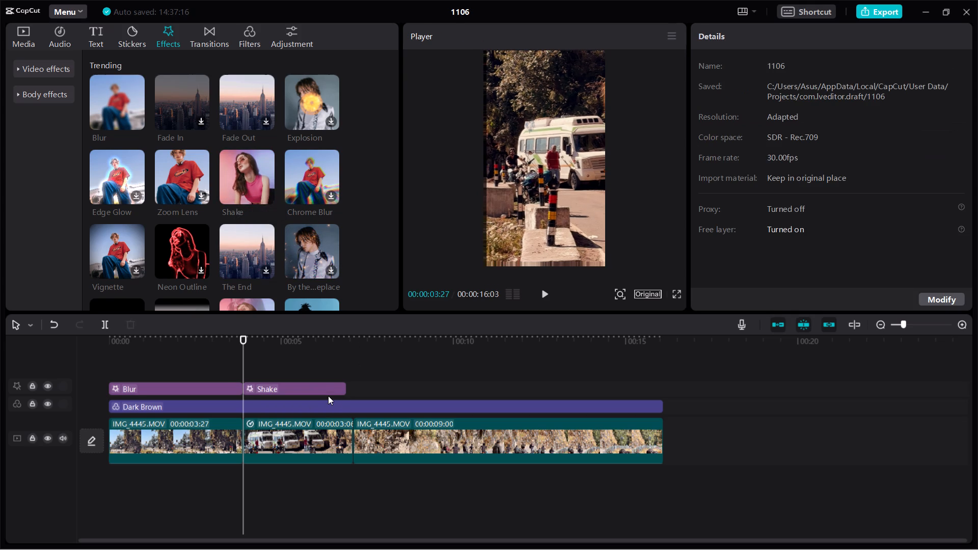
{"action": "left_click", "coordinate": [328, 396]}
{"action": "left_click", "coordinate": [315, 383]}
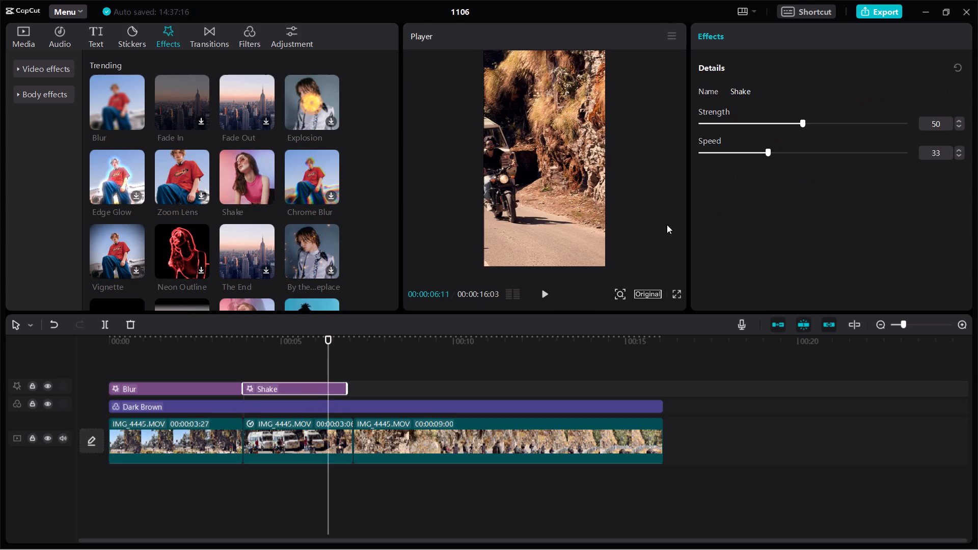
{"action": "left_click_drag", "start_coordinate": [801, 126], "coordinate": [793, 128]}
{"action": "left_click_drag", "start_coordinate": [793, 128], "coordinate": [768, 128]}
{"action": "left_click_drag", "start_coordinate": [329, 349], "coordinate": [213, 337]}
{"action": "left_click", "coordinate": [544, 300]}
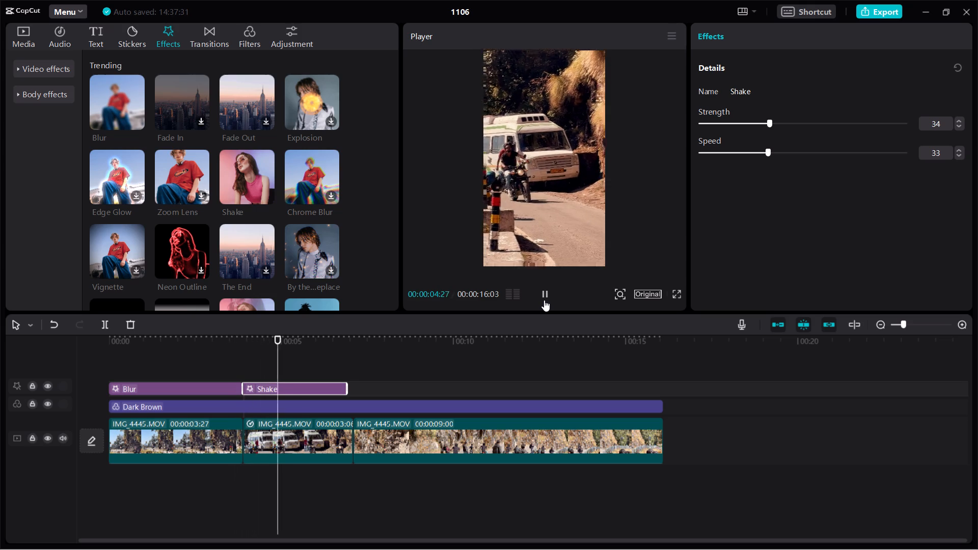
{"action": "left_click", "coordinate": [544, 300]}
{"action": "left_click_drag", "start_coordinate": [770, 119], "coordinate": [710, 135]}
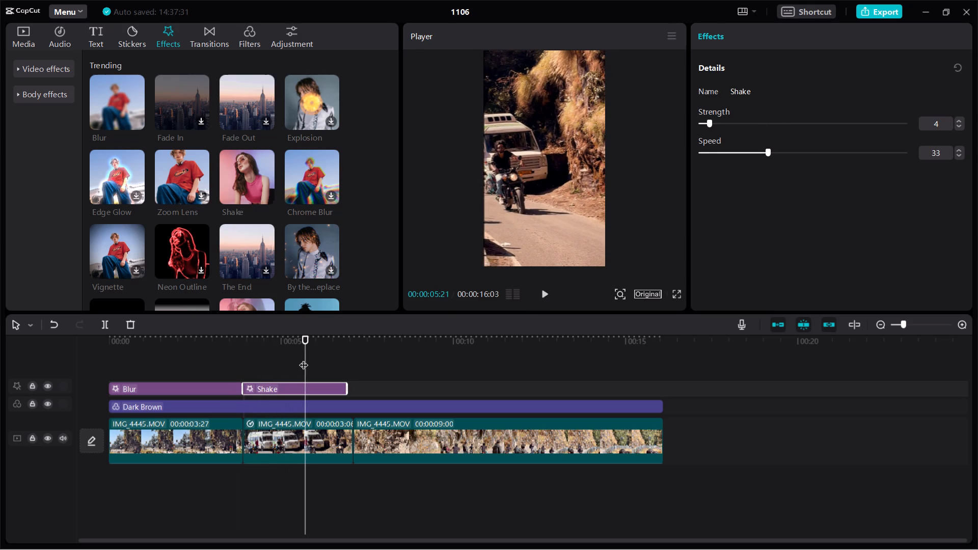
{"action": "left_click_drag", "start_coordinate": [304, 359], "coordinate": [218, 364]}
{"action": "left_click", "coordinate": [545, 291]}
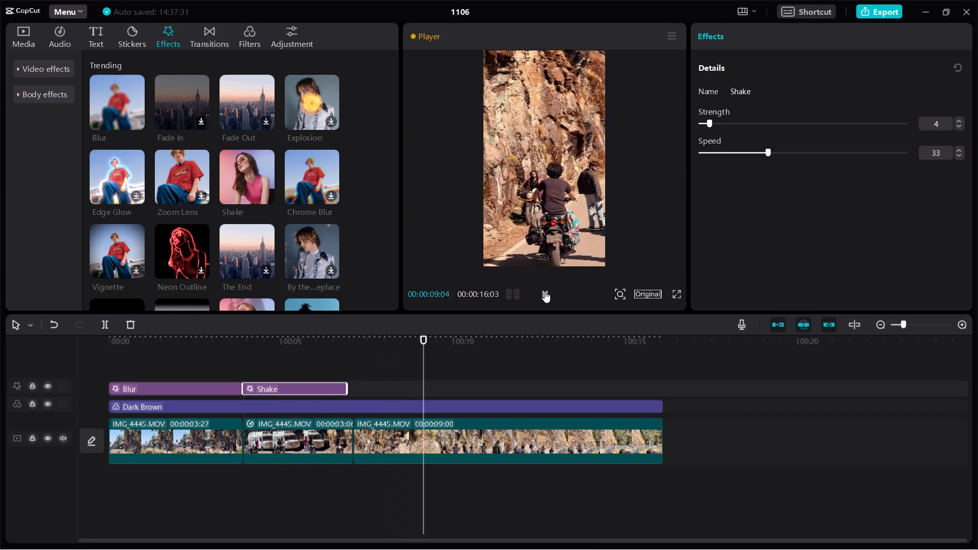
Extend the Shake effect to the end of the middle IMG_4445 segment and play back from 00:00:04:06.
{"action": "left_click", "coordinate": [334, 392]}
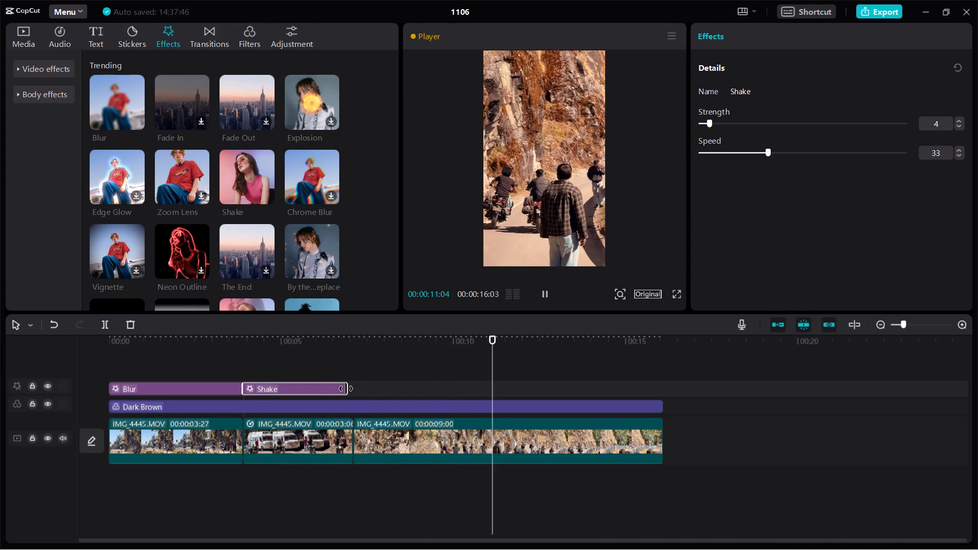
{"action": "left_click_drag", "start_coordinate": [346, 389], "coordinate": [353, 389]}
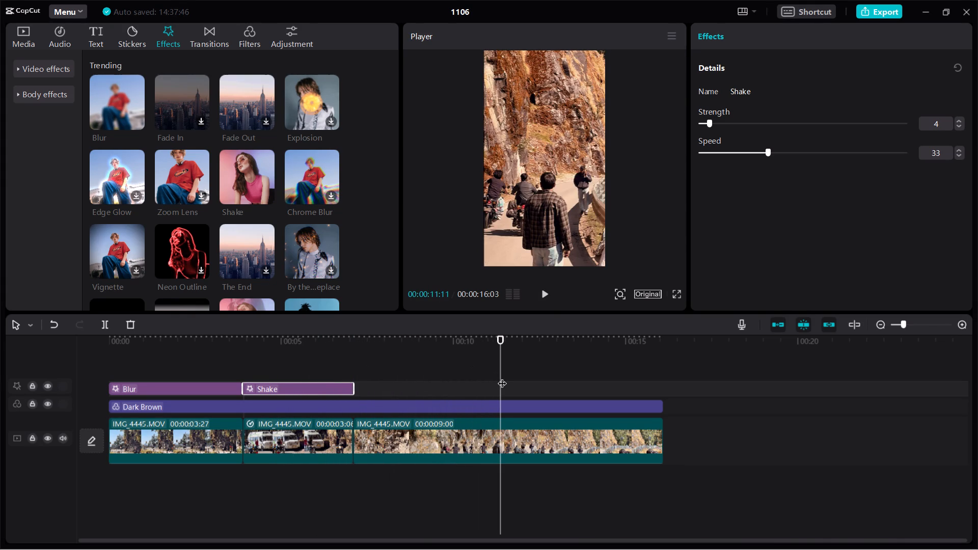
{"action": "left_click_drag", "start_coordinate": [502, 377], "coordinate": [253, 346]}
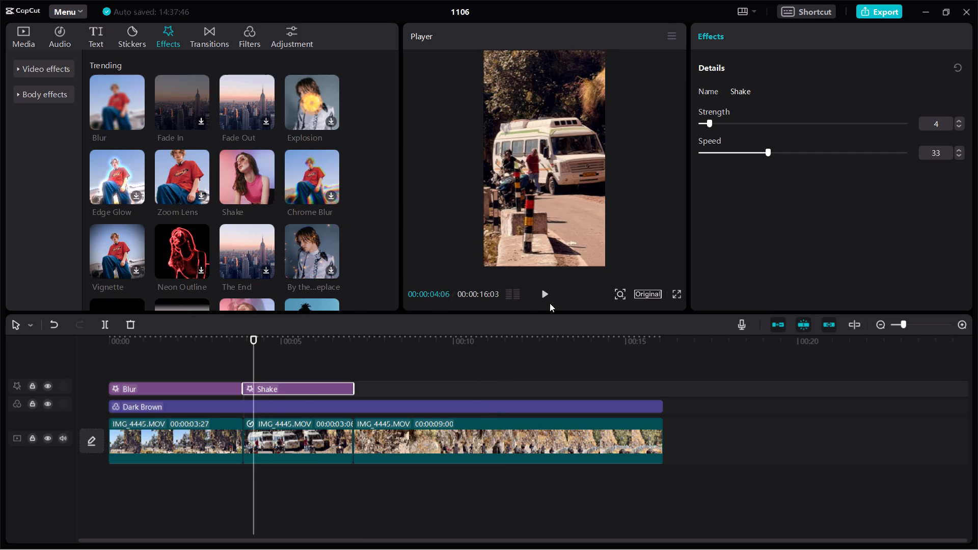
{"action": "left_click", "coordinate": [544, 295]}
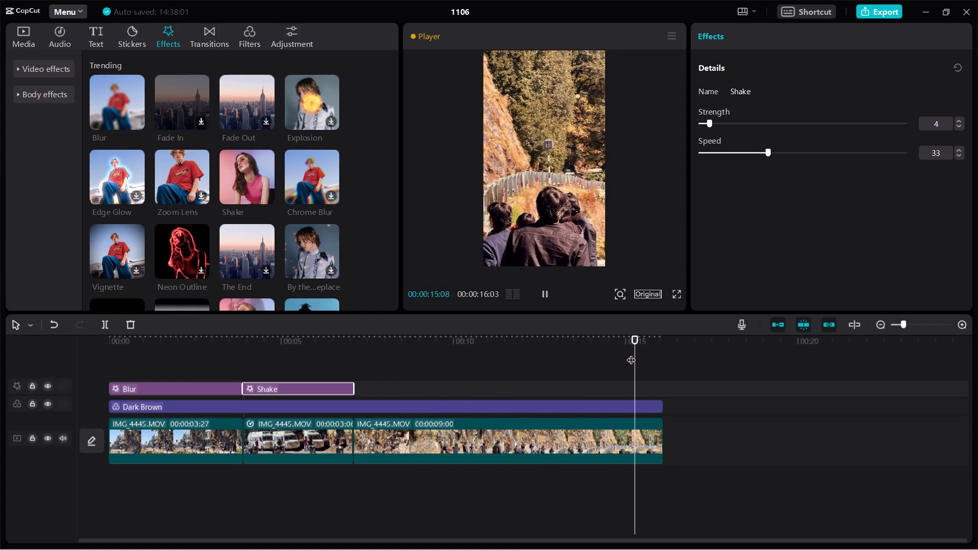
Split the last IMG_4445 segment and the Dark Brown filter at 00:00:14:07 and delete both trailing parts.
{"action": "left_click_drag", "start_coordinate": [631, 353], "coordinate": [582, 357]}
{"action": "left_click_drag", "start_coordinate": [665, 353], "coordinate": [590, 366]}
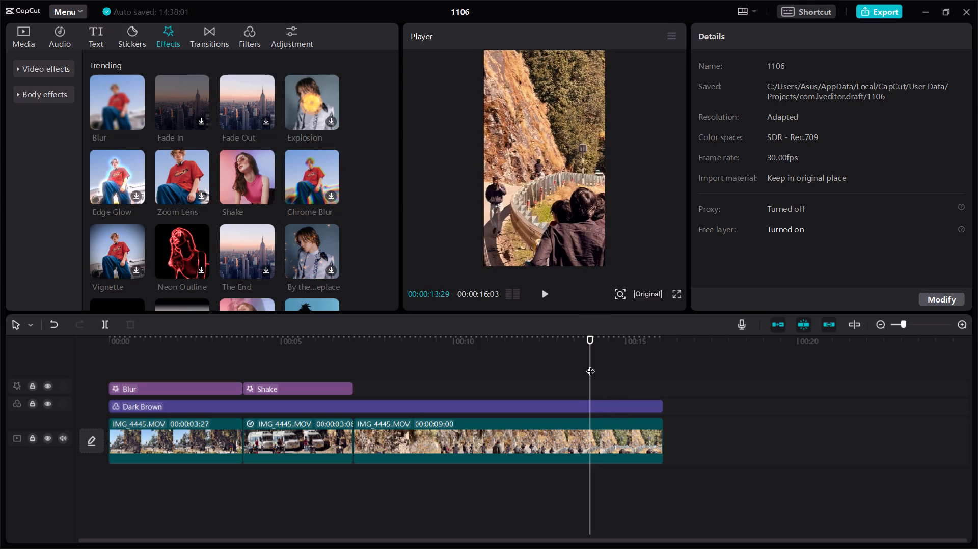
{"action": "left_click_drag", "start_coordinate": [590, 365], "coordinate": [601, 362]}
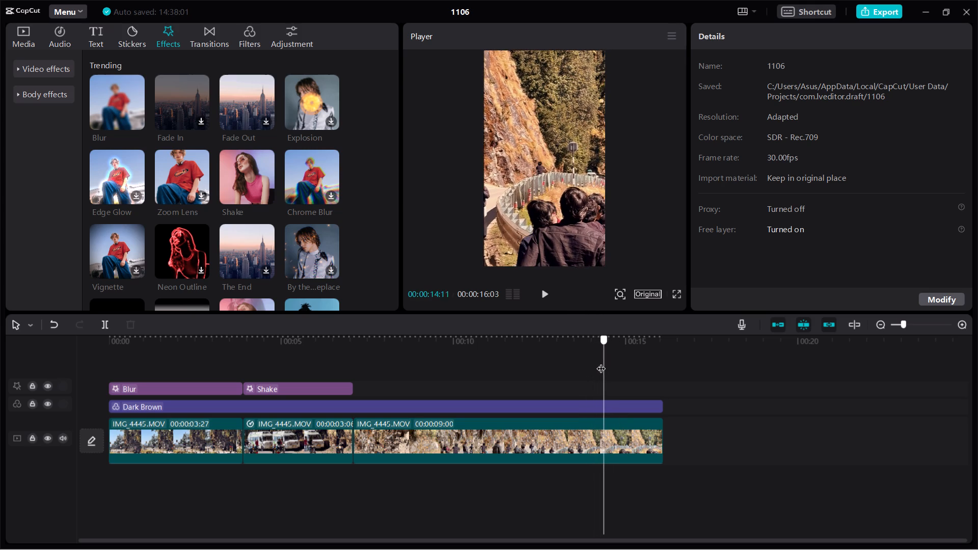
{"action": "left_click_drag", "start_coordinate": [601, 362], "coordinate": [599, 362]}
{"action": "left_click", "coordinate": [629, 439]}
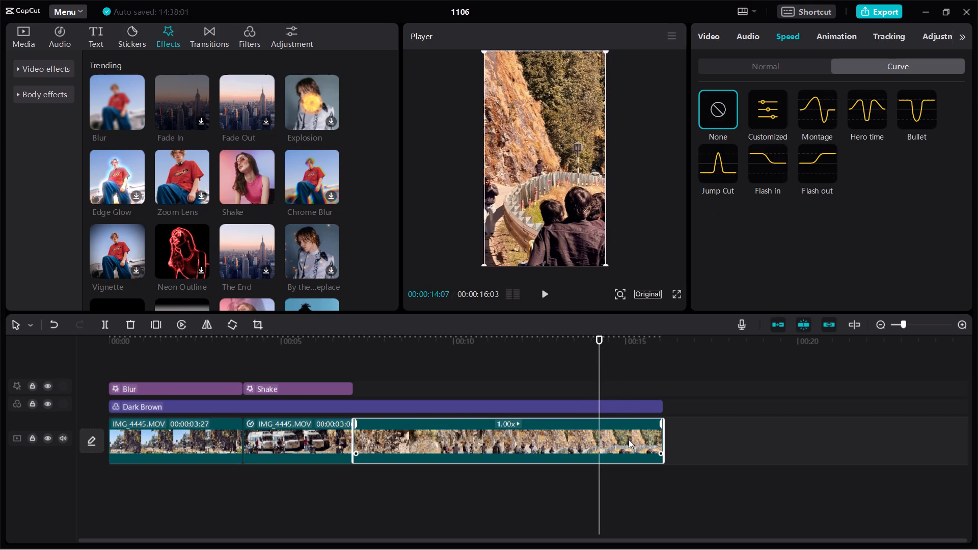
{"action": "left_click", "coordinate": [111, 324]}
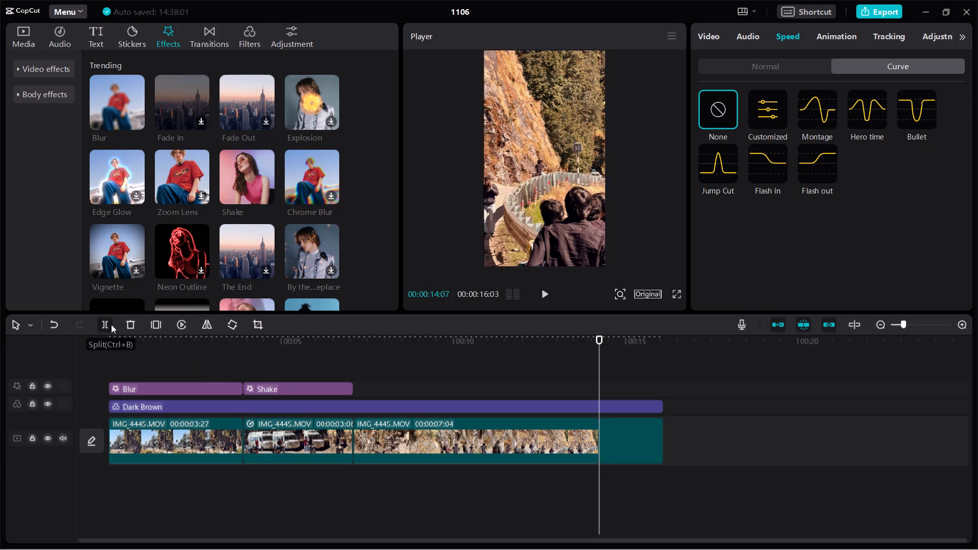
{"action": "left_click", "coordinate": [621, 403]}
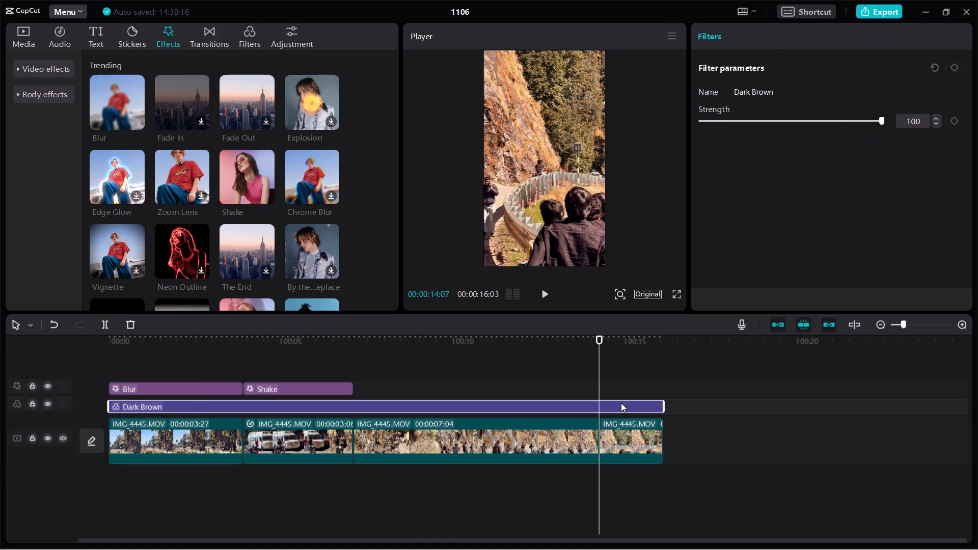
{"action": "left_click", "coordinate": [103, 322]}
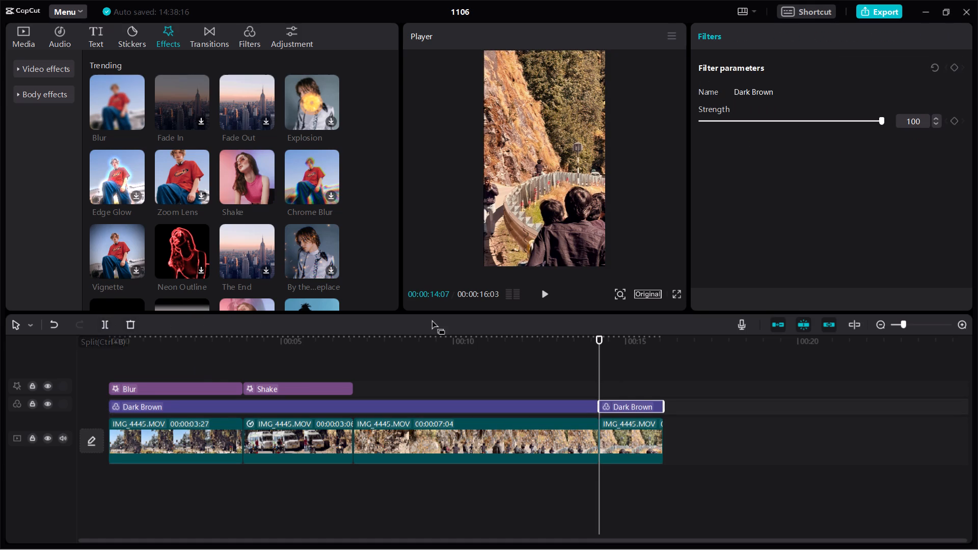
{"action": "left_click", "coordinate": [133, 325]}
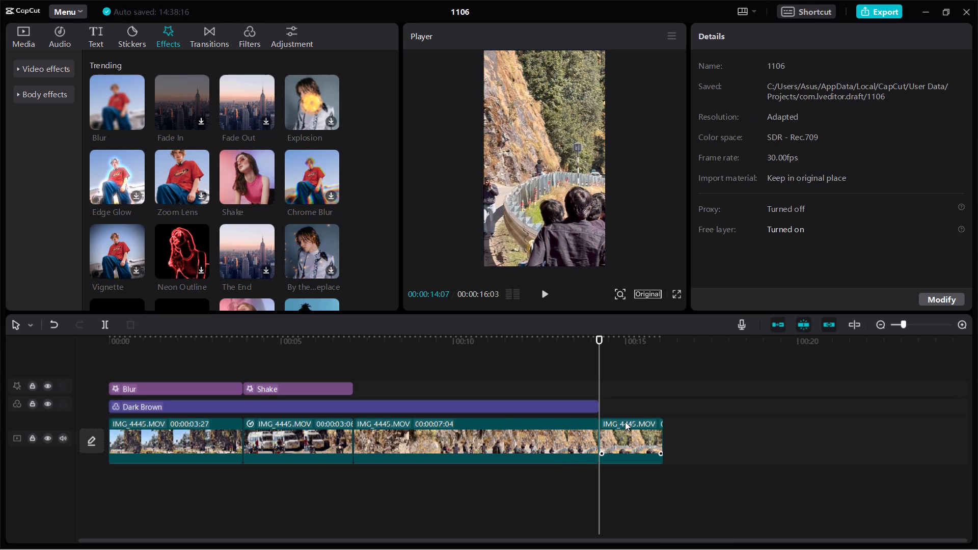
{"action": "left_click", "coordinate": [625, 422]}
{"action": "left_click", "coordinate": [129, 320]}
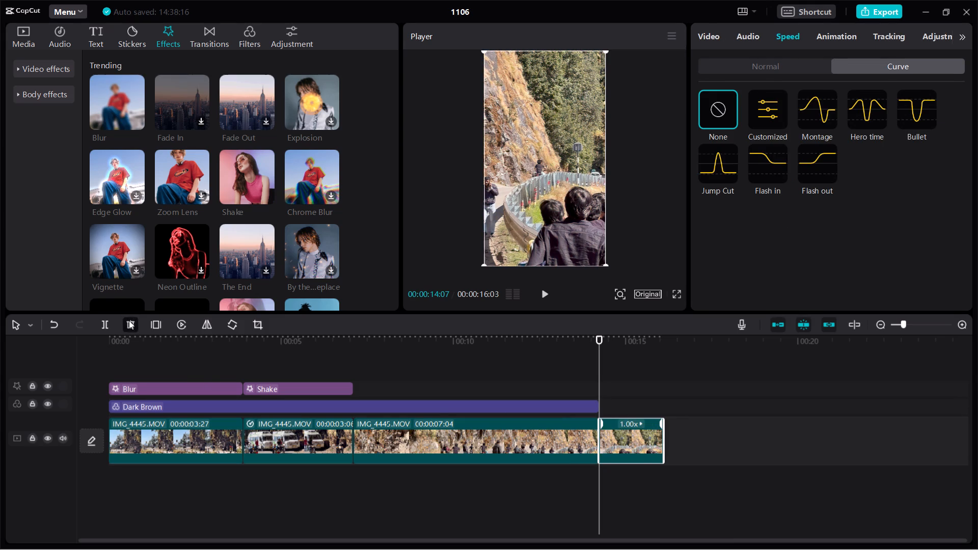
Return to the start of the timeline and review the whole edit in full-screen playback.
{"action": "left_click_drag", "start_coordinate": [600, 363], "coordinate": [380, 401]}
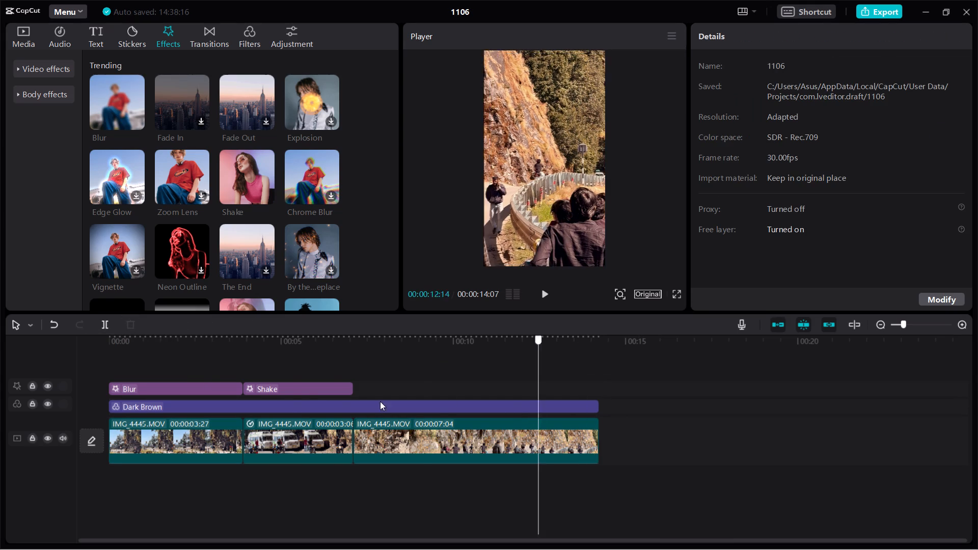
{"action": "left_click_drag", "start_coordinate": [380, 401], "coordinate": [269, 391]}
{"action": "left_click_drag", "start_coordinate": [267, 353], "coordinate": [114, 372]}
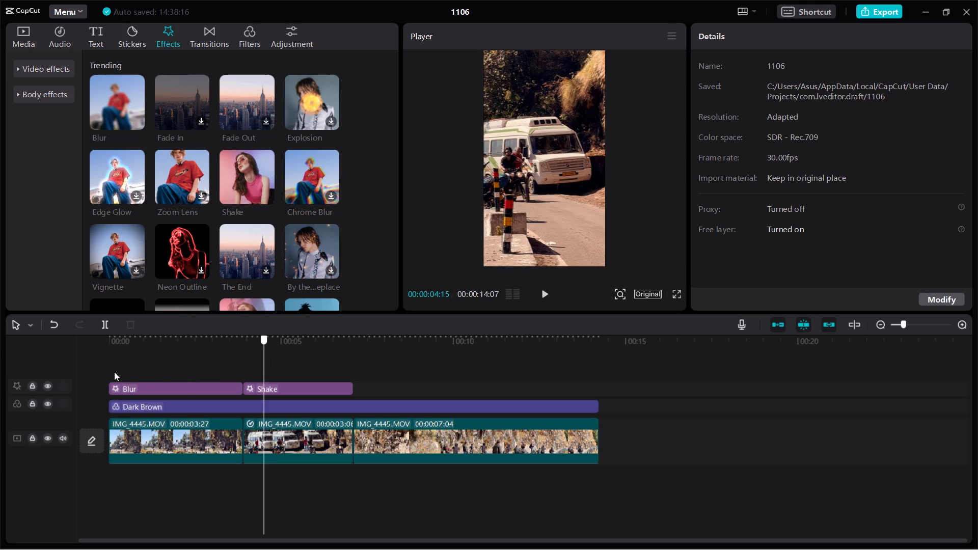
{"action": "left_click_drag", "start_coordinate": [114, 372], "coordinate": [61, 368]}
{"action": "left_click", "coordinate": [673, 295]}
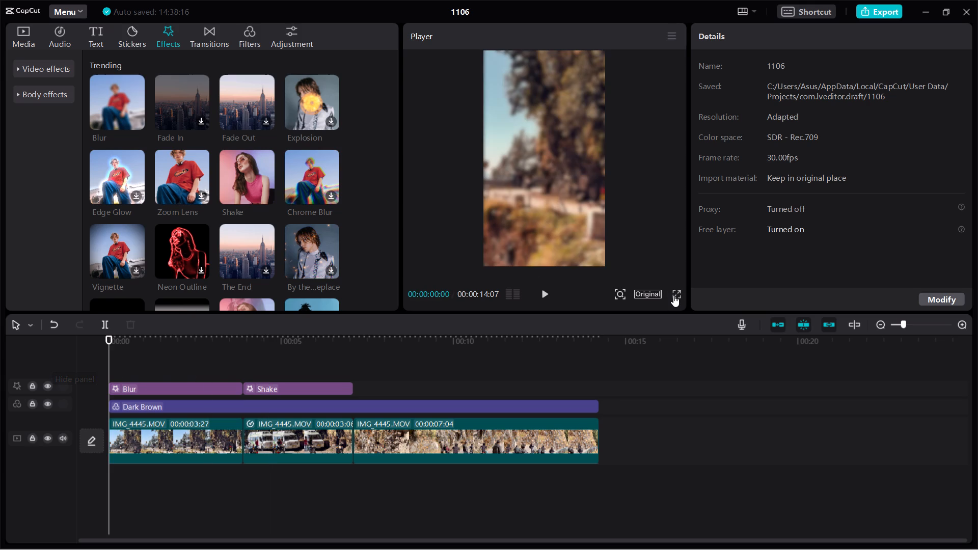
{"action": "key", "text": "space"}
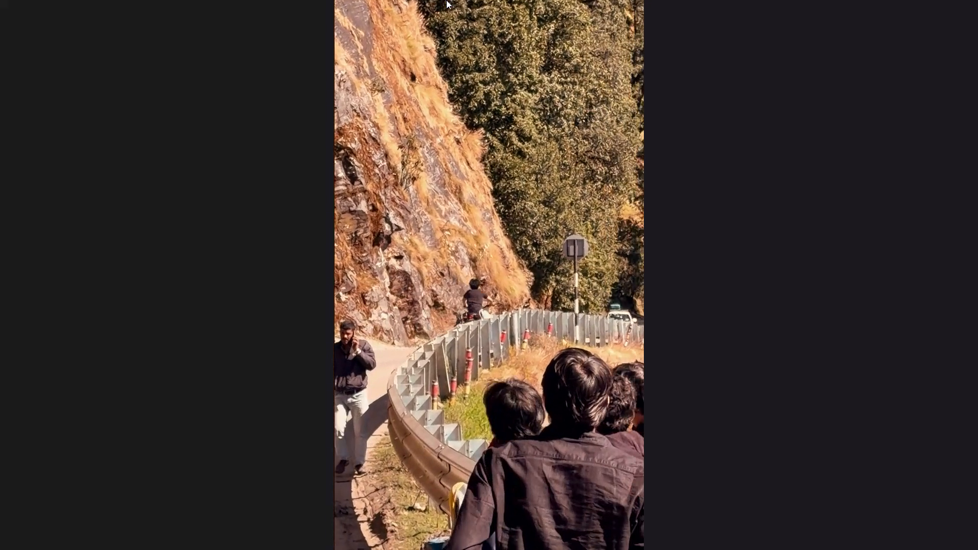
Leave full-screen playback and scrub back and forth through the edited segments, finishing at 00:00:00:00.
{"action": "left_click", "coordinate": [494, 174]}
{"action": "key", "text": "Escape"}
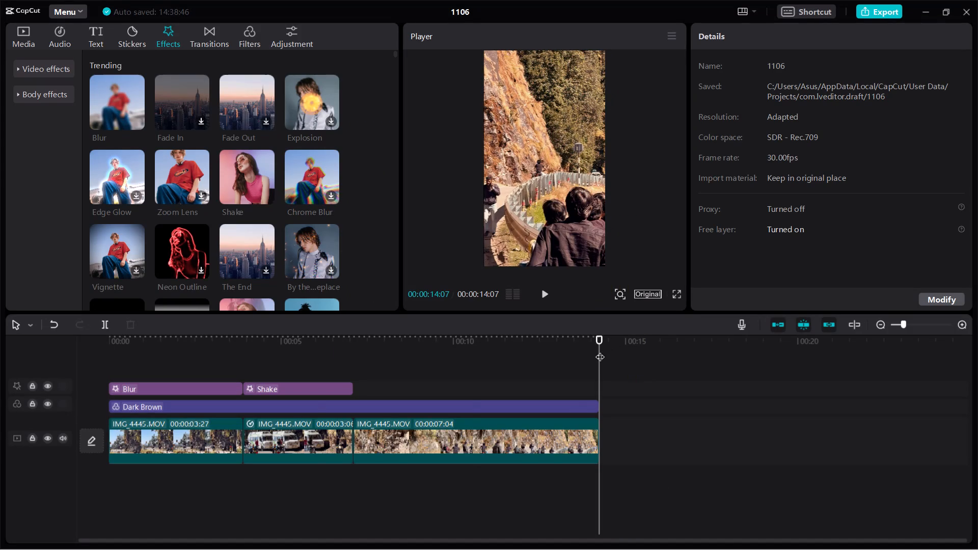
{"action": "left_click_drag", "start_coordinate": [600, 350], "coordinate": [393, 321]}
{"action": "left_click_drag", "start_coordinate": [395, 349], "coordinate": [260, 342]}
{"action": "left_click_drag", "start_coordinate": [261, 342], "coordinate": [125, 301]}
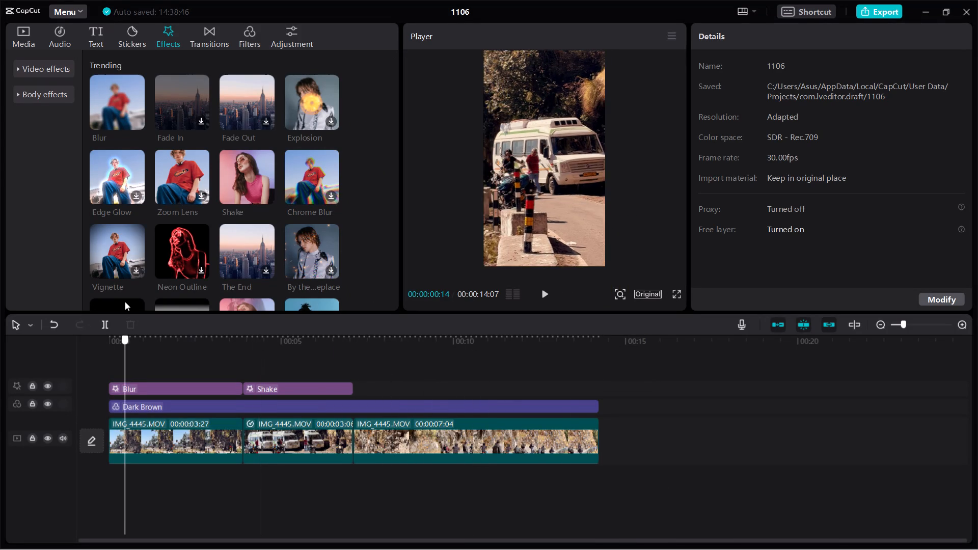
{"action": "left_click_drag", "start_coordinate": [125, 301], "coordinate": [355, 338]}
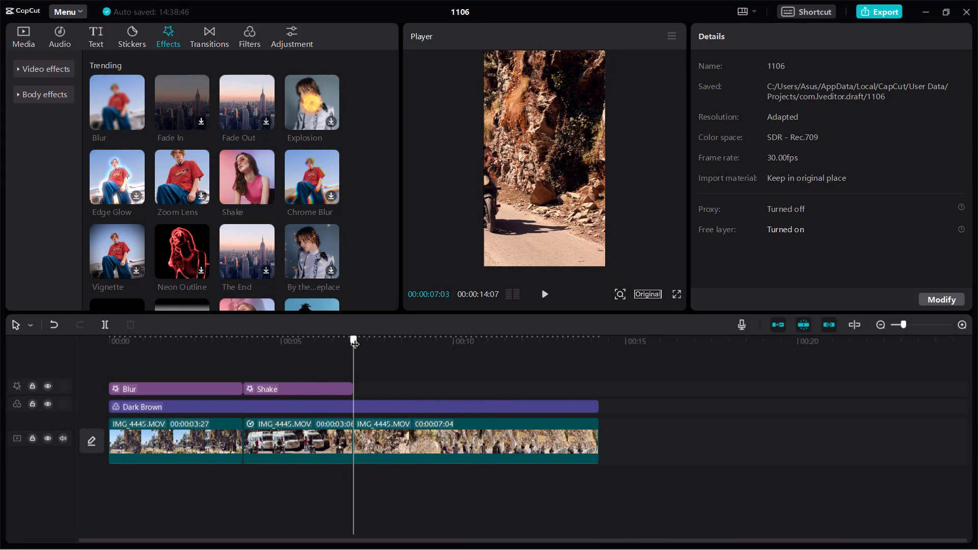
{"action": "left_click_drag", "start_coordinate": [355, 338], "coordinate": [69, 321]}
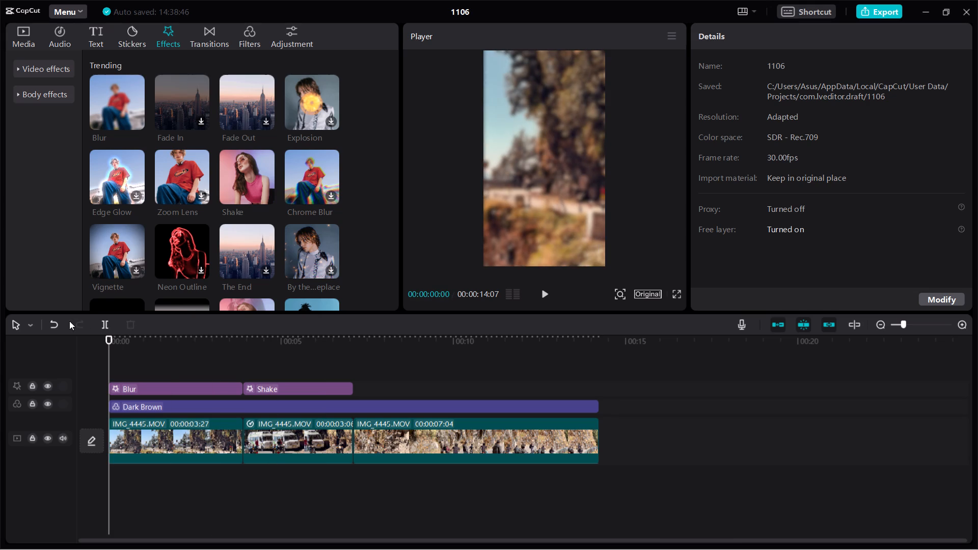
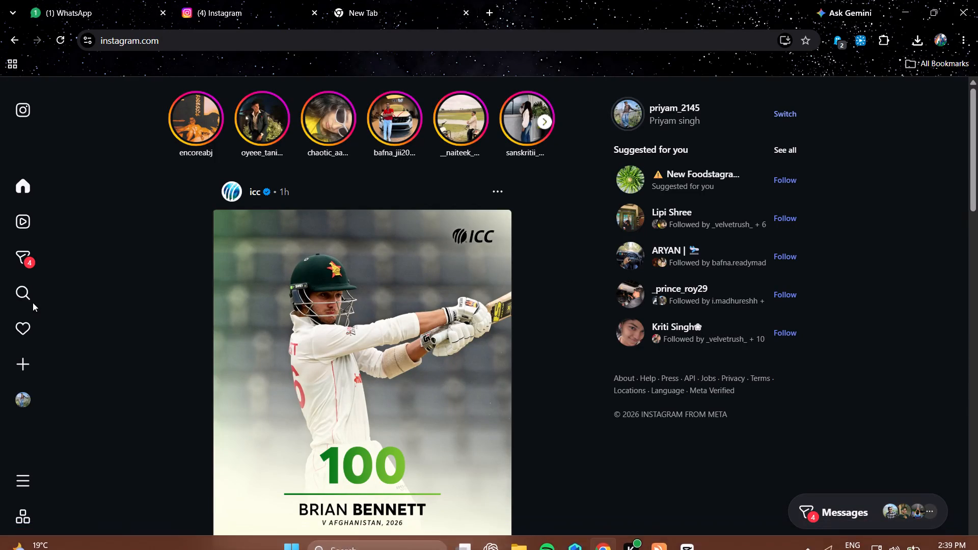
Load Instagram in the empty browser tab and open its search.
{"action": "double_click", "coordinate": [23, 296]}
{"action": "left_click", "coordinate": [21, 111]}
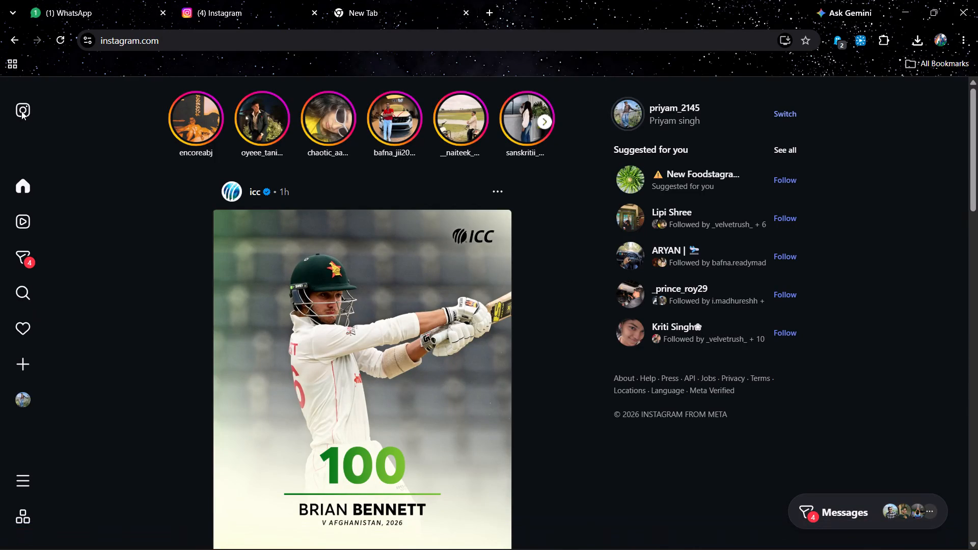
{"action": "left_click", "coordinate": [369, 2]}
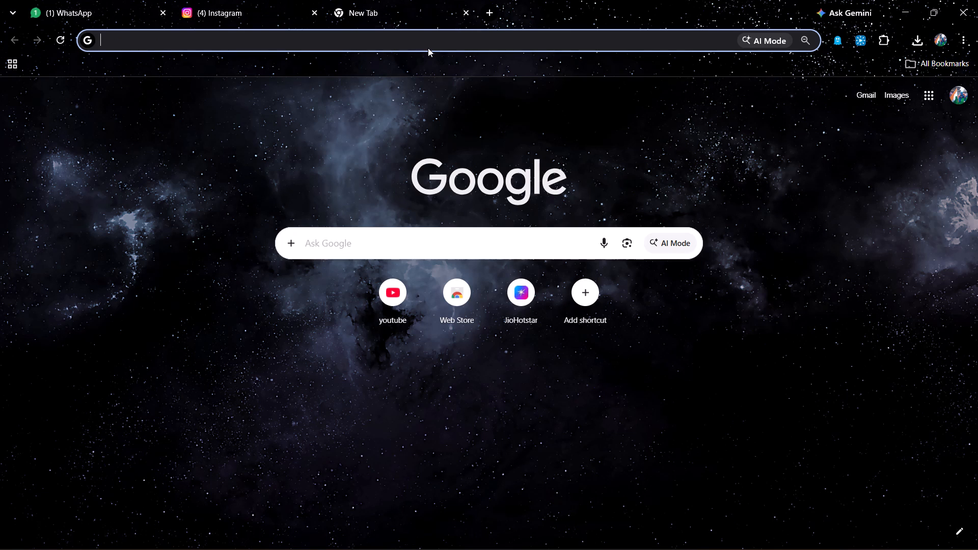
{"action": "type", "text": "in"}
{"action": "left_click", "coordinate": [396, 54]}
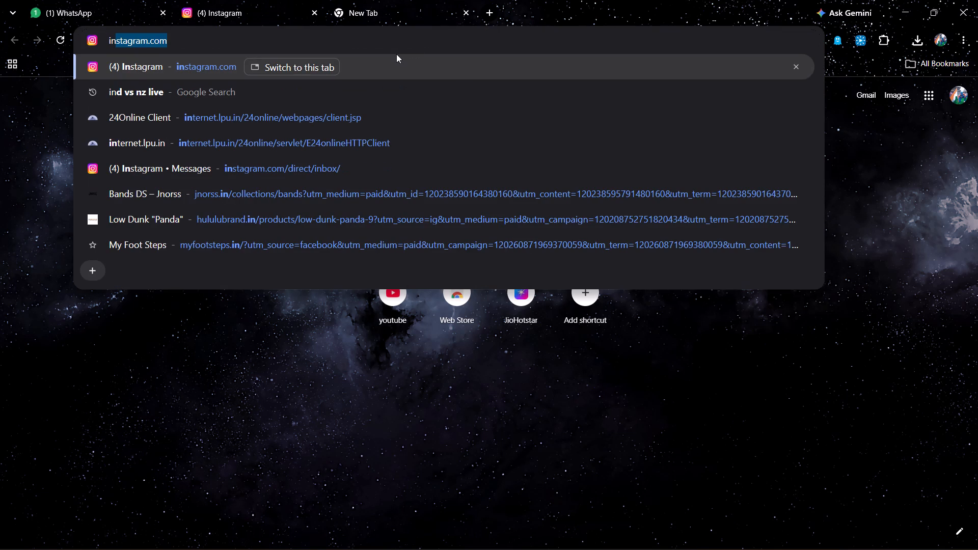
{"action": "left_click", "coordinate": [381, 68]}
{"action": "left_click", "coordinate": [283, 0]}
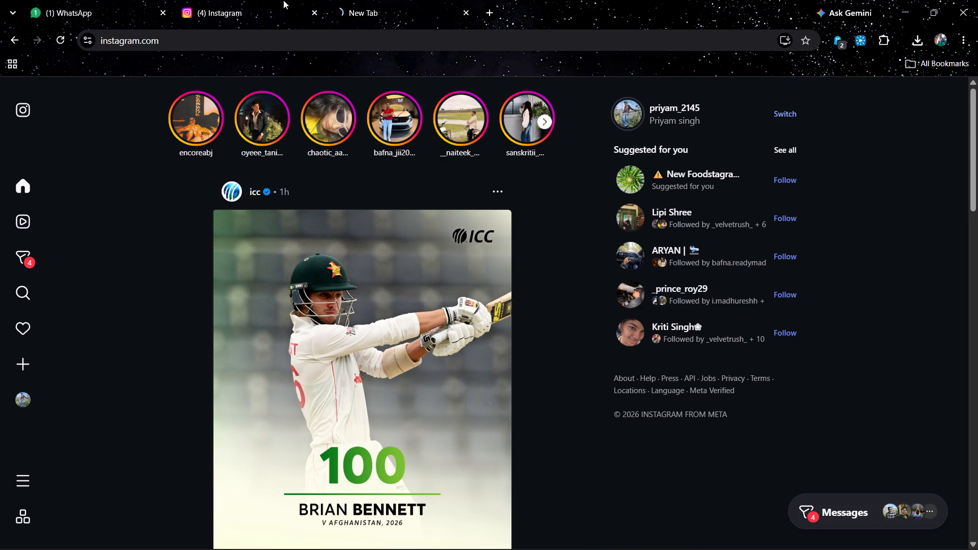
{"action": "left_click", "coordinate": [340, 0]}
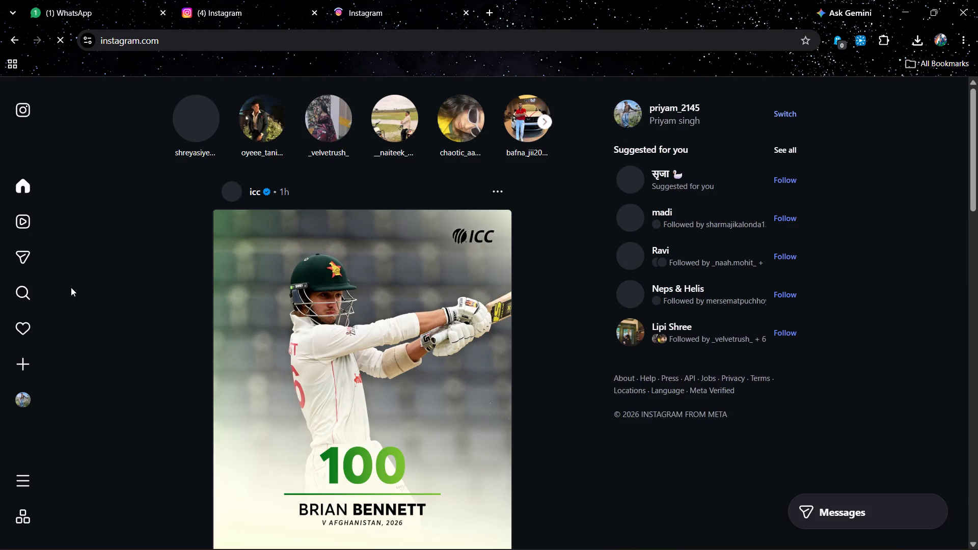
{"action": "left_click", "coordinate": [31, 290]}
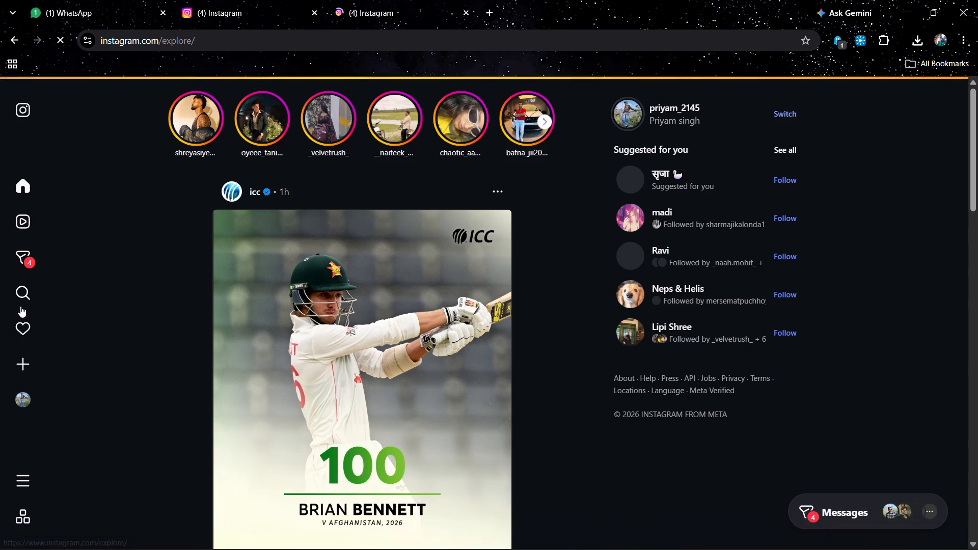
{"action": "left_click", "coordinate": [29, 294]}
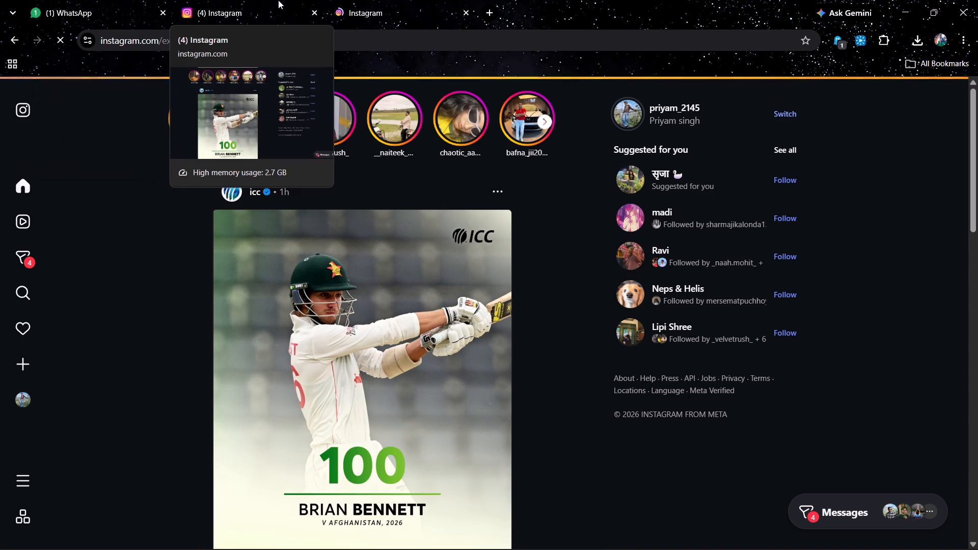
{"action": "left_click", "coordinate": [382, 103]}
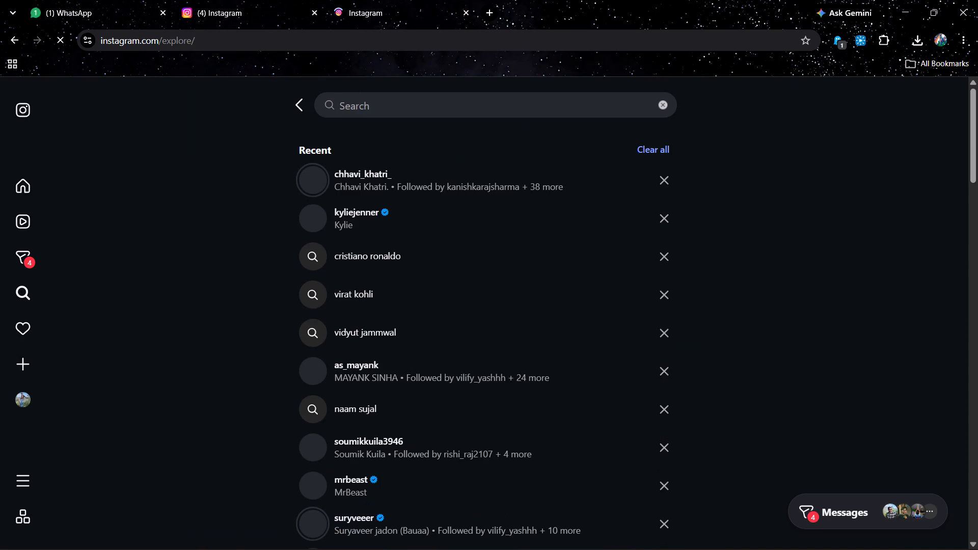
Remove the topmost account from Instagram's recent searches.
{"action": "left_click", "coordinate": [662, 178]}
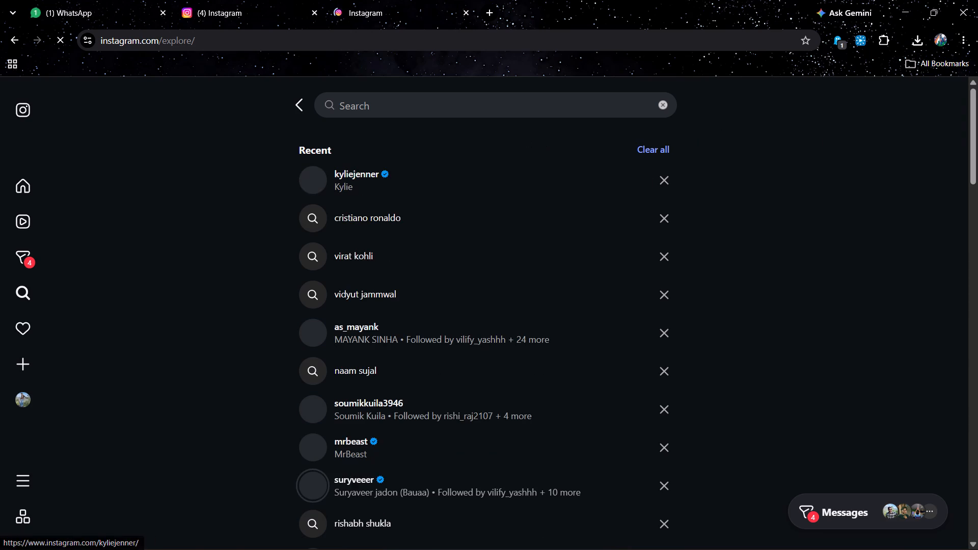
Search Instagram for "bike edit".
{"action": "left_click", "coordinate": [472, 101]}
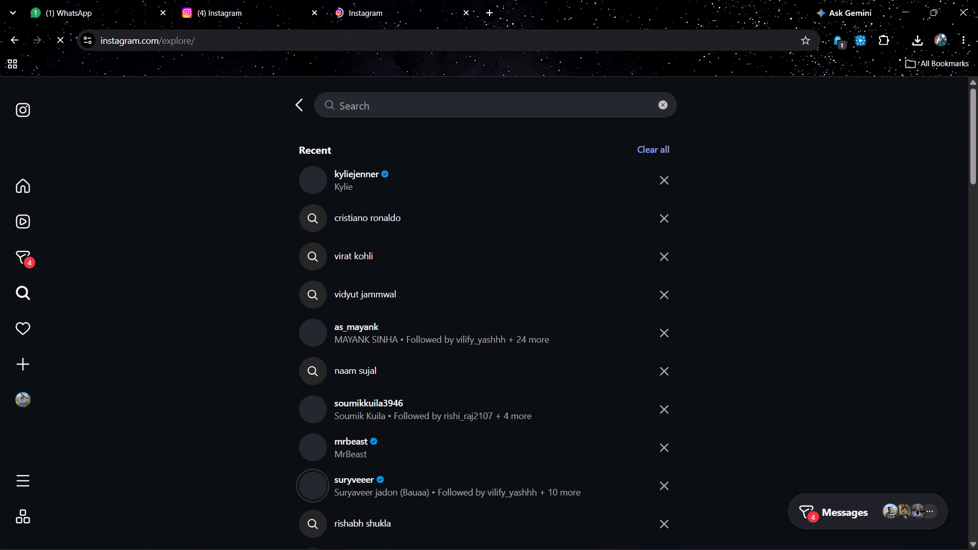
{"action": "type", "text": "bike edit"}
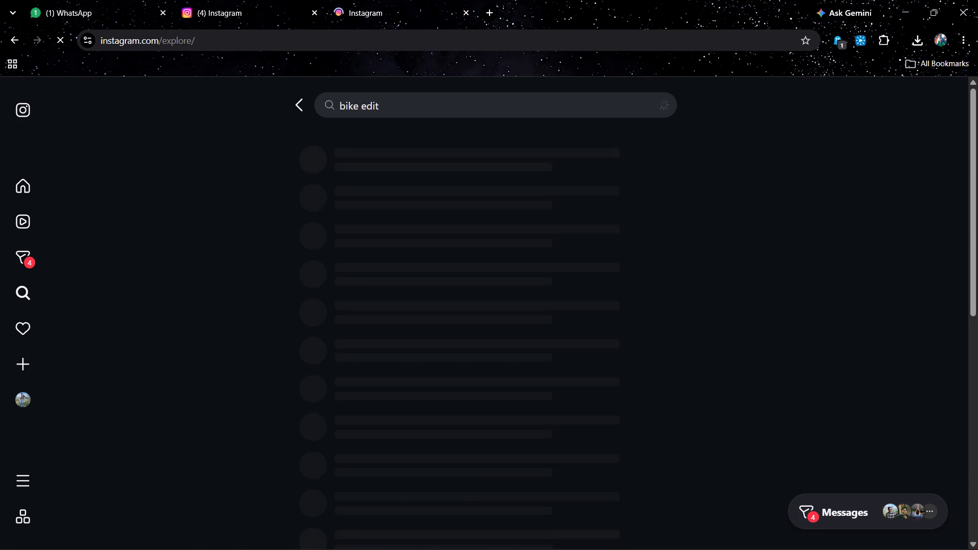
Replace the Instagram search text with "entry edits".
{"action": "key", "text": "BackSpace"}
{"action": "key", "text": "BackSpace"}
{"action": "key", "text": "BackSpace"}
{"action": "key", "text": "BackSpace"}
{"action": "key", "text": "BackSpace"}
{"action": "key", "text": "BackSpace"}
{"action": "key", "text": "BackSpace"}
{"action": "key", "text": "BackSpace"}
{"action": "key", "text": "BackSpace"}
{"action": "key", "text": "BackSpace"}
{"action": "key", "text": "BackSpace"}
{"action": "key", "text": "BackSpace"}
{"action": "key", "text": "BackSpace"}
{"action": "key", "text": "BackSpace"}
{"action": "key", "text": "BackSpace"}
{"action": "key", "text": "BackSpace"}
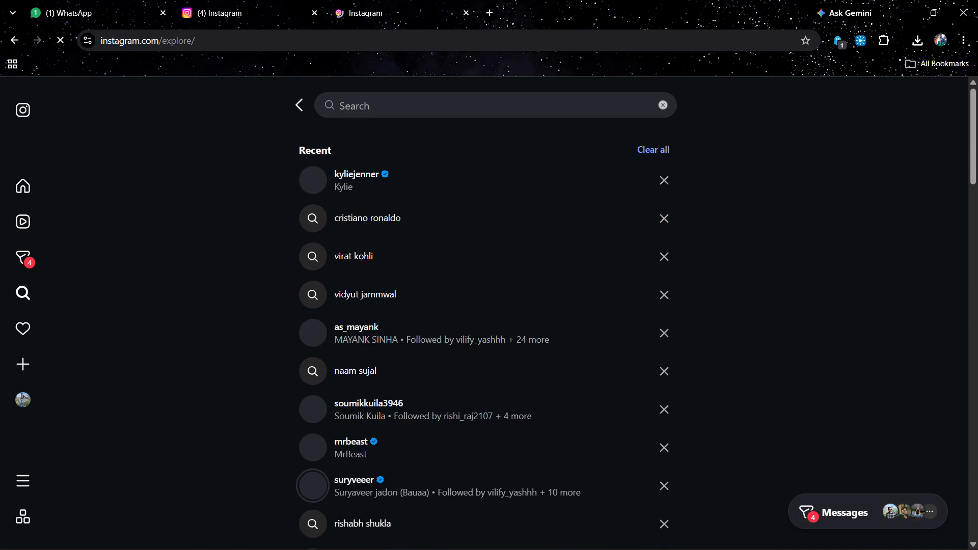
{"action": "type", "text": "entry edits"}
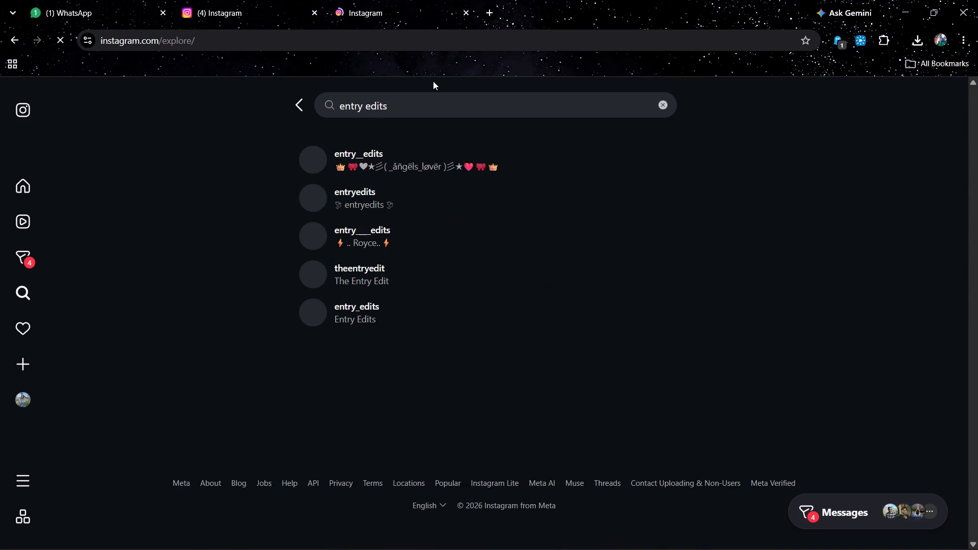
Extend the Instagram search to "entry edits in mountains".
{"action": "left_click", "coordinate": [368, 107]}
{"action": "left_click", "coordinate": [391, 104]}
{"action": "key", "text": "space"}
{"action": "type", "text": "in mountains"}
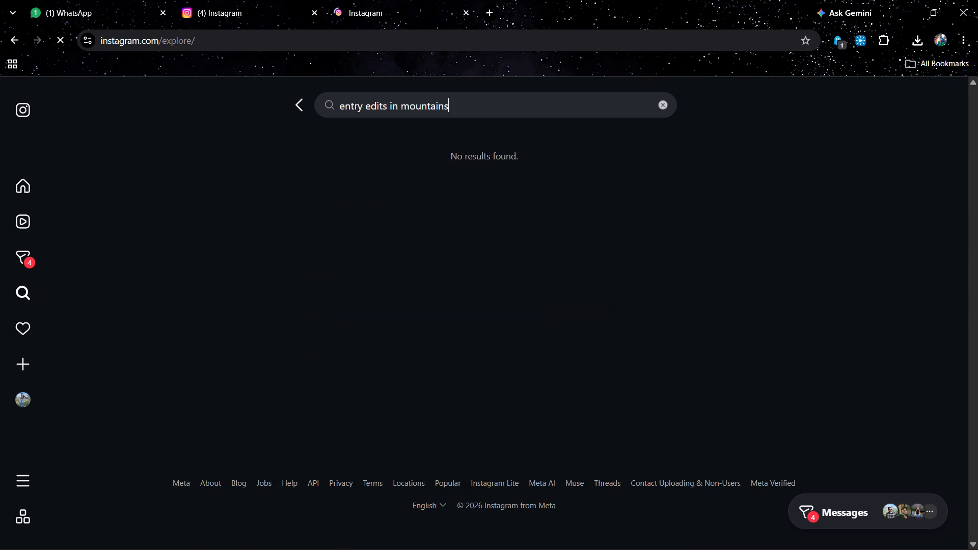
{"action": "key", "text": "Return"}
Replace the whole search phrase with "bikeridingedits".
{"action": "left_click", "coordinate": [341, 107]}
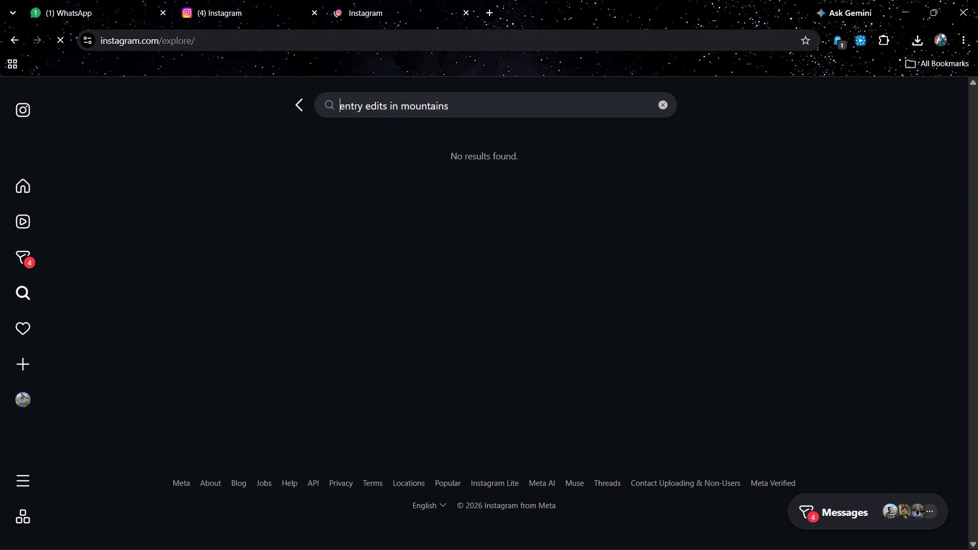
{"action": "left_click", "coordinate": [368, 107]}
{"action": "left_click_drag", "start_coordinate": [368, 107], "coordinate": [351, 104]}
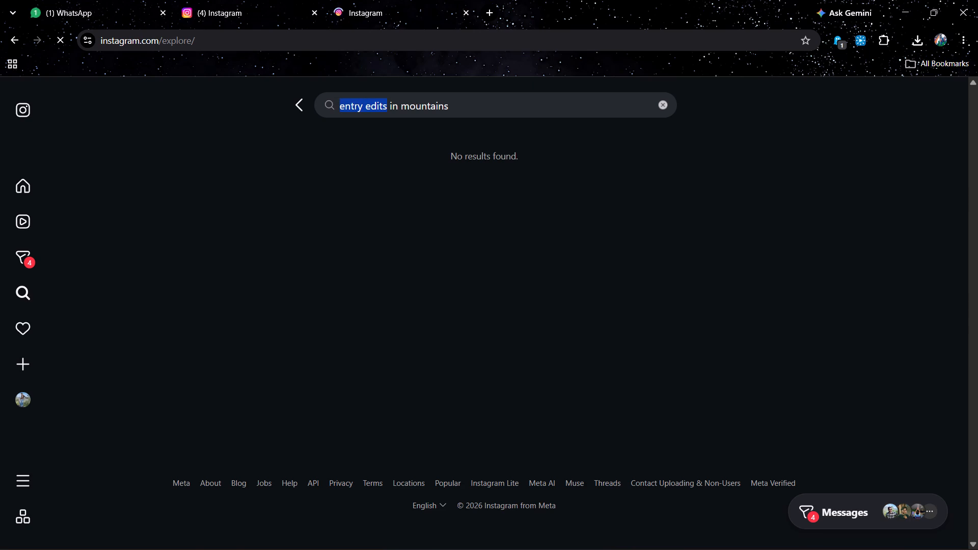
{"action": "left_click_drag", "start_coordinate": [449, 113], "coordinate": [323, 104]}
{"action": "key", "text": "BackSpace"}
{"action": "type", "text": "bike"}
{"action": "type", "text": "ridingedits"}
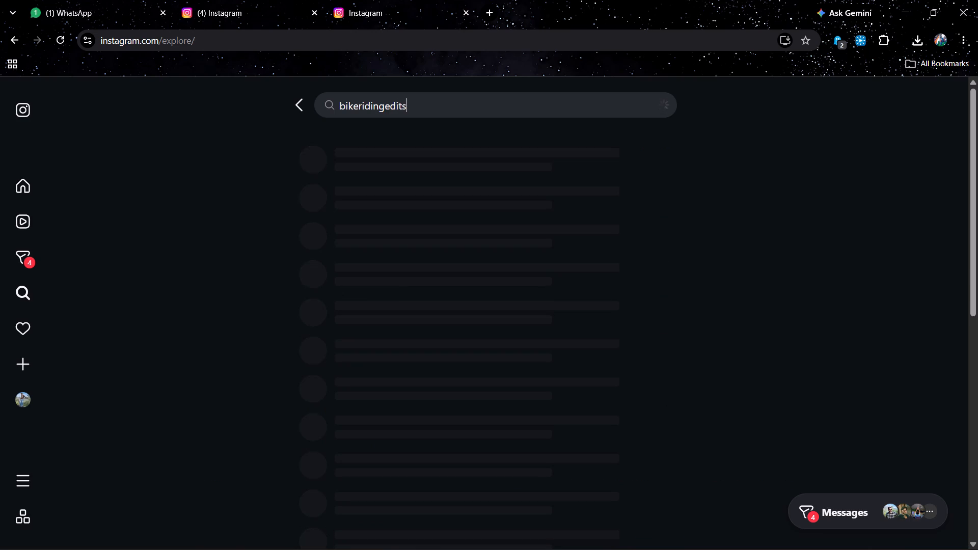
Turn the search into the hashtag "#bikeridingedits" and run it.
{"action": "left_click", "coordinate": [337, 103]}
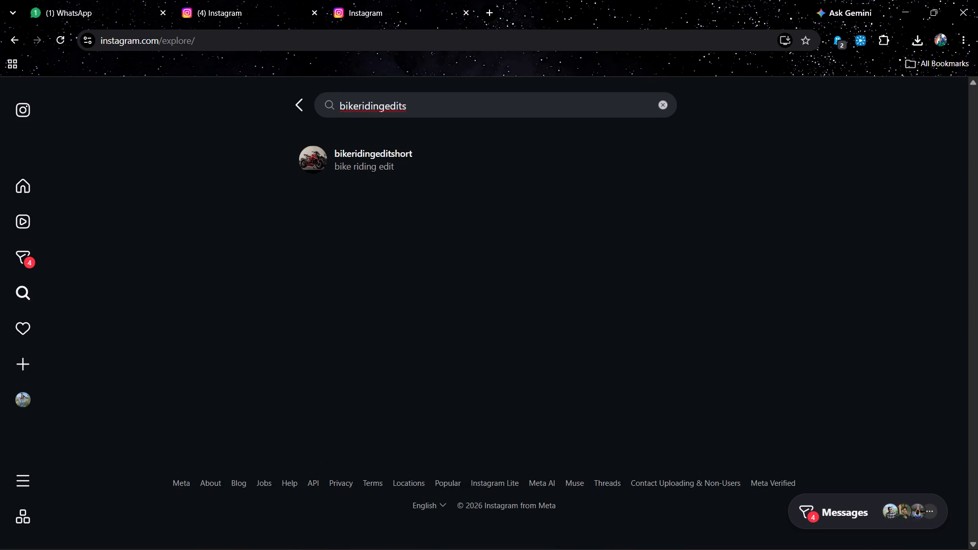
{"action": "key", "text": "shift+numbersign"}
{"action": "key", "text": "Return"}
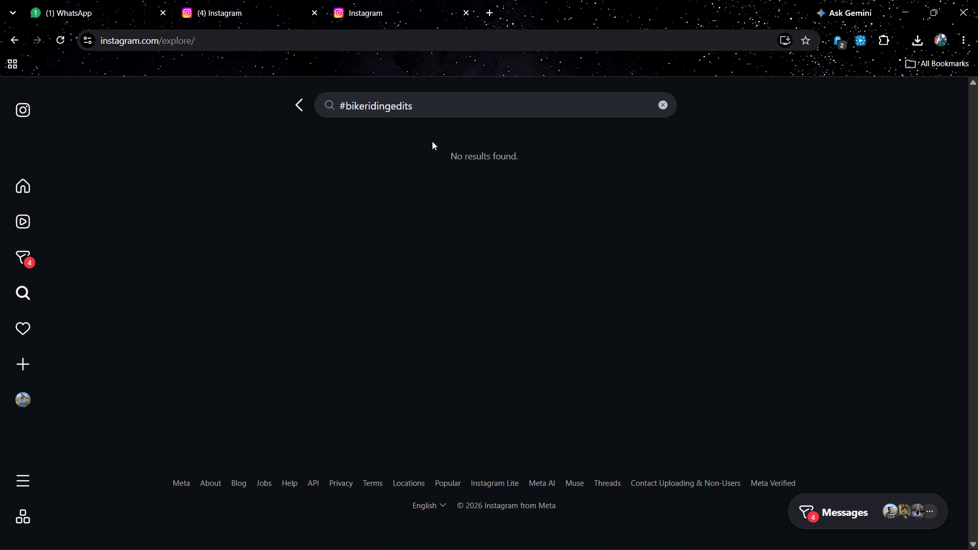
{"action": "left_click", "coordinate": [452, 106]}
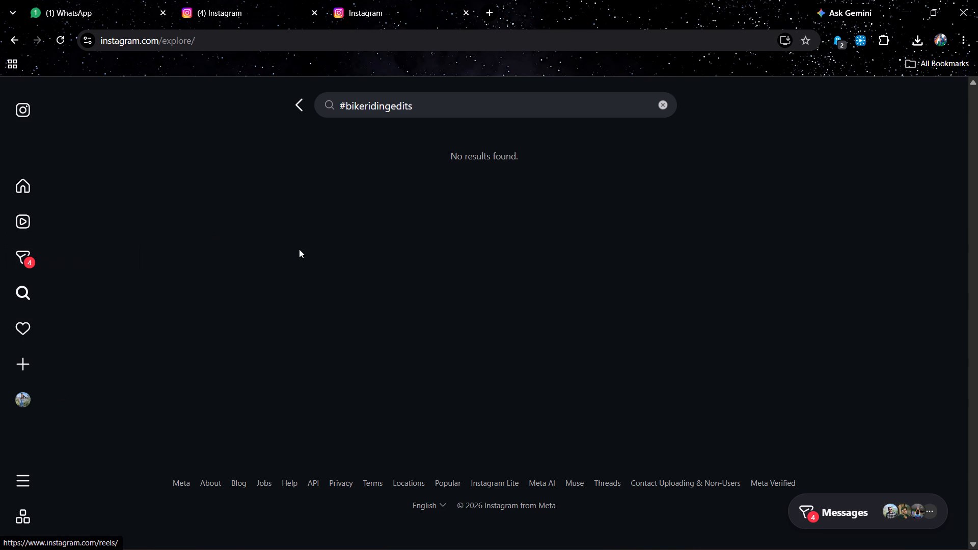
{"action": "left_click", "coordinate": [418, 104]}
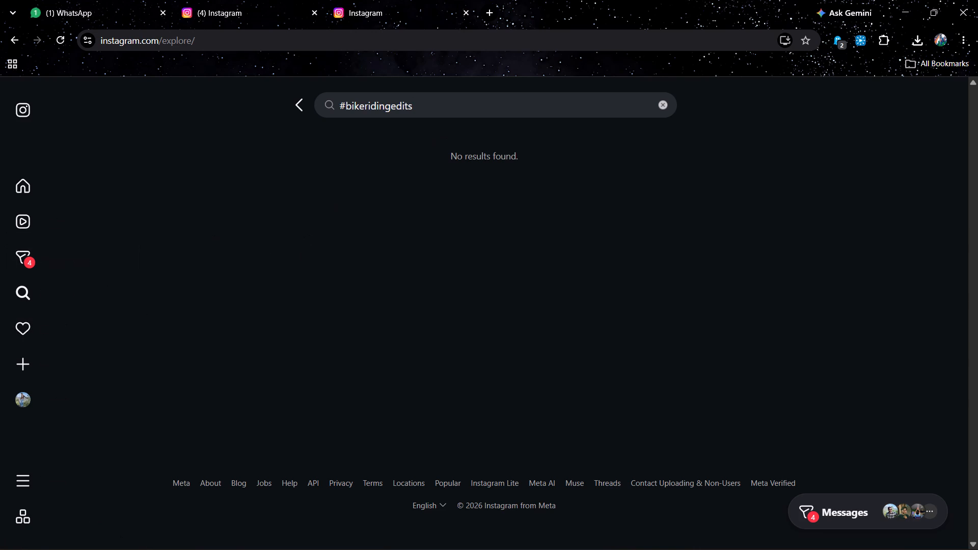
Leave the current search and start a fresh one for the hashtag "#bikerideedits".
{"action": "left_click", "coordinate": [301, 106]}
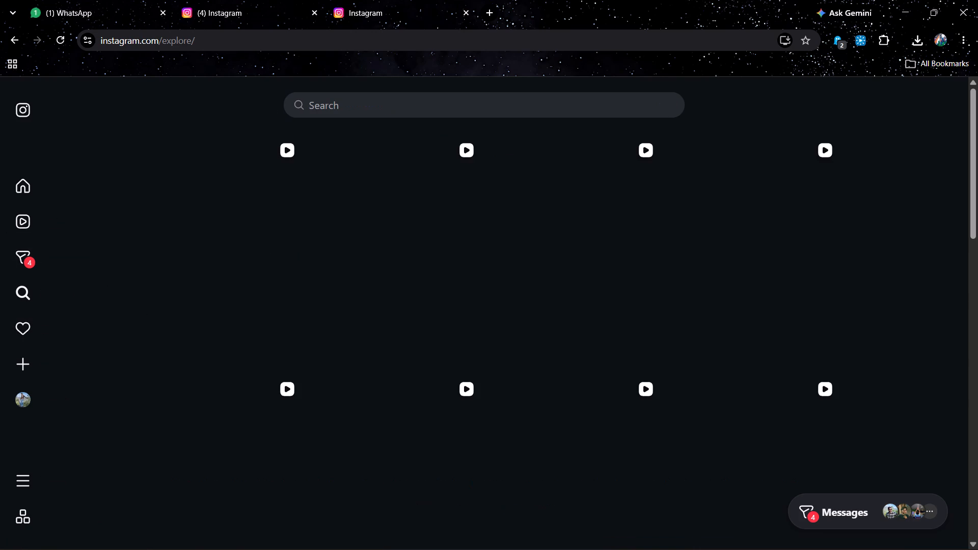
{"action": "left_click", "coordinate": [388, 97]}
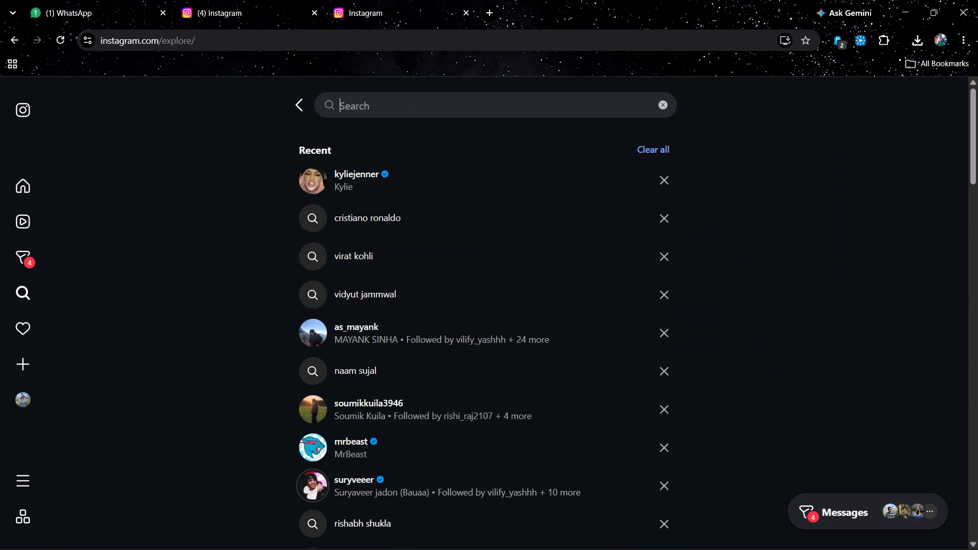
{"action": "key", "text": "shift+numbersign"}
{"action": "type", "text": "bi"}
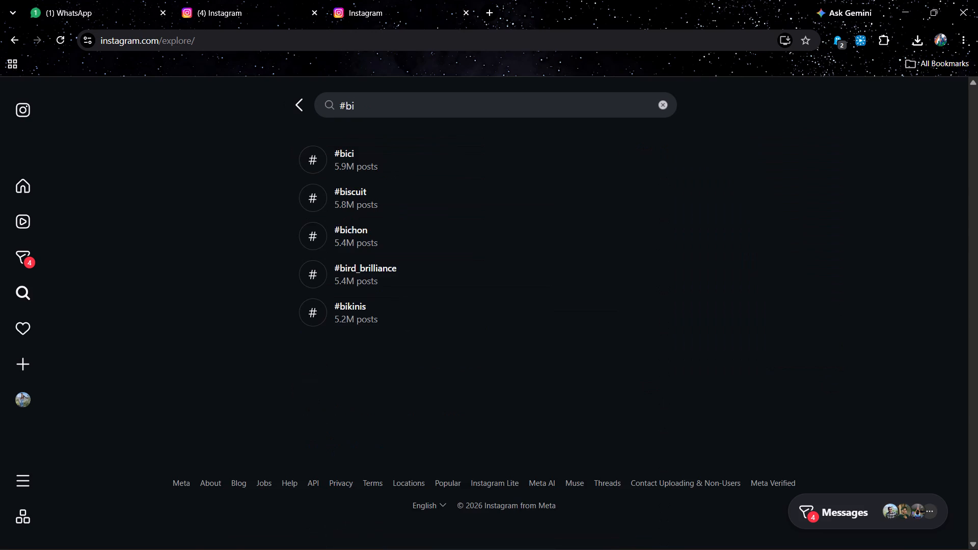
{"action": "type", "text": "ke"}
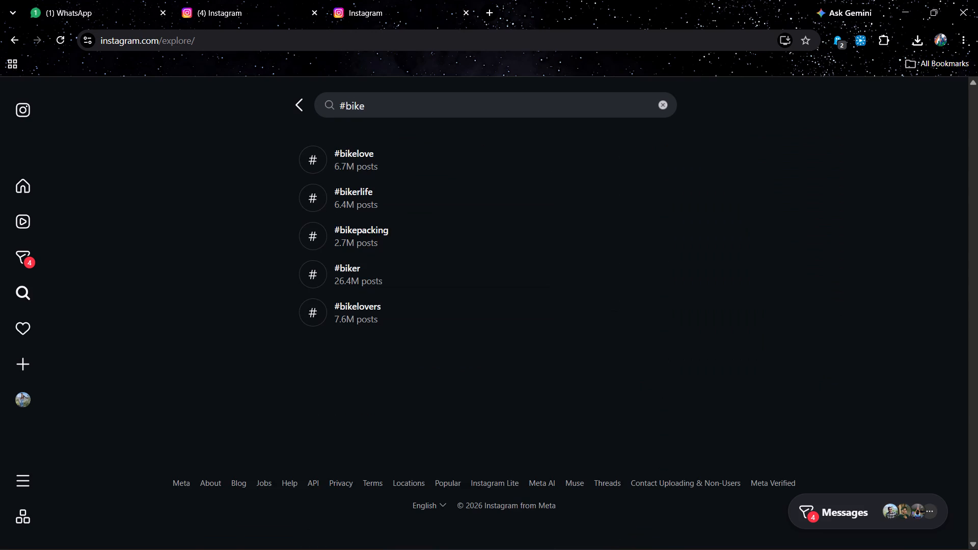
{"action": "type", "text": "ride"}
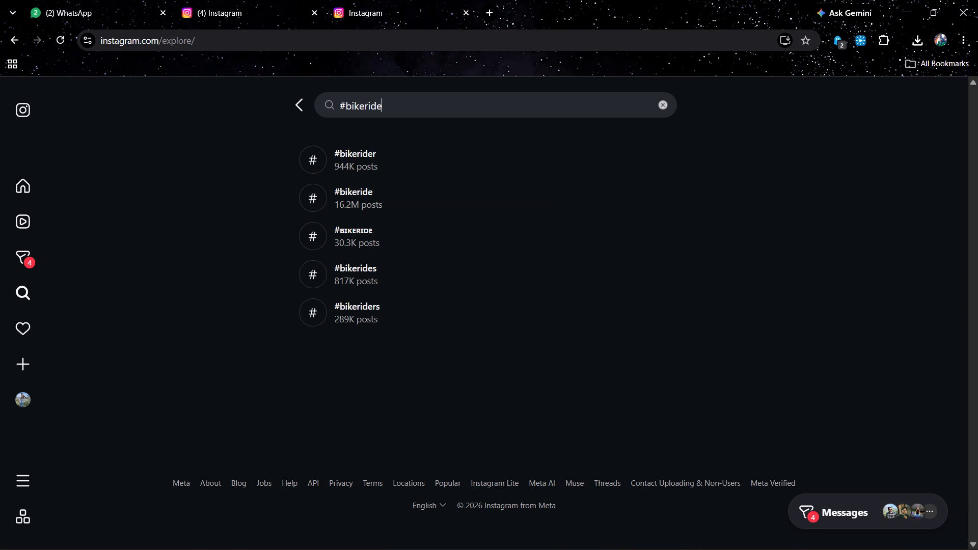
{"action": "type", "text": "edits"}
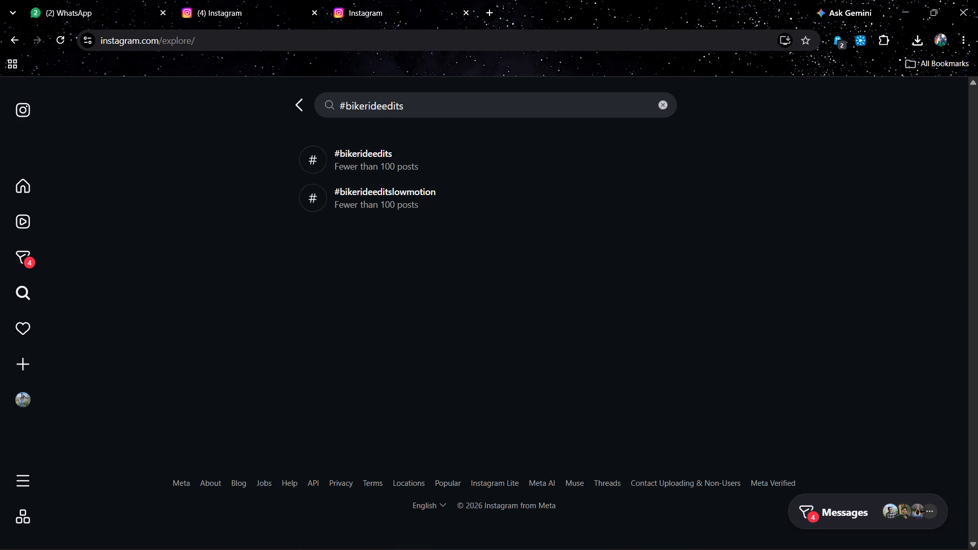
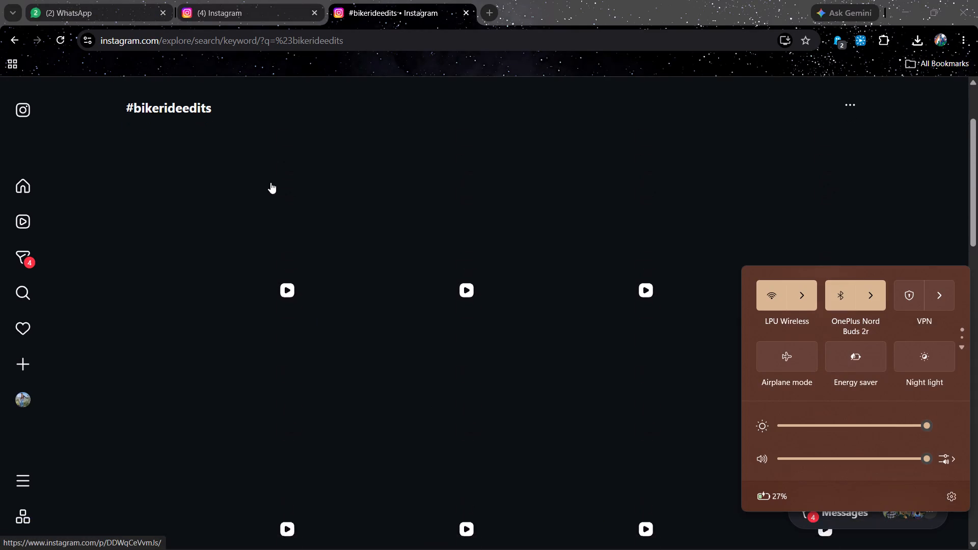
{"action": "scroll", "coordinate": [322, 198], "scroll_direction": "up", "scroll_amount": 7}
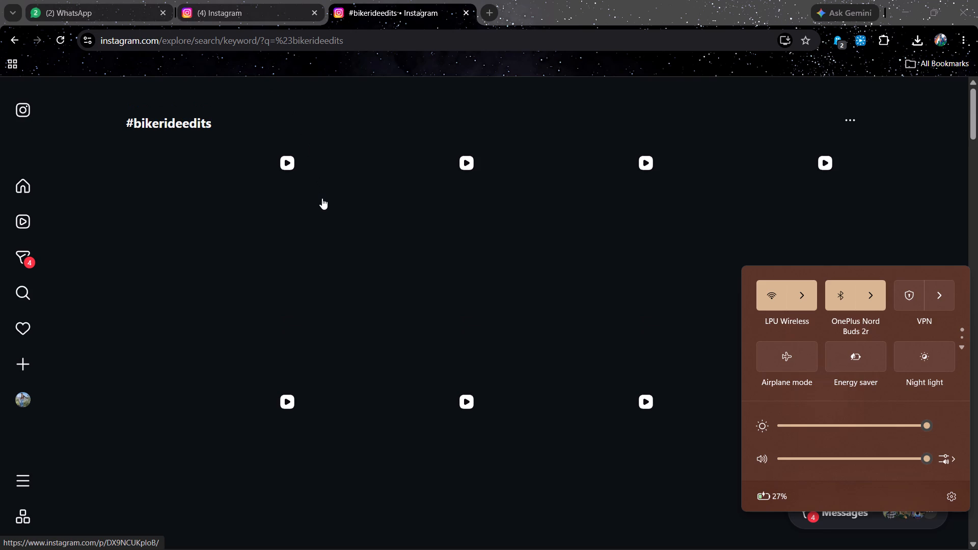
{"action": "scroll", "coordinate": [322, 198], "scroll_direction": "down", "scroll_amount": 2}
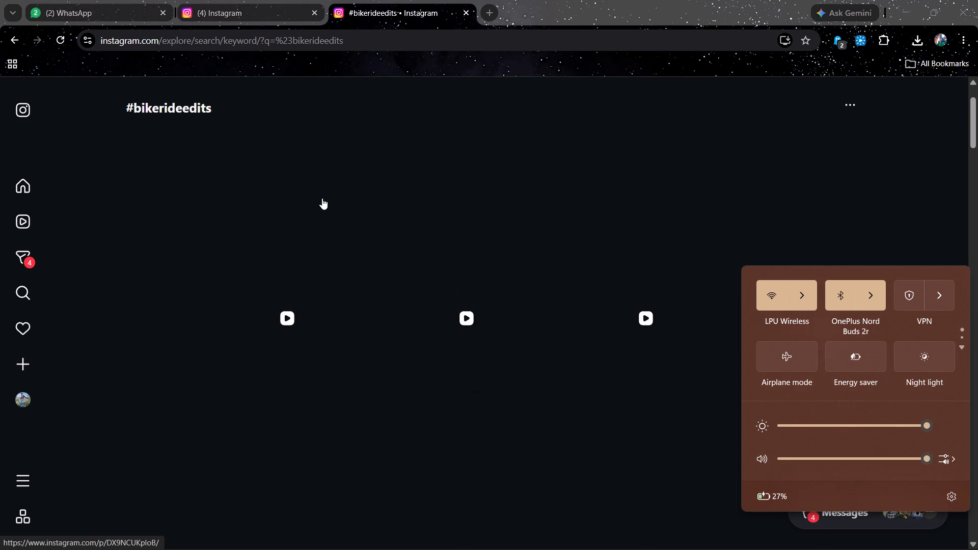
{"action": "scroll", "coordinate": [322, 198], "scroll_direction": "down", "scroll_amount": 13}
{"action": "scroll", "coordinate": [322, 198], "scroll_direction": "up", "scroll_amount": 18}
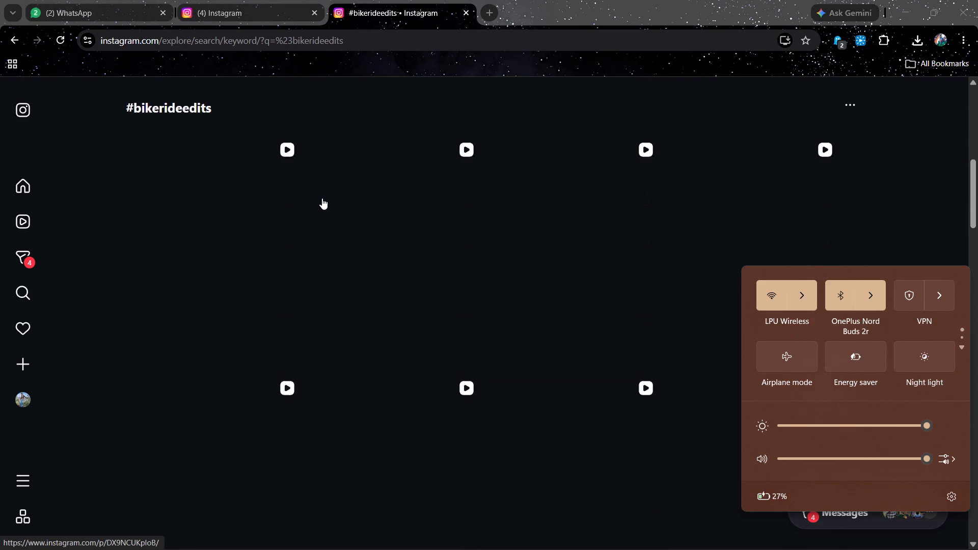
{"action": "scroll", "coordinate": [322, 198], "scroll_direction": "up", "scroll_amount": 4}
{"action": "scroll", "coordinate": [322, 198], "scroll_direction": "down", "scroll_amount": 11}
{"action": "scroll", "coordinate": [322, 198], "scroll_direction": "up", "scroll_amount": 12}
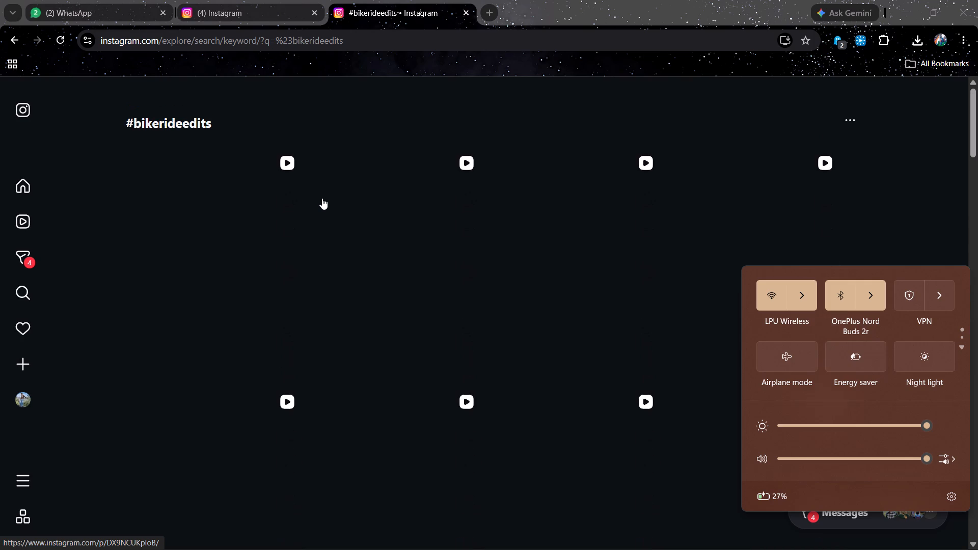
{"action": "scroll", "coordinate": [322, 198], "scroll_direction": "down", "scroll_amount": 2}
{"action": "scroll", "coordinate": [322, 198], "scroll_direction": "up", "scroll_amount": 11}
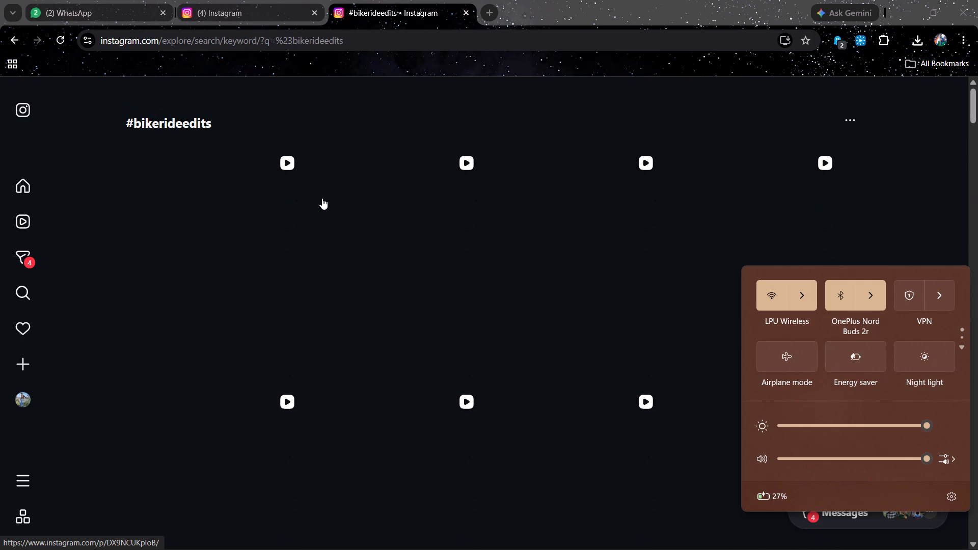
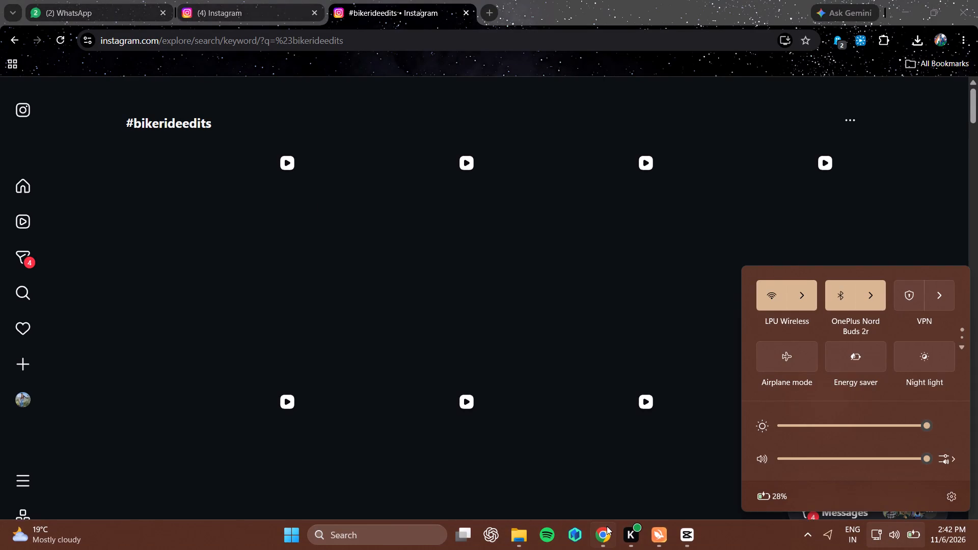
Switch back to CapCut and play the whole edit from the start in full-screen view.
{"action": "left_click", "coordinate": [696, 533]}
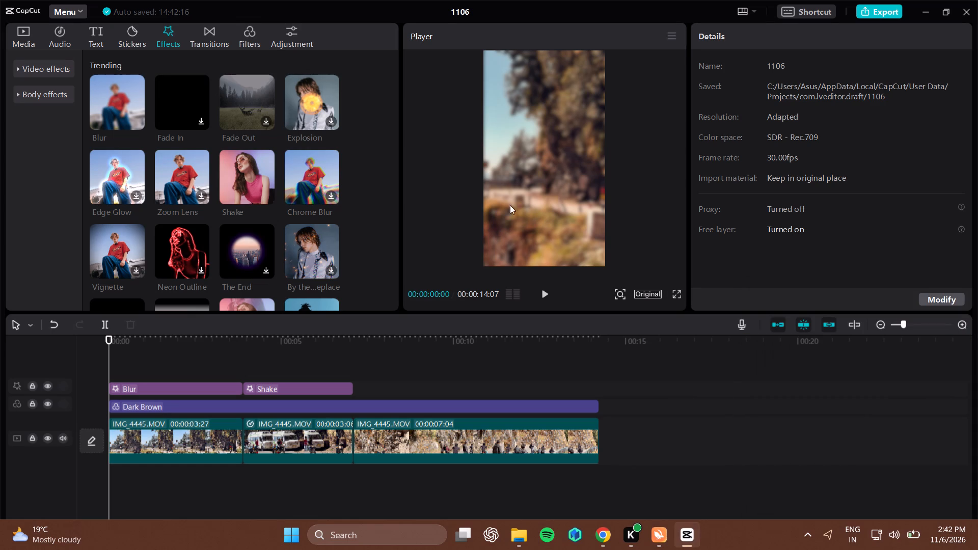
{"action": "left_click_drag", "start_coordinate": [683, 291], "coordinate": [670, 294]}
{"action": "left_click", "coordinate": [670, 294]}
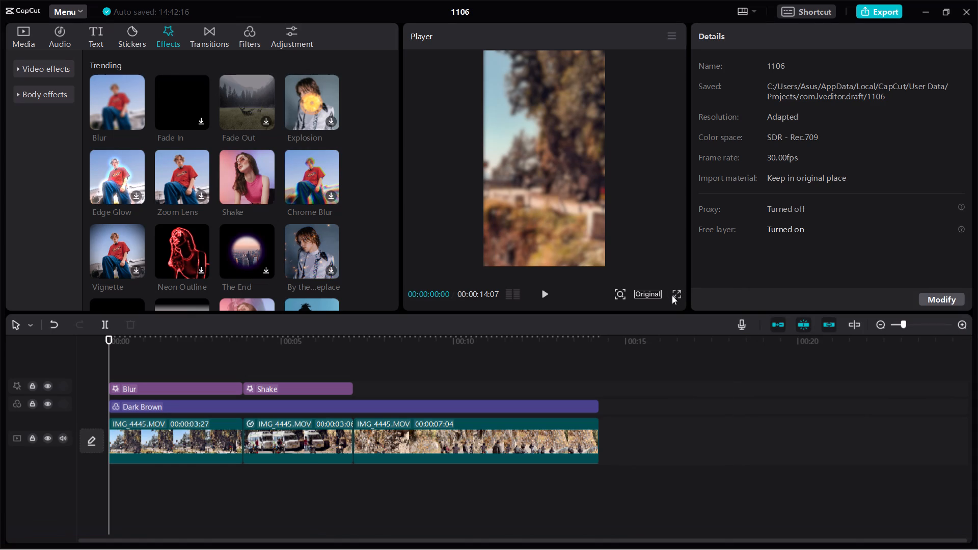
{"action": "left_click", "coordinate": [673, 296]}
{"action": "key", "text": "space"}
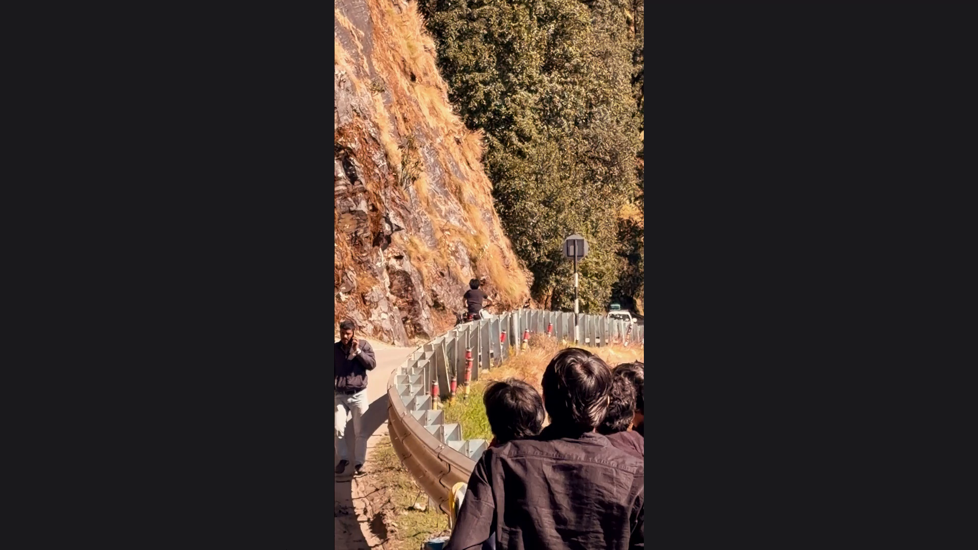
Exit full-screen playback and return the playhead to the start of the timeline.
{"action": "key", "text": "Escape"}
{"action": "left_click", "coordinate": [440, 187]}
{"action": "key", "text": "Escape"}
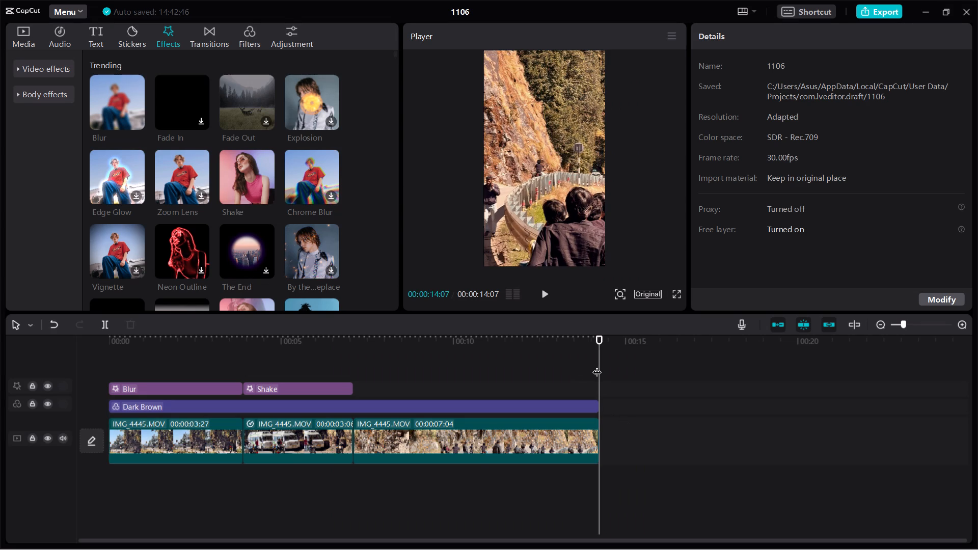
{"action": "left_click_drag", "start_coordinate": [603, 368], "coordinate": [85, 320]}
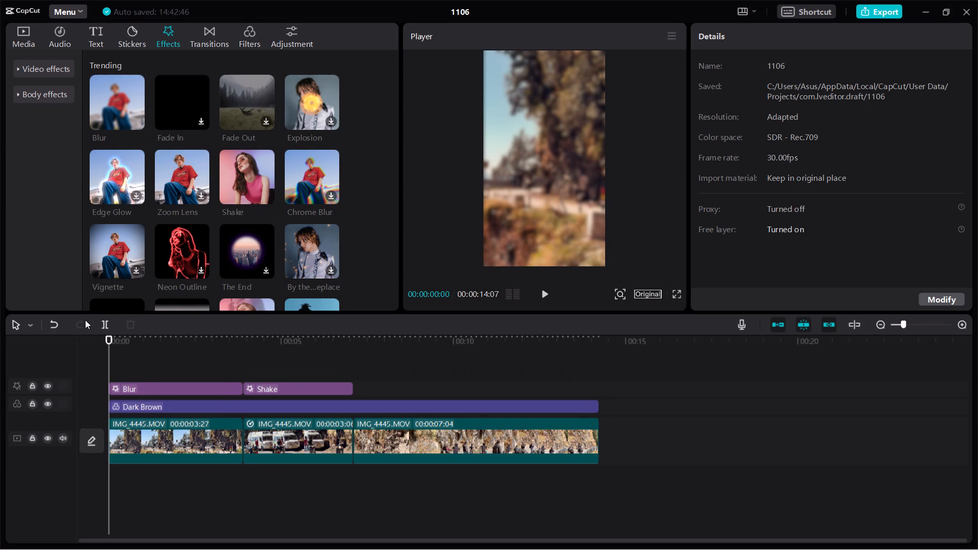
Browse the trending video effects and bring up the Body effects category.
{"action": "scroll", "coordinate": [284, 183], "scroll_direction": "down", "scroll_amount": 5}
{"action": "scroll", "coordinate": [284, 183], "scroll_direction": "up", "scroll_amount": 4}
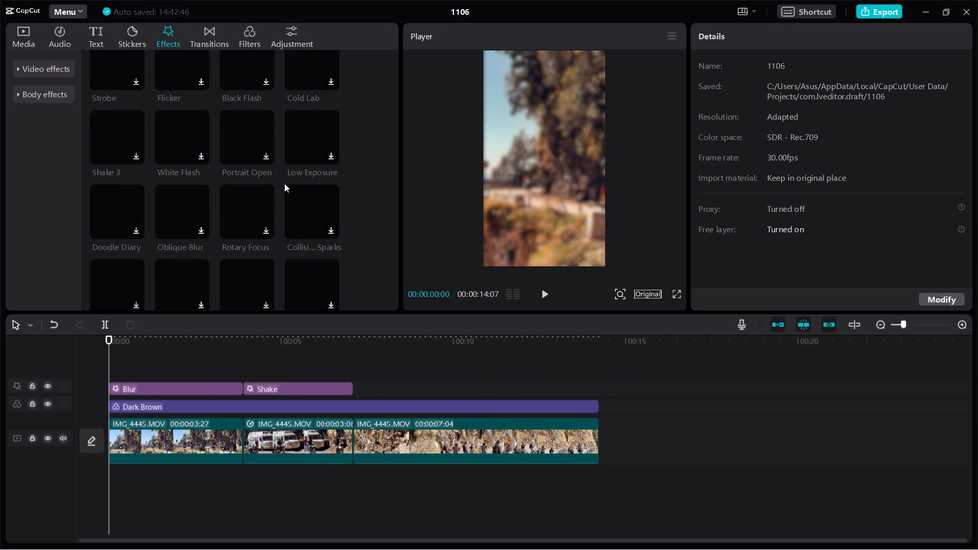
{"action": "scroll", "coordinate": [284, 183], "scroll_direction": "up", "scroll_amount": 20}
{"action": "scroll", "coordinate": [284, 183], "scroll_direction": "up", "scroll_amount": 14}
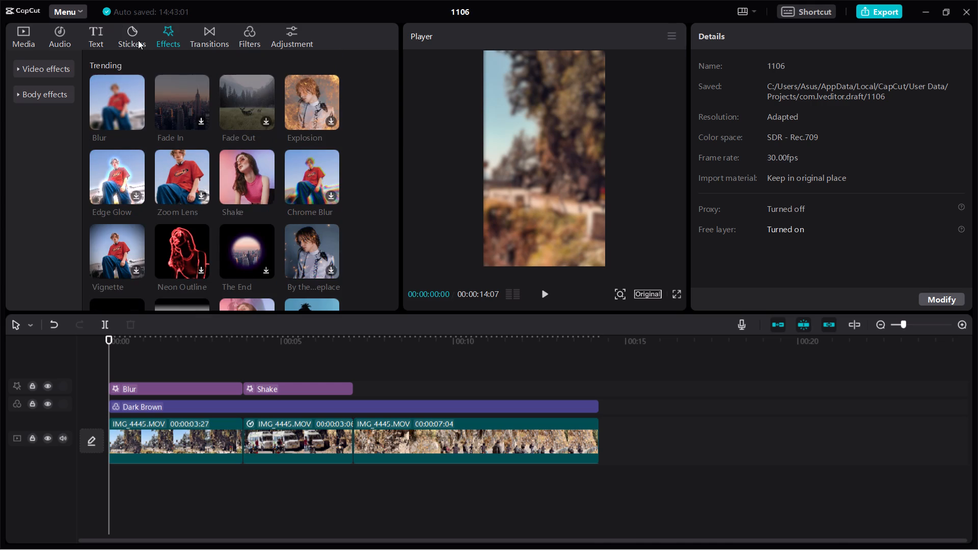
{"action": "left_click", "coordinate": [52, 96]}
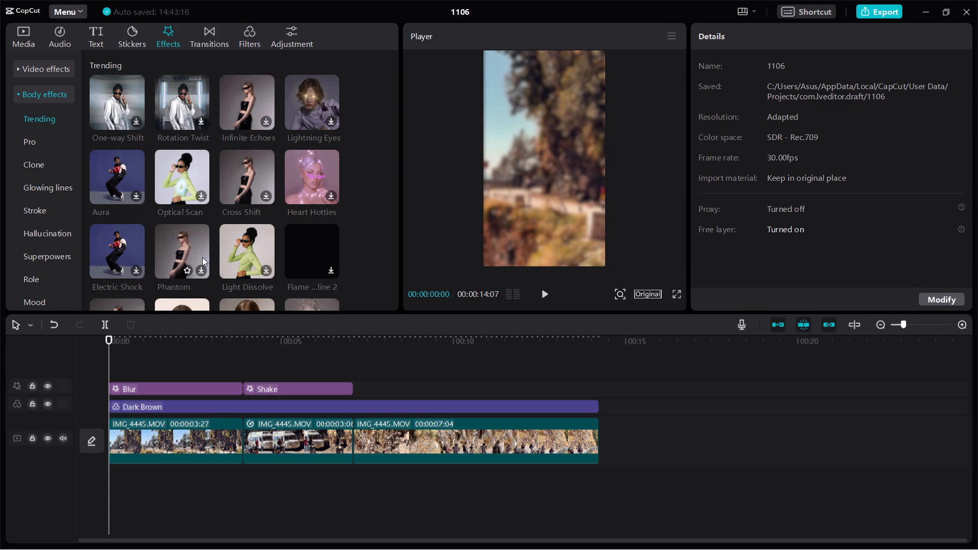
Look through the trending body effects.
{"action": "scroll", "coordinate": [202, 257], "scroll_direction": "down", "scroll_amount": 2}
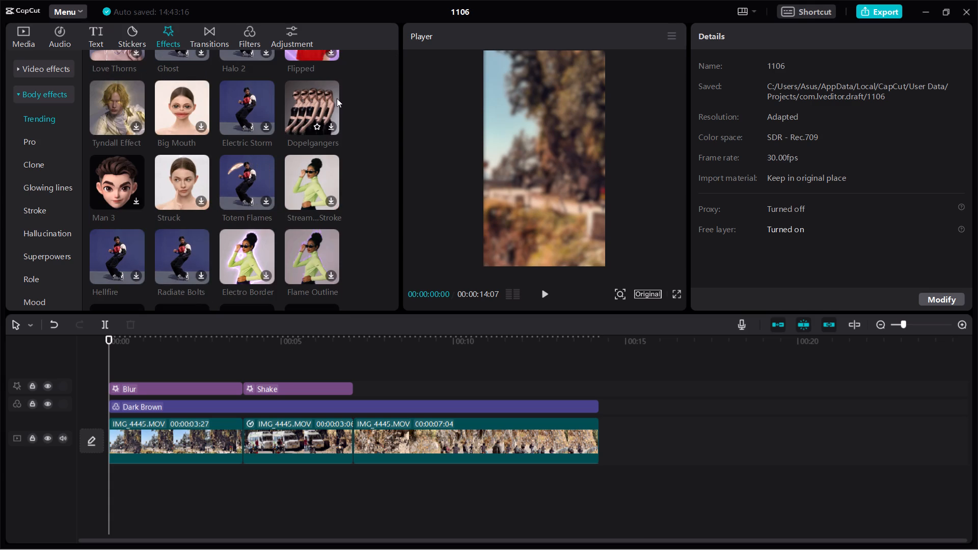
{"action": "scroll", "coordinate": [212, 239], "scroll_direction": "down", "scroll_amount": 2}
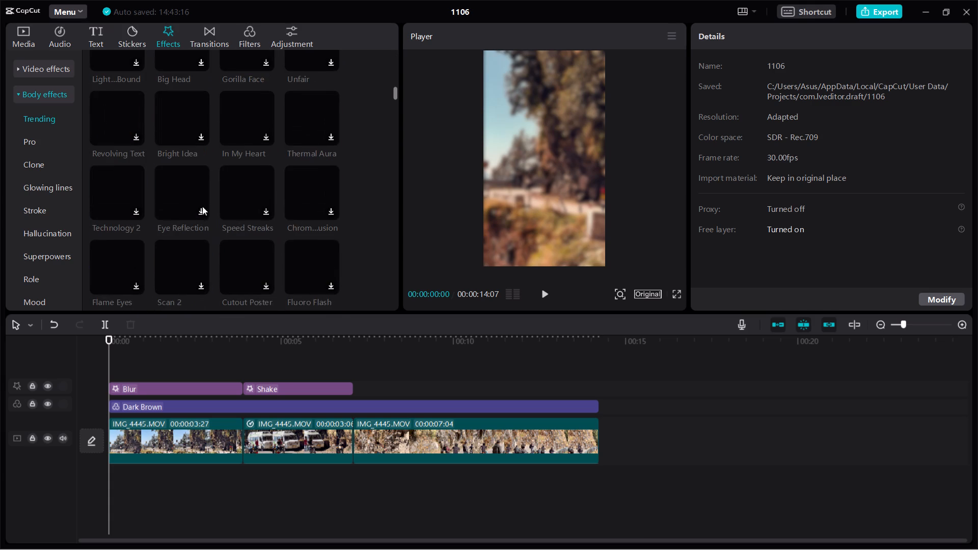
{"action": "scroll", "coordinate": [247, 133], "scroll_direction": "up", "scroll_amount": 20}
{"action": "scroll", "coordinate": [247, 133], "scroll_direction": "up", "scroll_amount": 20}
{"action": "scroll", "coordinate": [247, 133], "scroll_direction": "up", "scroll_amount": 13}
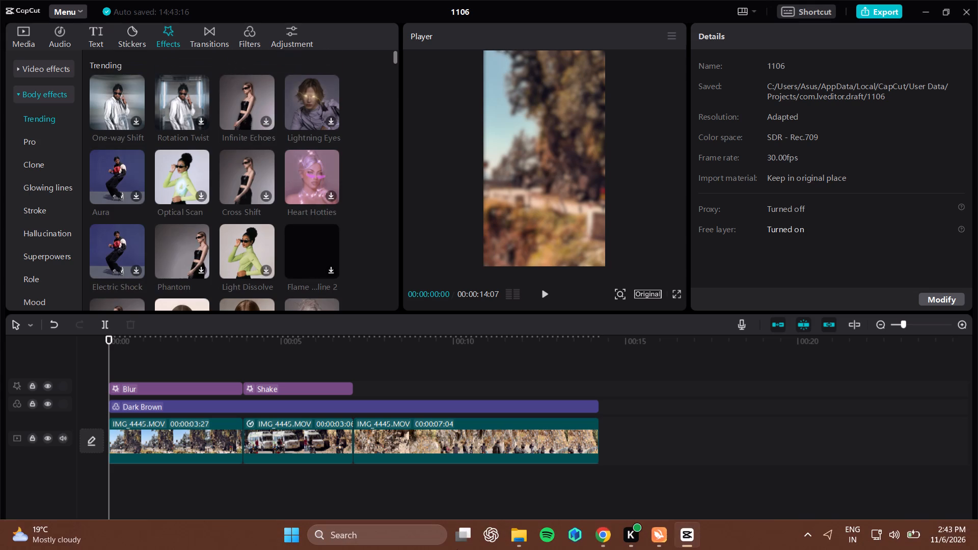
Switch to Chrome and browse the #bikerideedits results on Instagram for reference bike-ride edits and their sounds.
{"action": "left_click", "coordinate": [596, 532]}
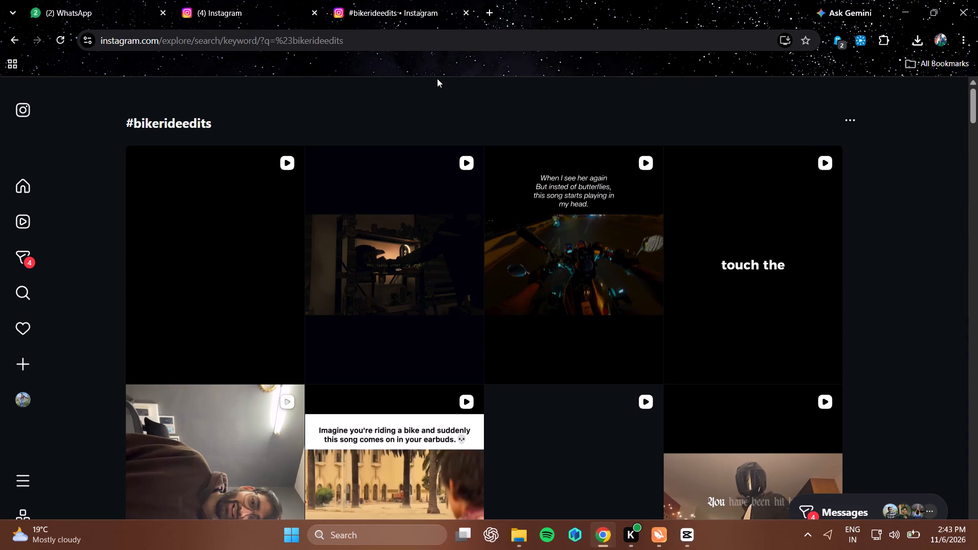
{"action": "scroll", "coordinate": [304, 436], "scroll_direction": "down", "scroll_amount": 1}
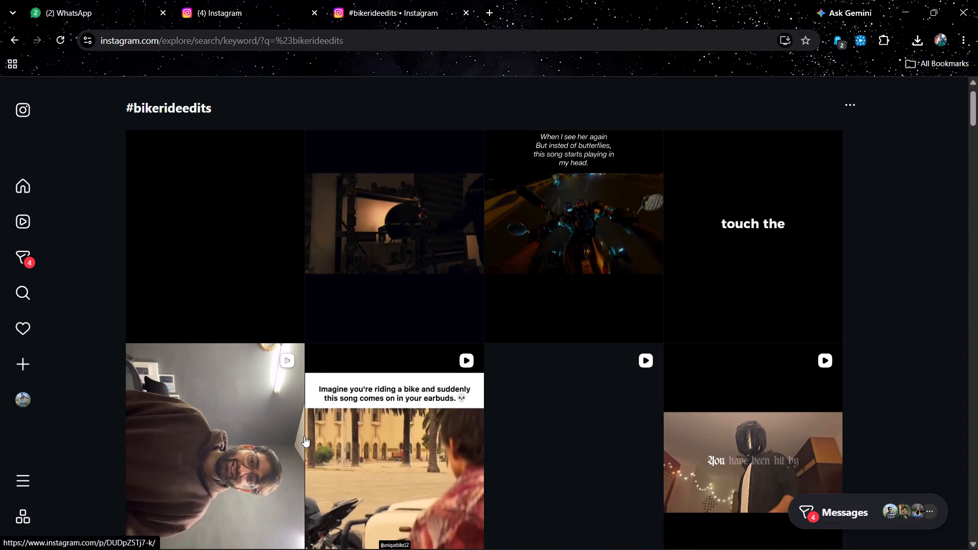
{"action": "scroll", "coordinate": [304, 436], "scroll_direction": "down", "scroll_amount": 1}
{"action": "scroll", "coordinate": [680, 356], "scroll_direction": "down", "scroll_amount": 4}
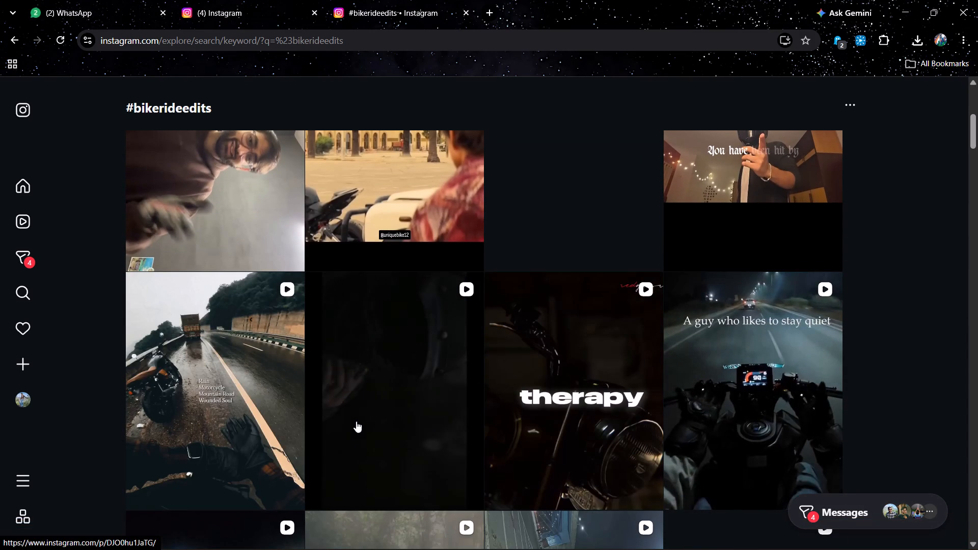
{"action": "scroll", "coordinate": [356, 421], "scroll_direction": "down", "scroll_amount": 4}
{"action": "scroll", "coordinate": [629, 404], "scroll_direction": "down", "scroll_amount": 2}
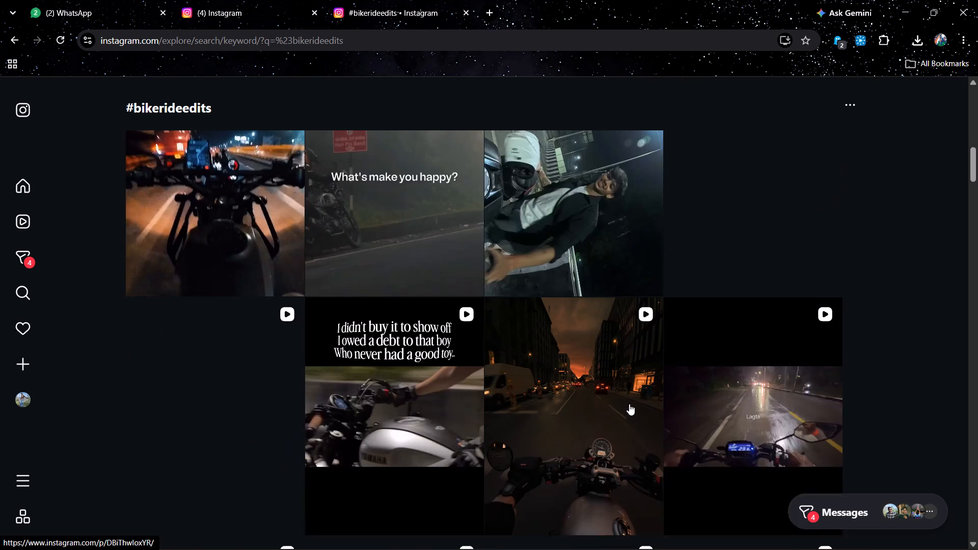
{"action": "scroll", "coordinate": [629, 404], "scroll_direction": "down", "scroll_amount": 2}
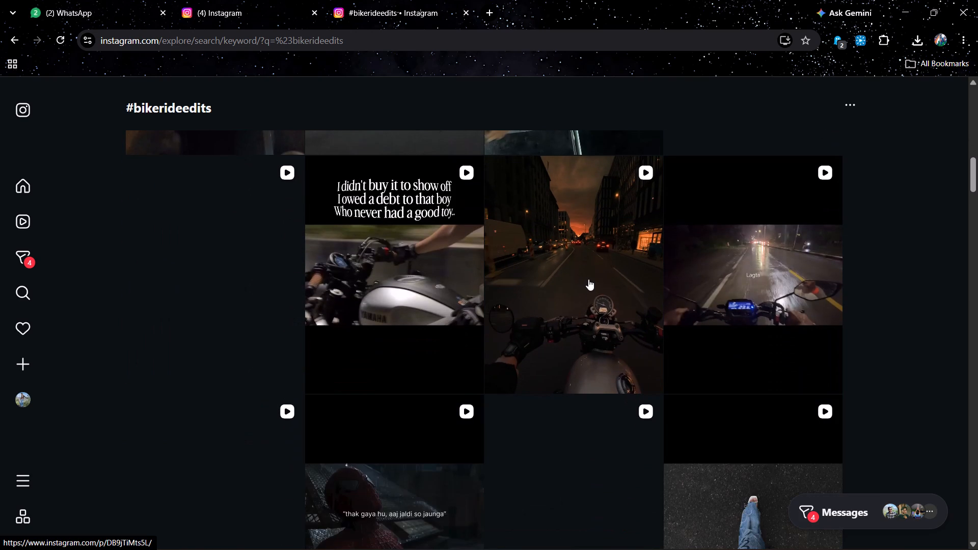
{"action": "scroll", "coordinate": [552, 386], "scroll_direction": "down", "scroll_amount": 4}
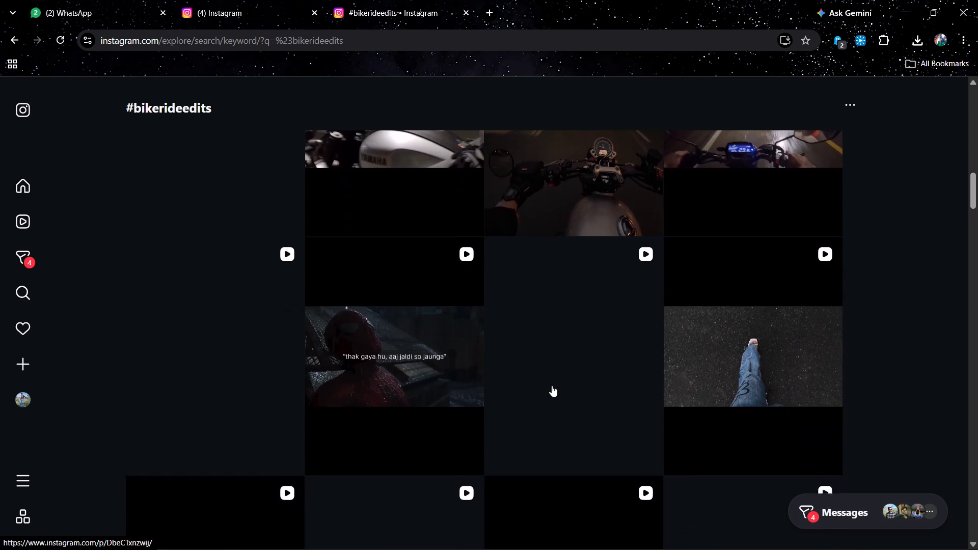
{"action": "scroll", "coordinate": [552, 386], "scroll_direction": "down", "scroll_amount": 2}
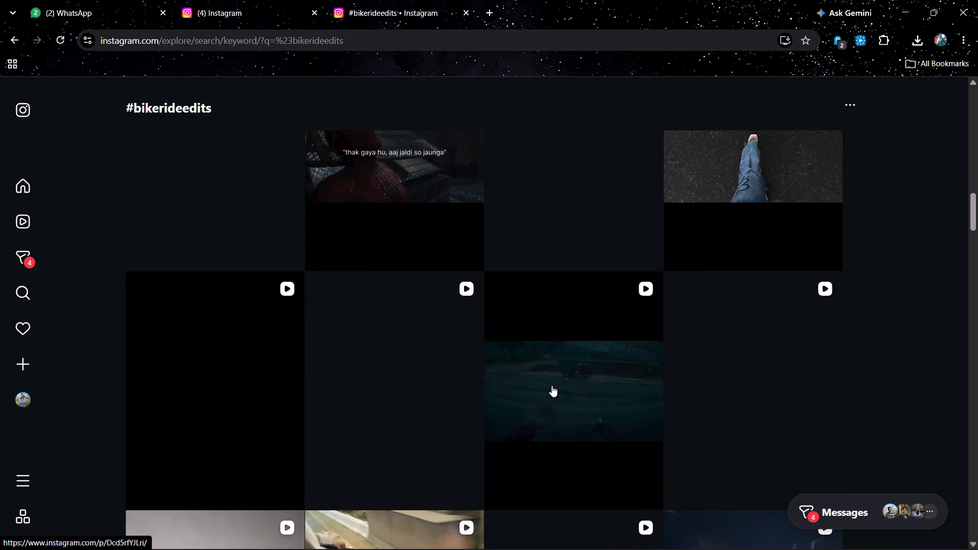
{"action": "scroll", "coordinate": [552, 386], "scroll_direction": "up", "scroll_amount": 1}
{"action": "scroll", "coordinate": [464, 271], "scroll_direction": "up", "scroll_amount": 7}
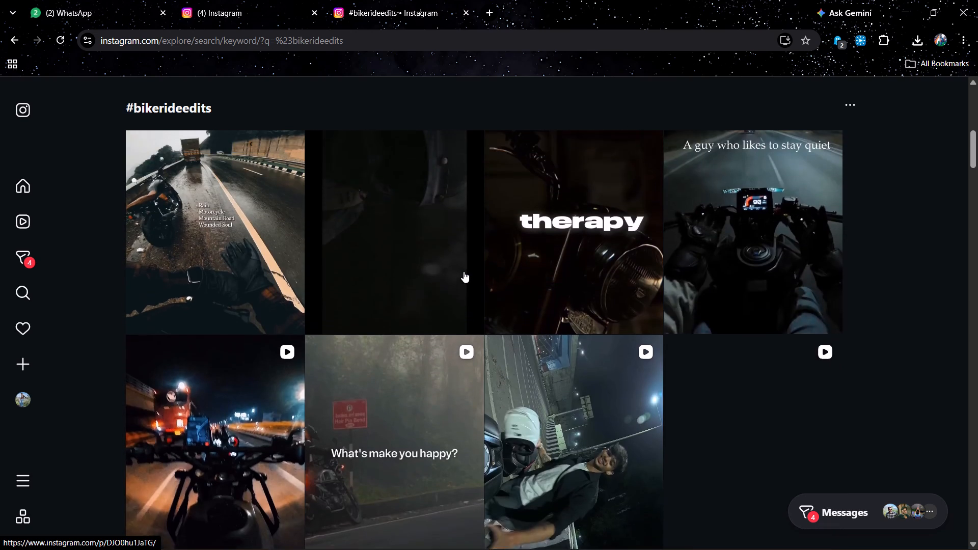
{"action": "scroll", "coordinate": [464, 271], "scroll_direction": "up", "scroll_amount": 1}
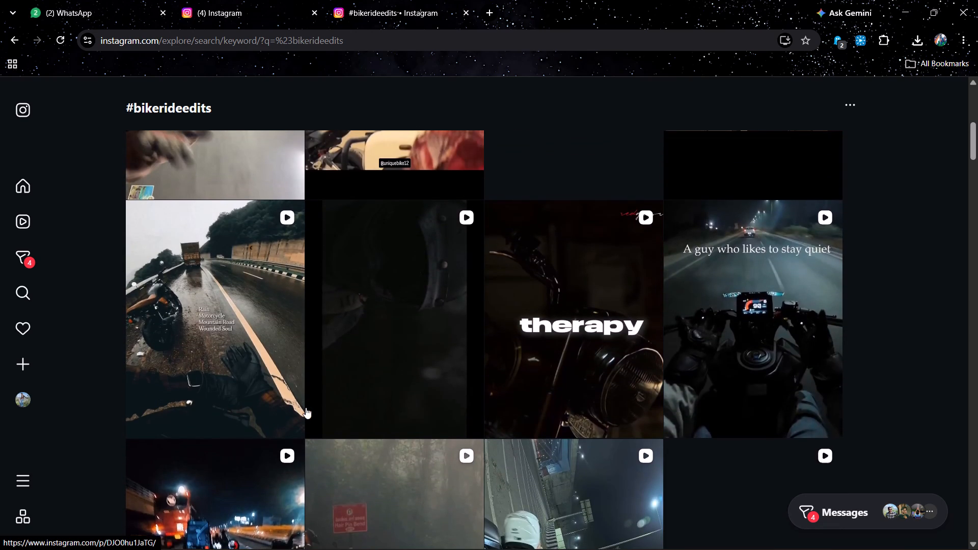
{"action": "scroll", "coordinate": [306, 407], "scroll_direction": "up", "scroll_amount": 5}
{"action": "scroll", "coordinate": [306, 407], "scroll_direction": "down", "scroll_amount": 1}
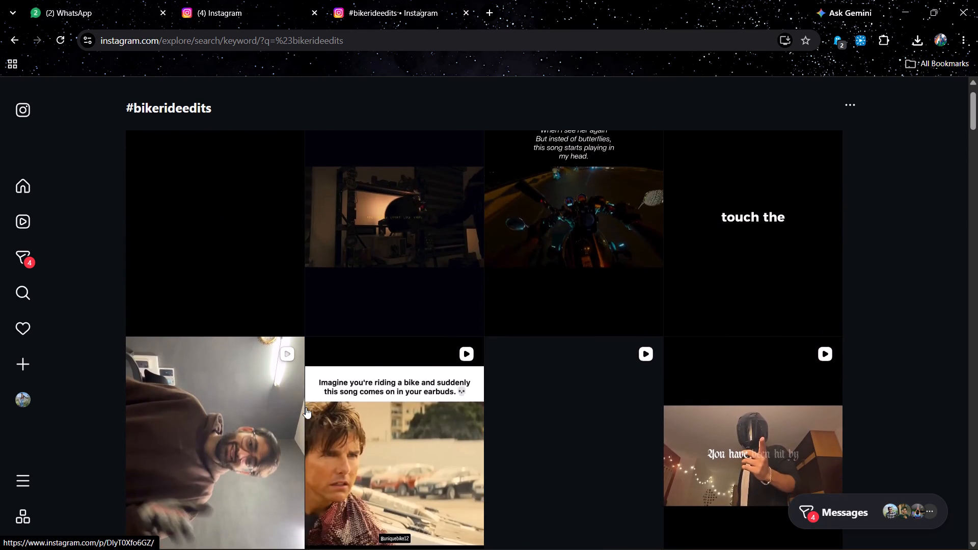
{"action": "scroll", "coordinate": [306, 407], "scroll_direction": "down", "scroll_amount": 12}
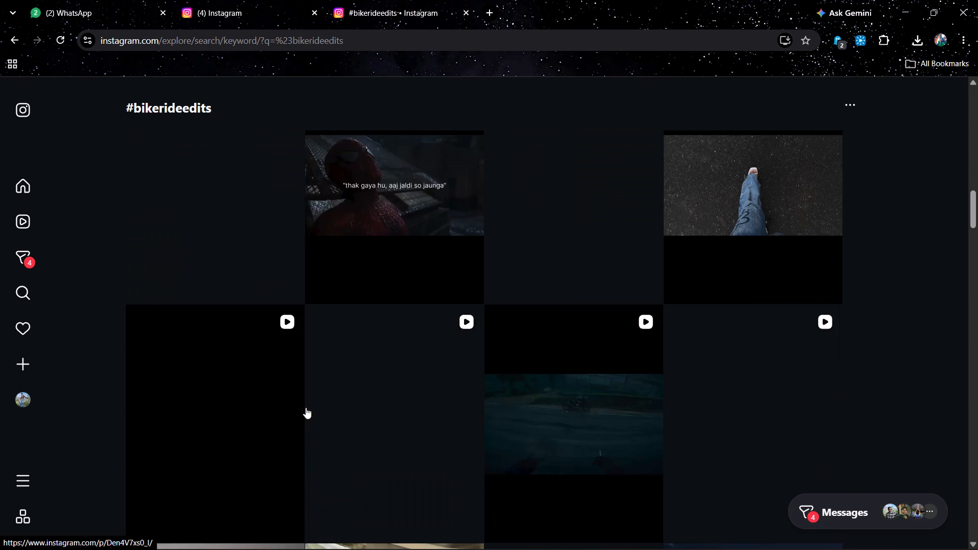
{"action": "scroll", "coordinate": [519, 360], "scroll_direction": "down", "scroll_amount": 3}
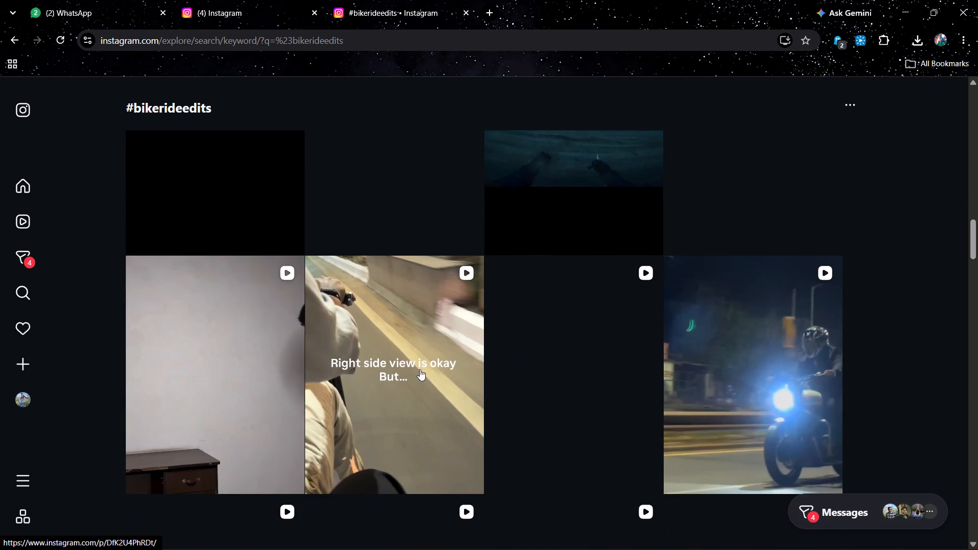
{"action": "scroll", "coordinate": [399, 398], "scroll_direction": "down", "scroll_amount": 3}
Watch the "O sayonara x INT650" reel with its sound on and return to the #bikerideedits results.
{"action": "left_click", "coordinate": [732, 196]}
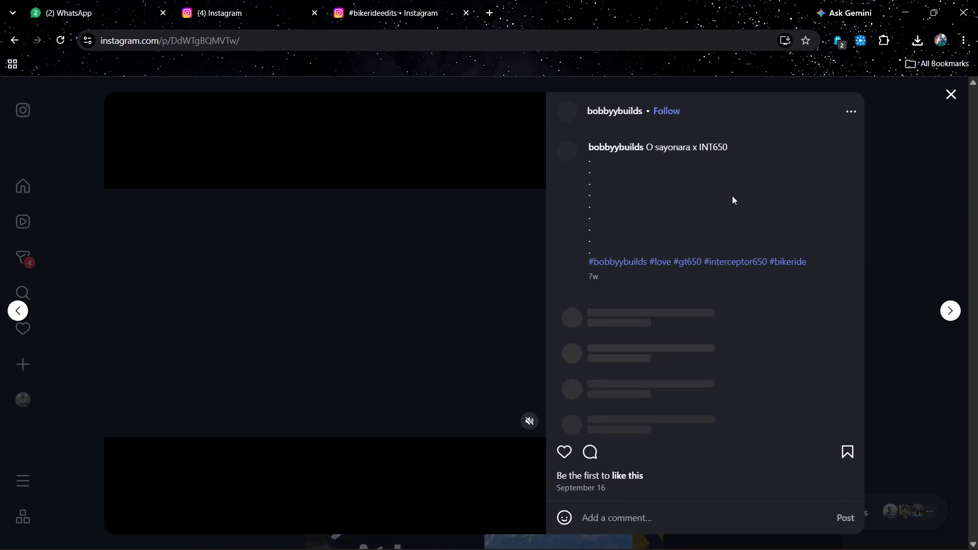
{"action": "left_click", "coordinate": [532, 422]}
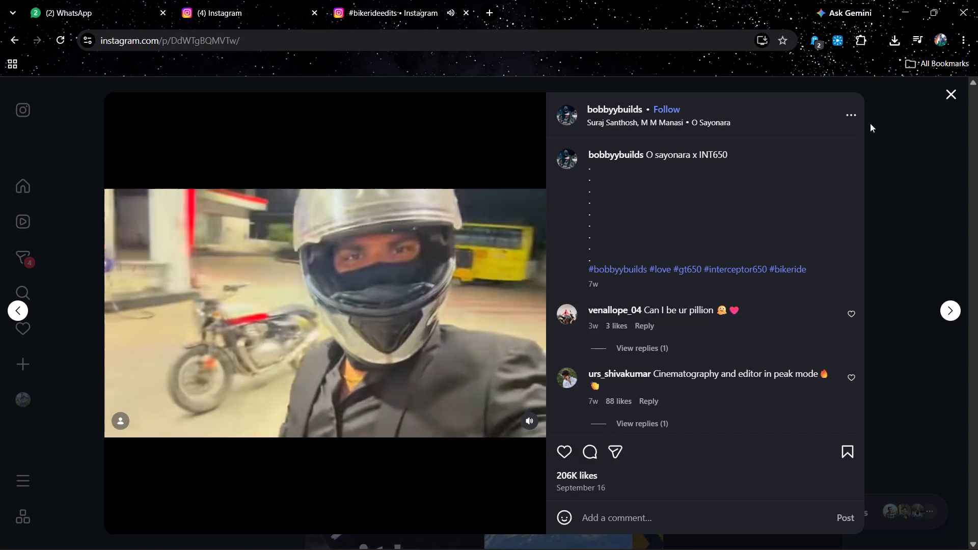
{"action": "left_click", "coordinate": [953, 97]}
Find the "Once in a generation" reel captioned "Wait for it" among the results, watch it and close it.
{"action": "scroll", "coordinate": [672, 387], "scroll_direction": "down", "scroll_amount": 4}
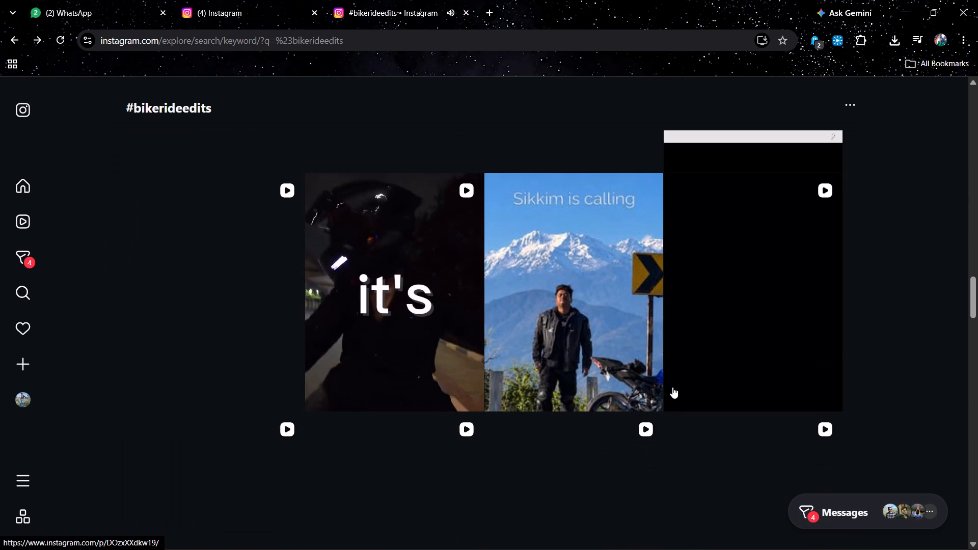
{"action": "scroll", "coordinate": [602, 312], "scroll_direction": "down", "scroll_amount": 3}
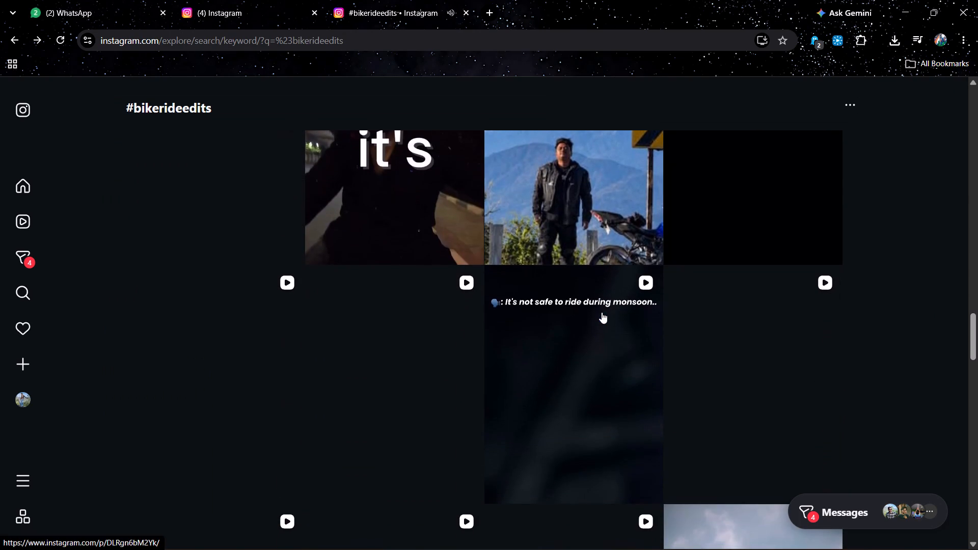
{"action": "scroll", "coordinate": [602, 312], "scroll_direction": "up", "scroll_amount": 7}
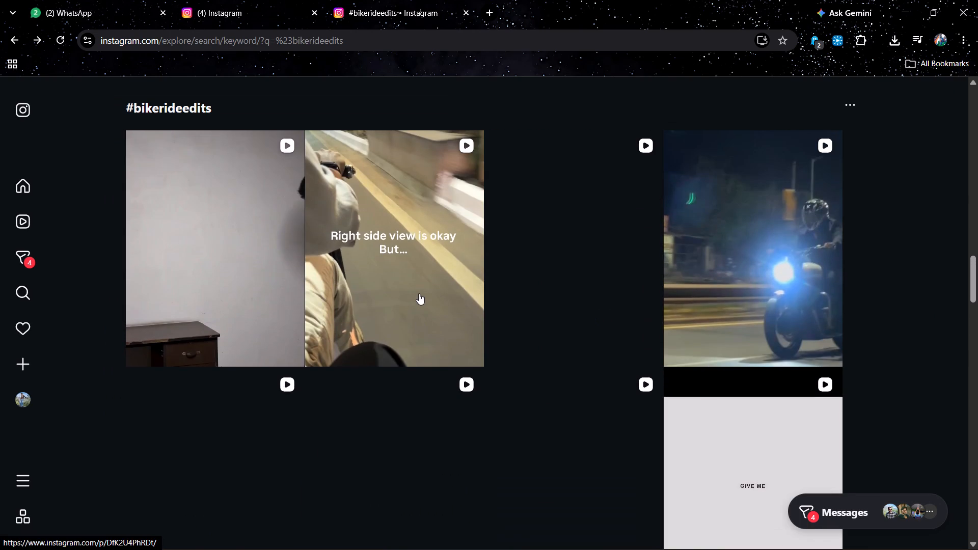
{"action": "scroll", "coordinate": [262, 284], "scroll_direction": "up", "scroll_amount": 4}
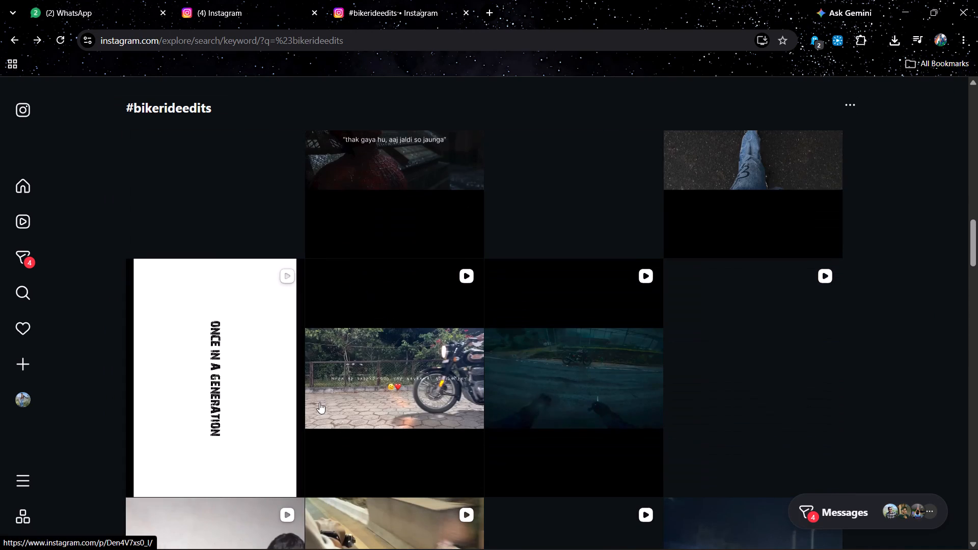
{"action": "left_click", "coordinate": [232, 374]}
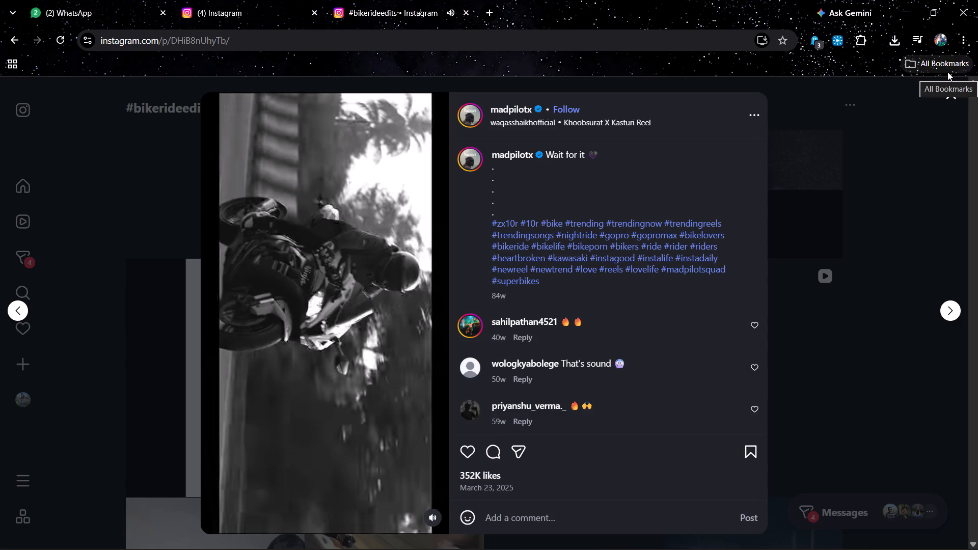
{"action": "left_click", "coordinate": [957, 88]}
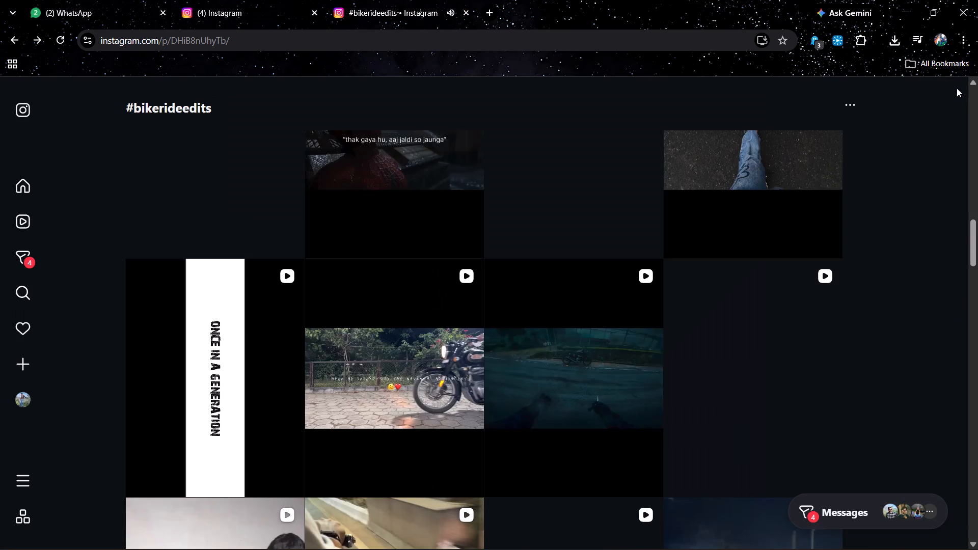
Browse further through the #bikerideedits results for more reference reels and return to the start of the results.
{"action": "scroll", "coordinate": [724, 358], "scroll_direction": "down", "scroll_amount": 9}
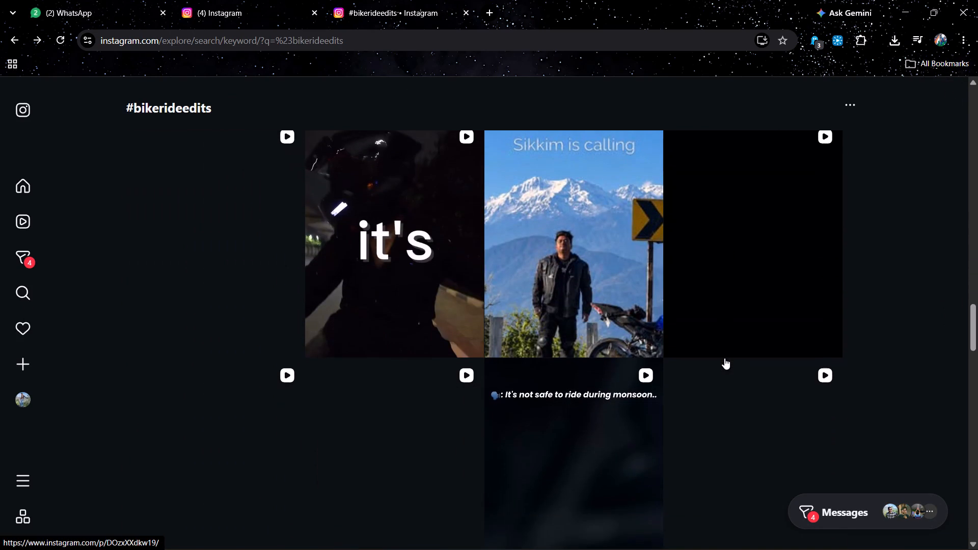
{"action": "scroll", "coordinate": [724, 358], "scroll_direction": "down", "scroll_amount": 1}
{"action": "scroll", "coordinate": [573, 401], "scroll_direction": "down", "scroll_amount": 3}
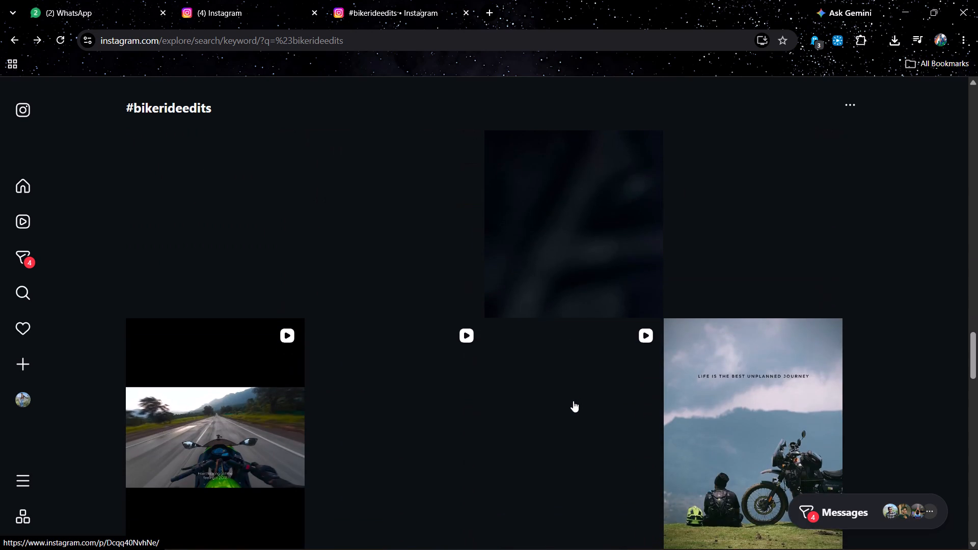
{"action": "scroll", "coordinate": [573, 401], "scroll_direction": "down", "scroll_amount": 3}
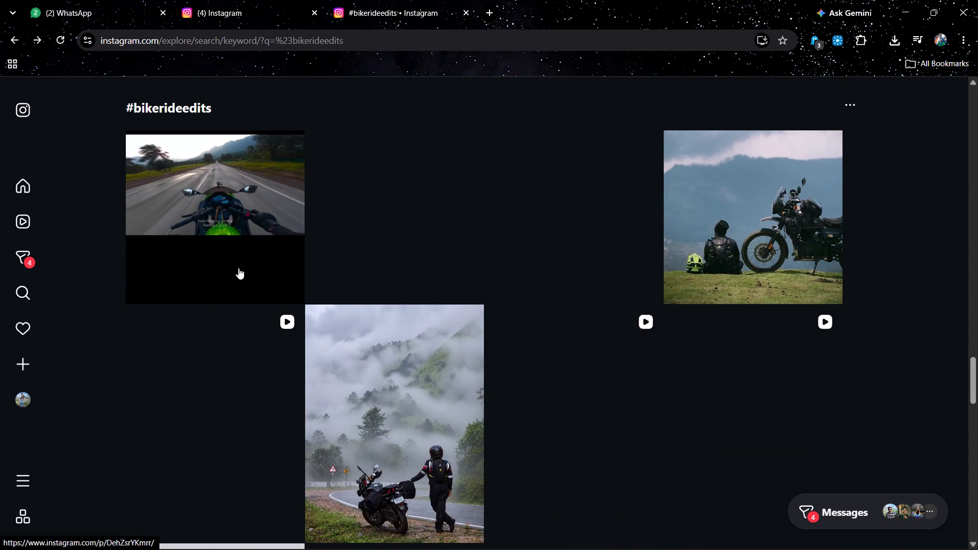
{"action": "scroll", "coordinate": [444, 449], "scroll_direction": "down", "scroll_amount": 4}
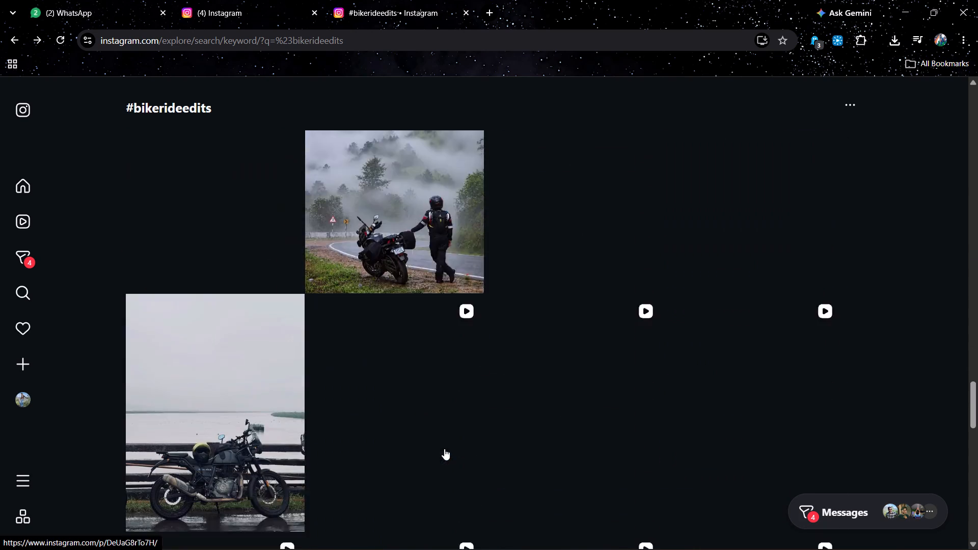
{"action": "scroll", "coordinate": [444, 449], "scroll_direction": "down", "scroll_amount": 1}
{"action": "scroll", "coordinate": [269, 256], "scroll_direction": "down", "scroll_amount": 3}
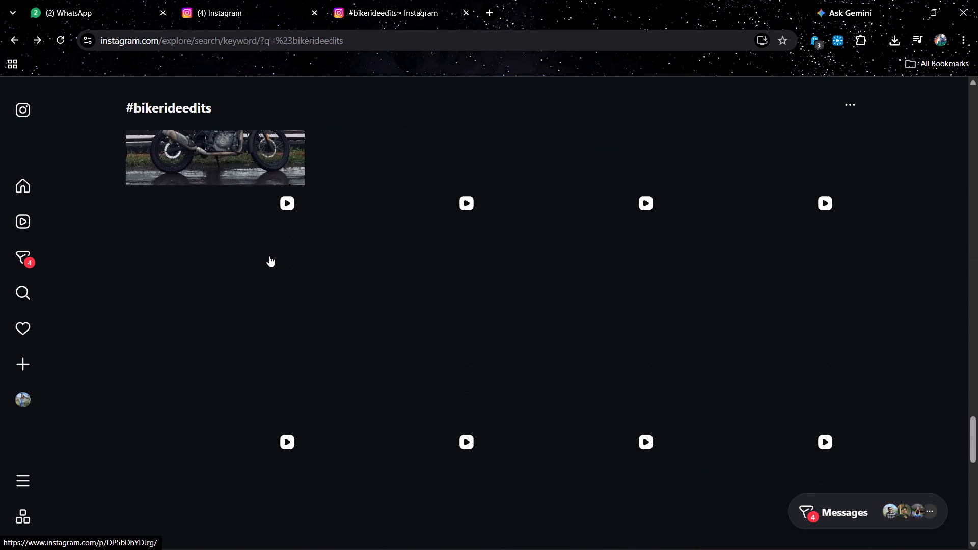
{"action": "scroll", "coordinate": [269, 256], "scroll_direction": "up", "scroll_amount": 20}
{"action": "scroll", "coordinate": [269, 256], "scroll_direction": "up", "scroll_amount": 7}
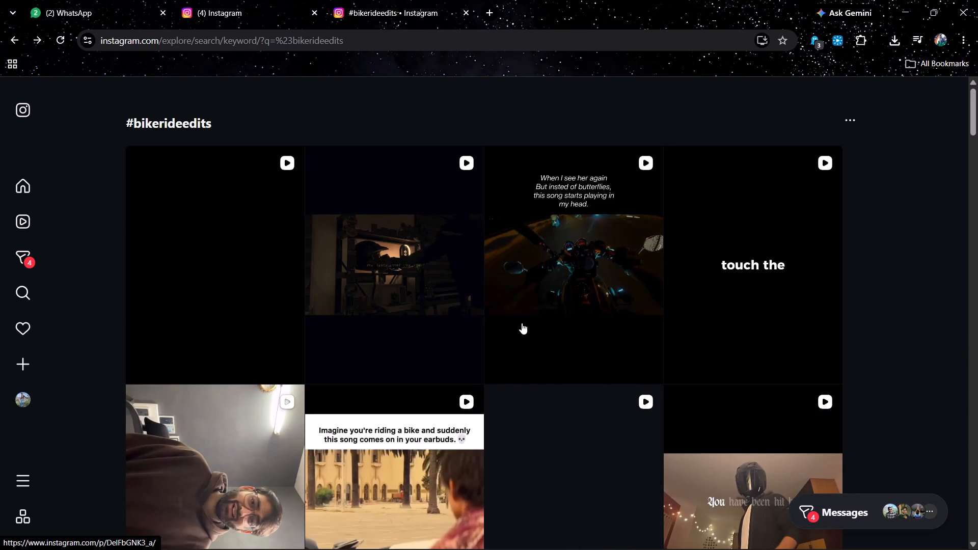
Watch the reel captioned "runaway." in the first row of results and close it.
{"action": "left_click", "coordinate": [389, 275]}
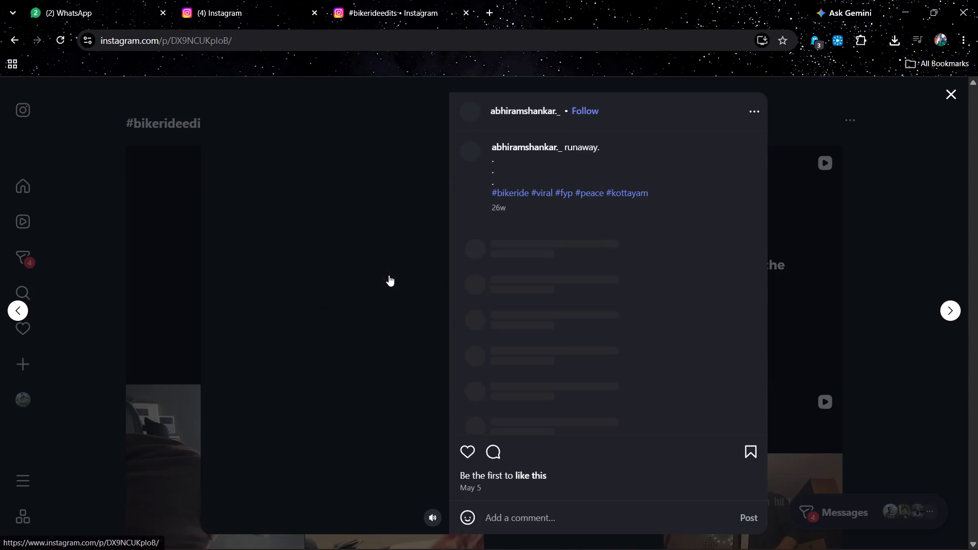
{"action": "left_click", "coordinate": [962, 94]}
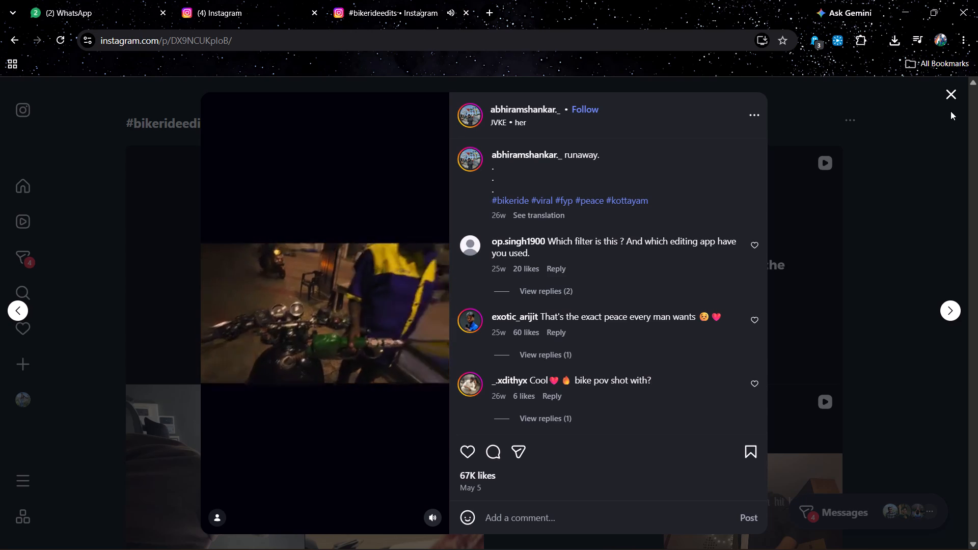
{"action": "left_click", "coordinate": [950, 111]}
Watch the reel captioned "Cause I am riding on the clouds" twice to catch its audio, and close it.
{"action": "left_click", "coordinate": [726, 345]}
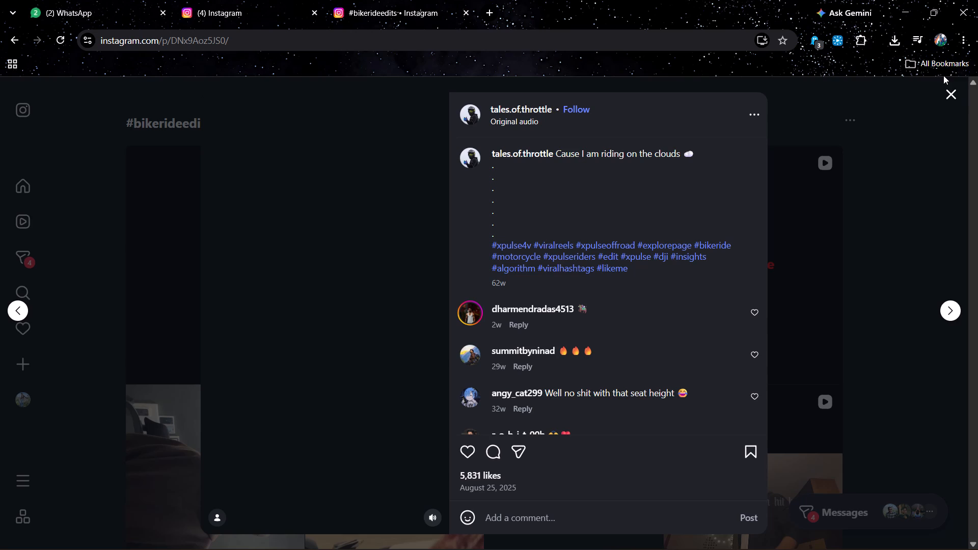
{"action": "left_click", "coordinate": [950, 96]}
{"action": "left_click", "coordinate": [727, 366]}
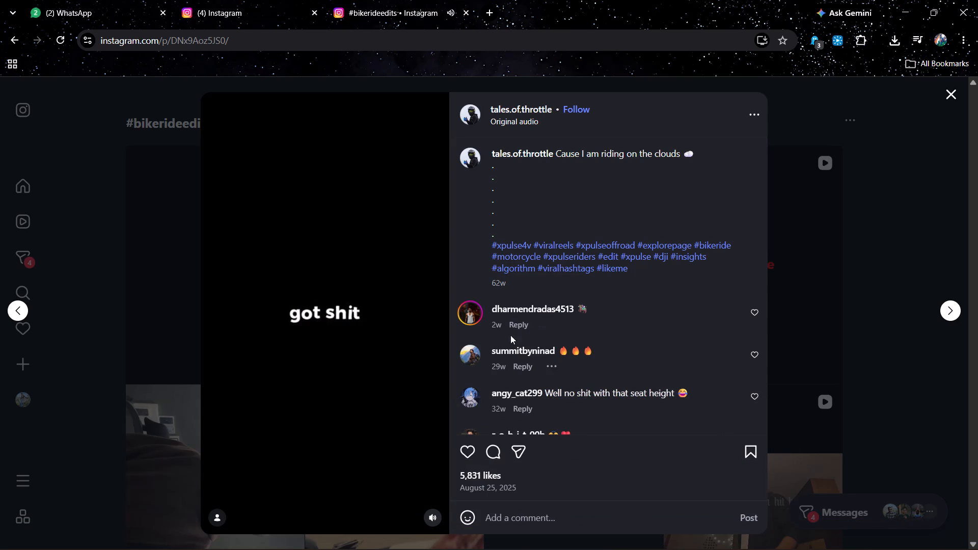
{"action": "left_click", "coordinate": [957, 92]}
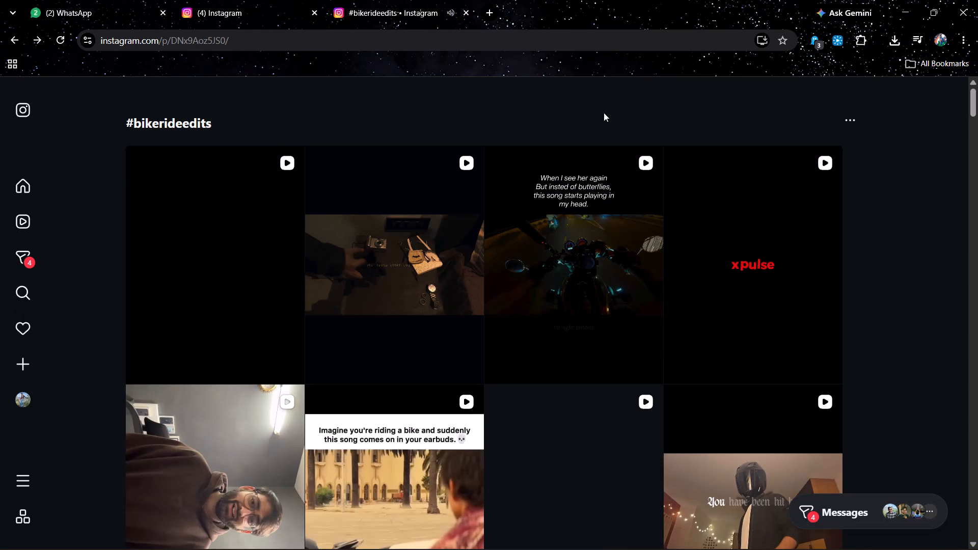
Search Google in a new tab for "mount everest aint got shit on me sound download".
{"action": "left_click", "coordinate": [488, 12]}
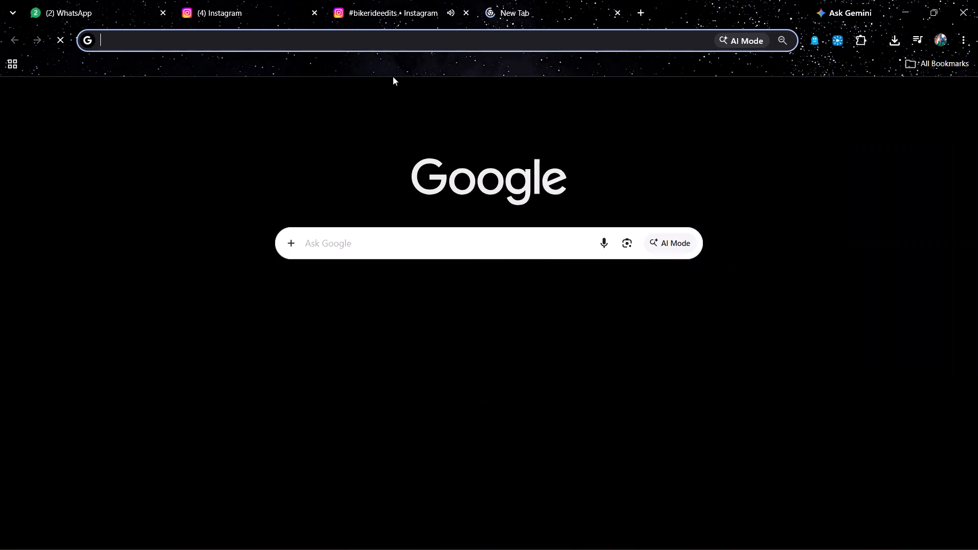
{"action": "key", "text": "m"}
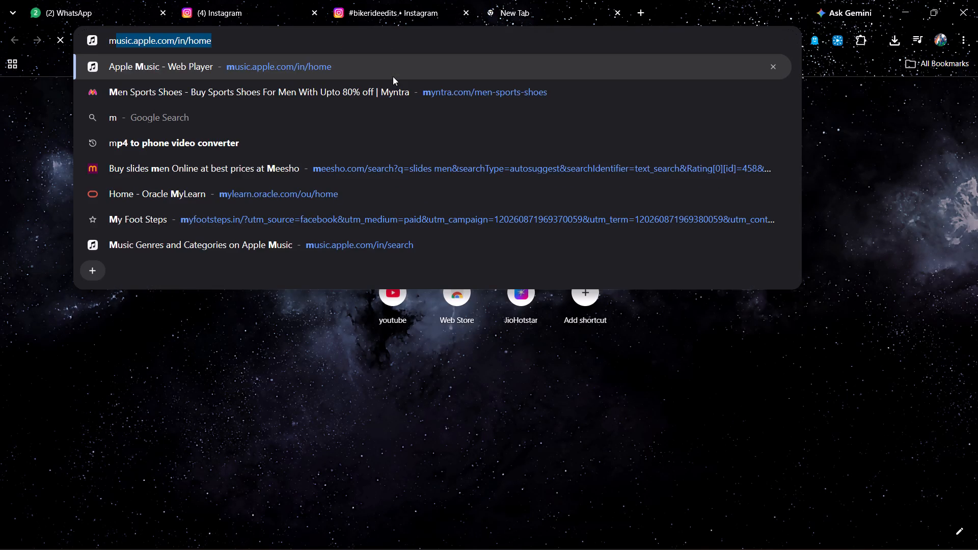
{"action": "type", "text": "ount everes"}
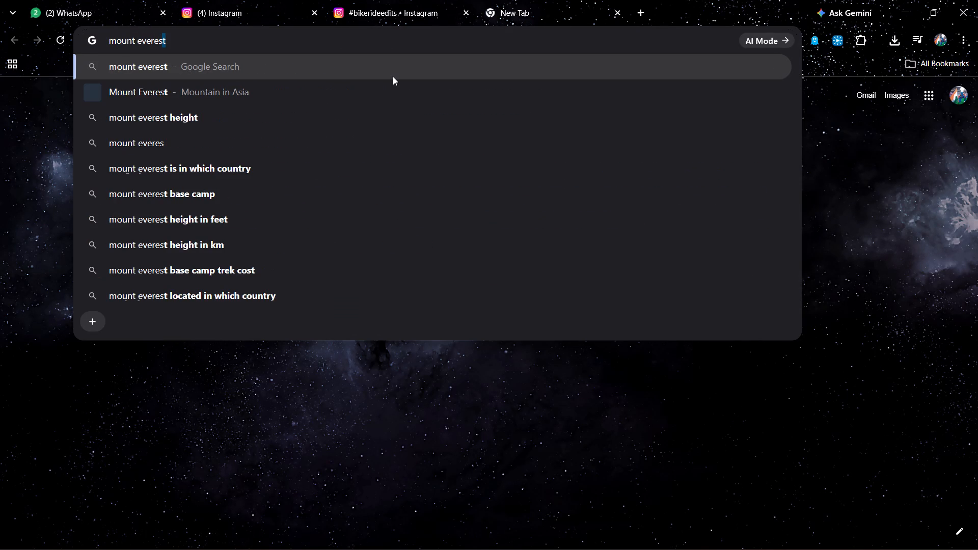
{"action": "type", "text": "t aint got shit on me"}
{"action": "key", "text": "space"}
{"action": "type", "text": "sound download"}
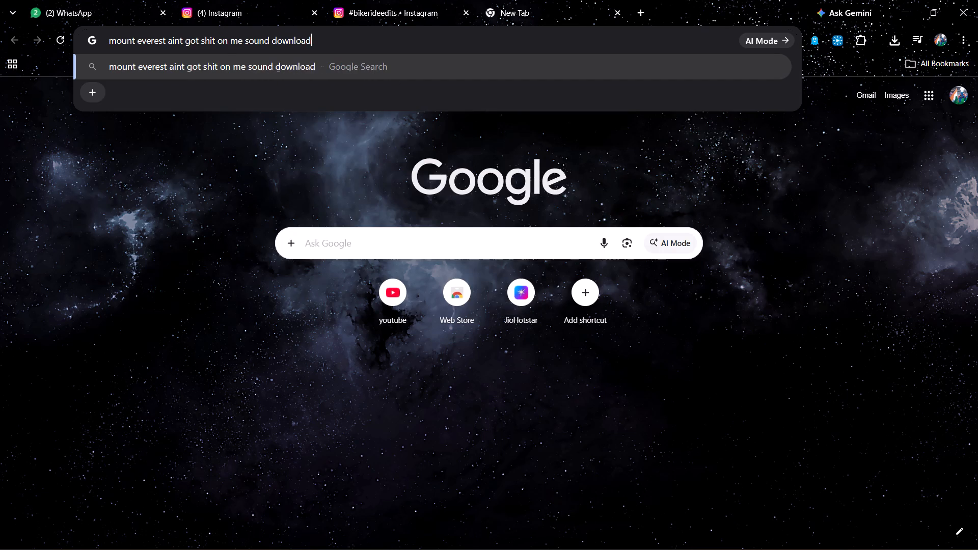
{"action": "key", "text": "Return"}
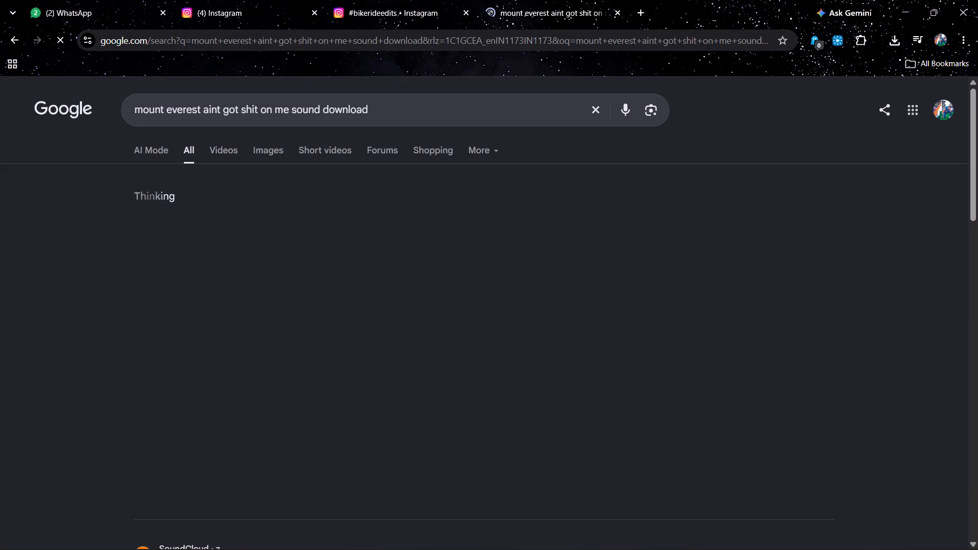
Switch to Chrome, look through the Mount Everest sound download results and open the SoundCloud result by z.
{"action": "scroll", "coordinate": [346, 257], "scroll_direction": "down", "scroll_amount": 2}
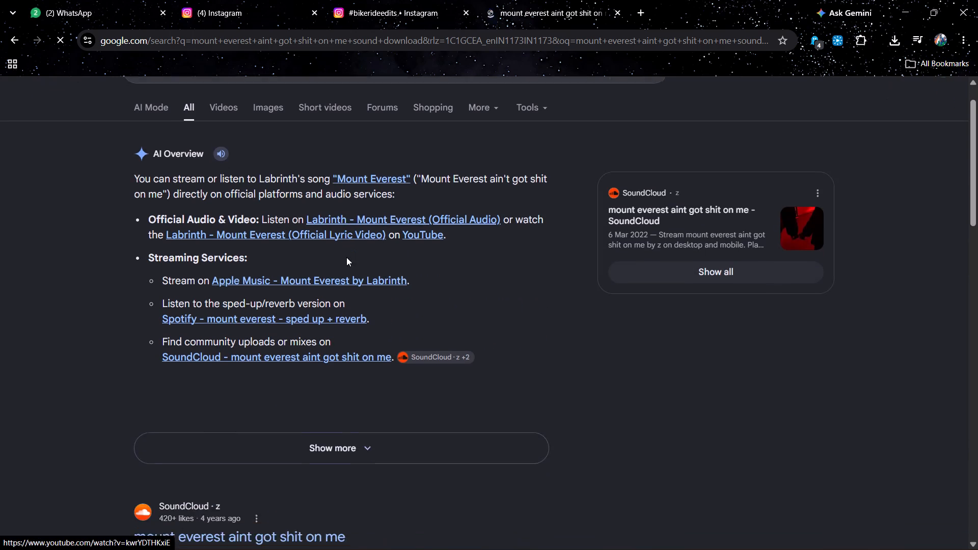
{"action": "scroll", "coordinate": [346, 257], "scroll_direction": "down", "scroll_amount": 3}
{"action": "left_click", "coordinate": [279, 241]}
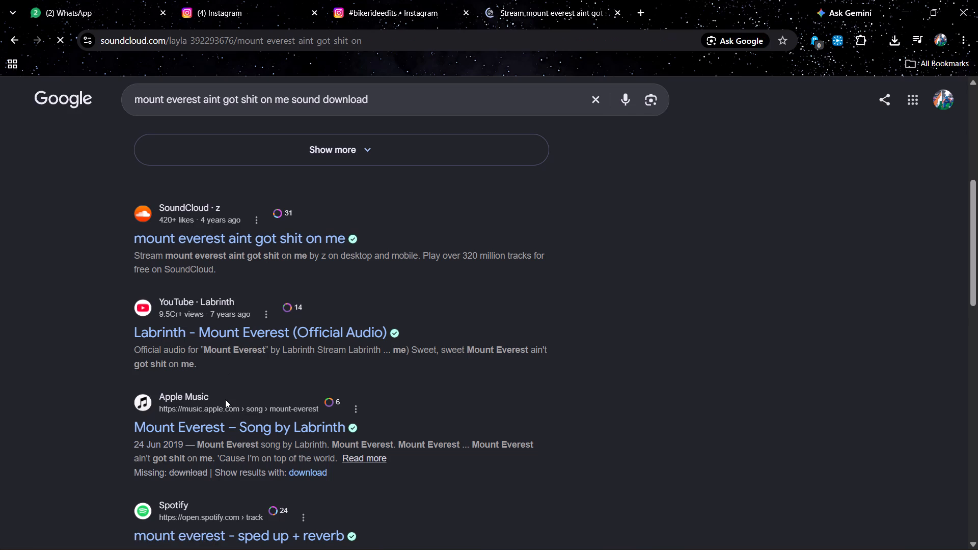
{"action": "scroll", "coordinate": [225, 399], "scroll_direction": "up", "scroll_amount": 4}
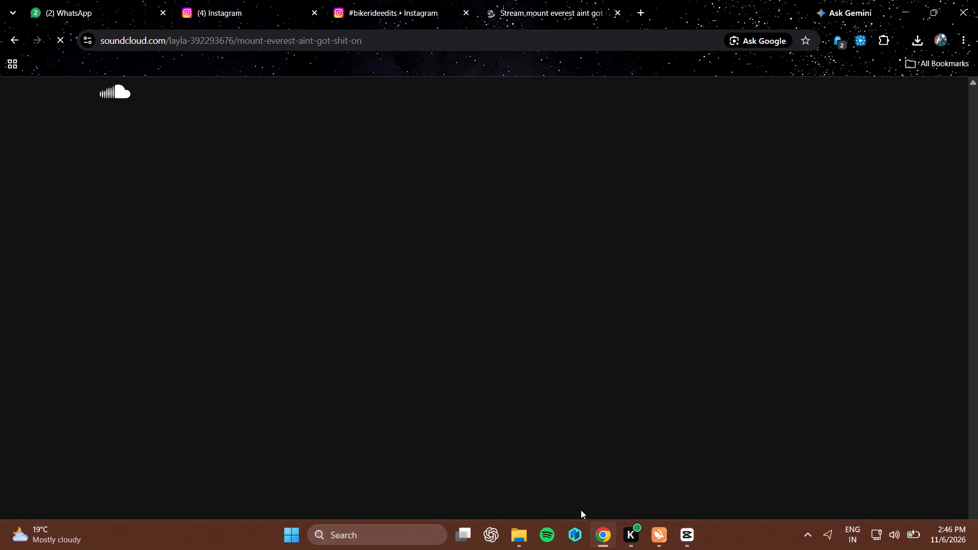
Switch back to CapCut and set the opening Blur effect's Blur value to 21.
{"action": "left_click", "coordinate": [678, 531]}
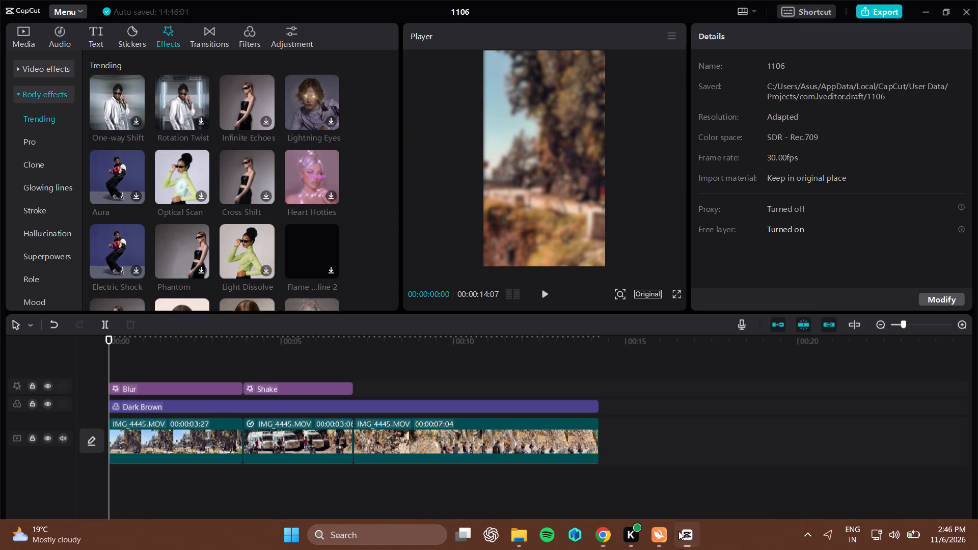
{"action": "left_click", "coordinate": [196, 388]}
{"action": "left_click", "coordinate": [745, 121]}
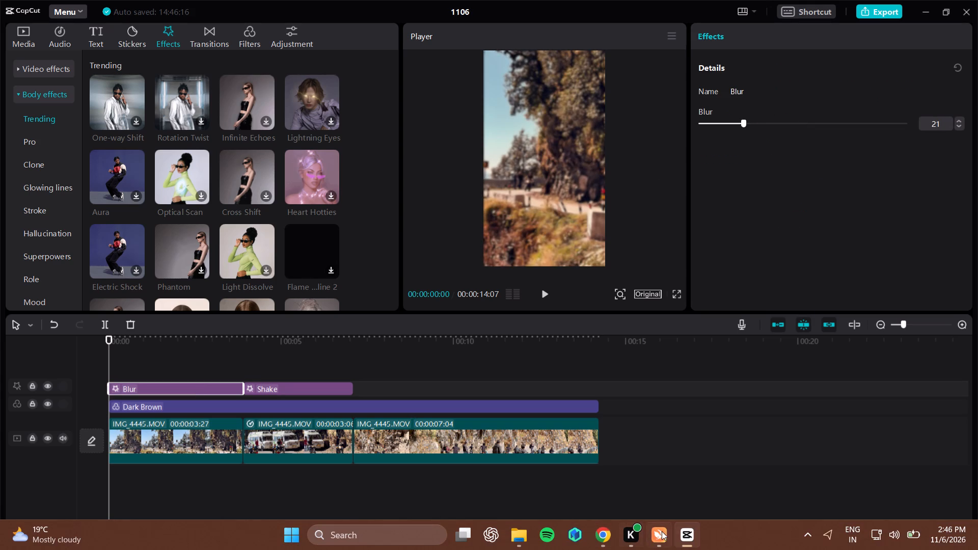
Switch to Chrome, go back from SoundCloud to the search results and look for another source of the song.
{"action": "left_click", "coordinate": [604, 540]}
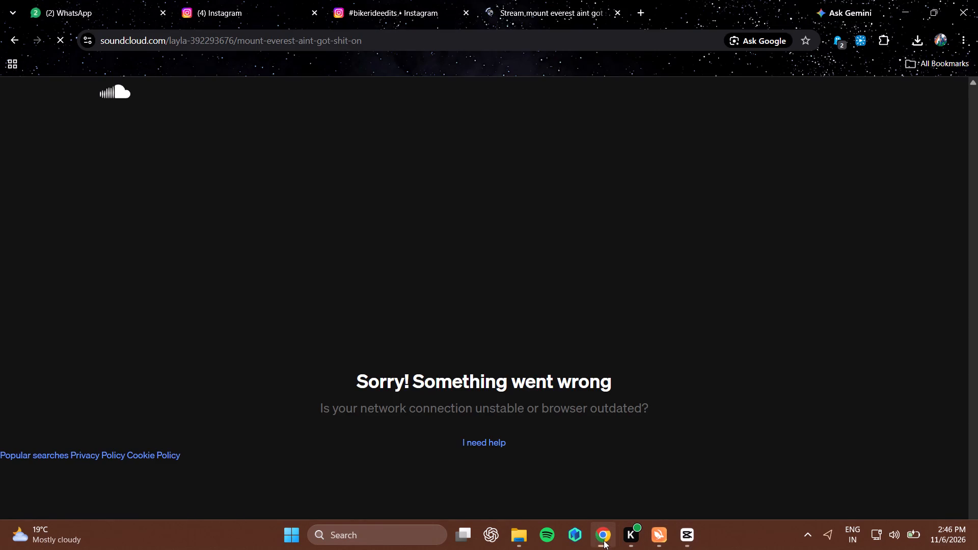
{"action": "left_click", "coordinate": [19, 39]}
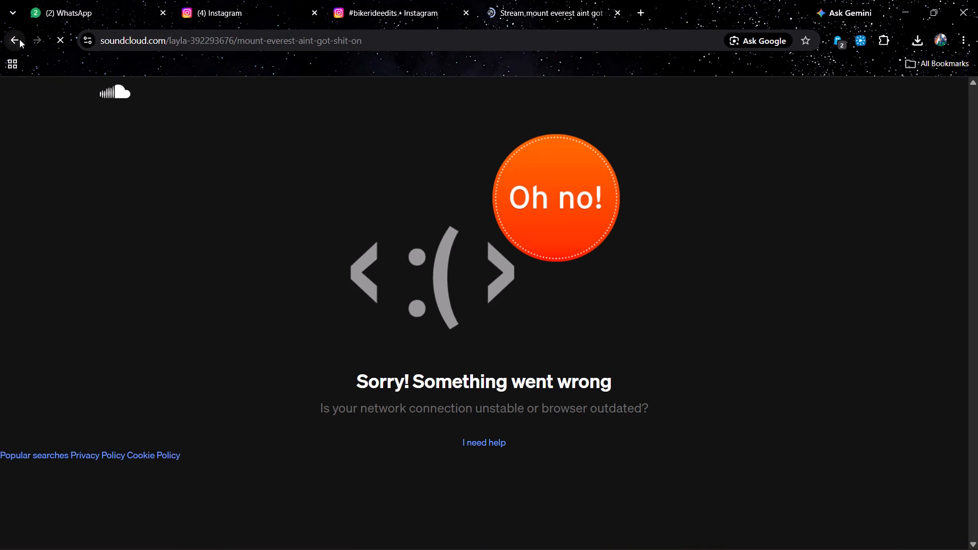
{"action": "scroll", "coordinate": [283, 208], "scroll_direction": "up", "scroll_amount": 8}
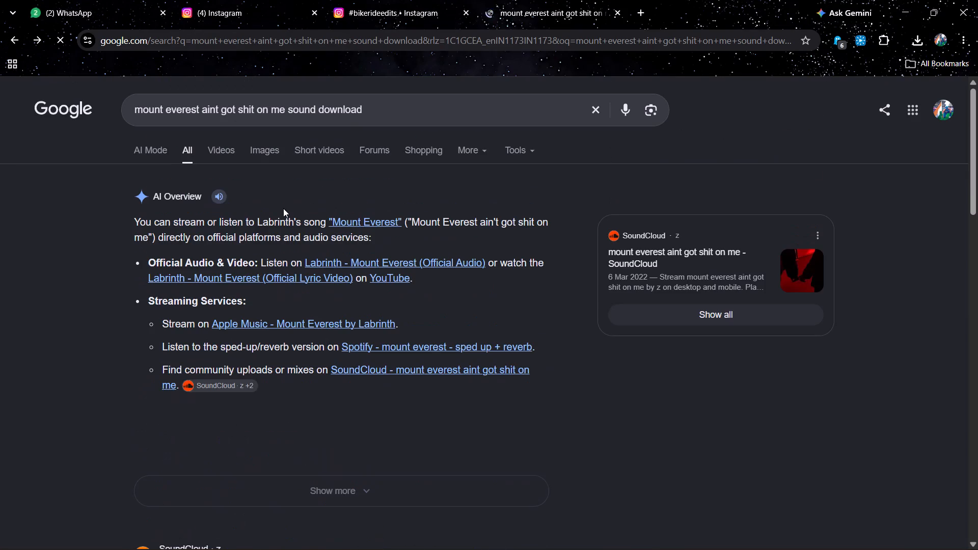
{"action": "scroll", "coordinate": [283, 208], "scroll_direction": "down", "scroll_amount": 8}
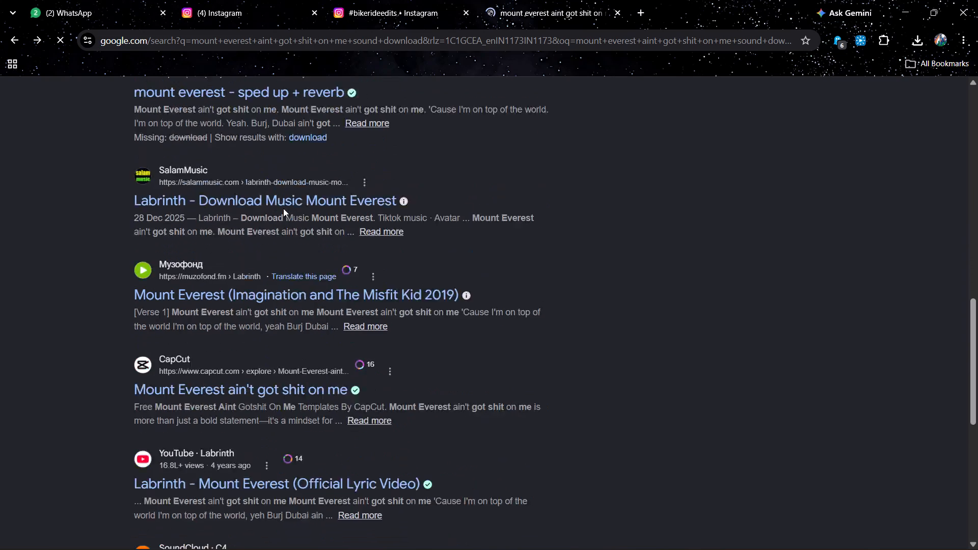
{"action": "scroll", "coordinate": [283, 208], "scroll_direction": "down", "scroll_amount": 1}
{"action": "scroll", "coordinate": [283, 208], "scroll_direction": "up", "scroll_amount": 1}
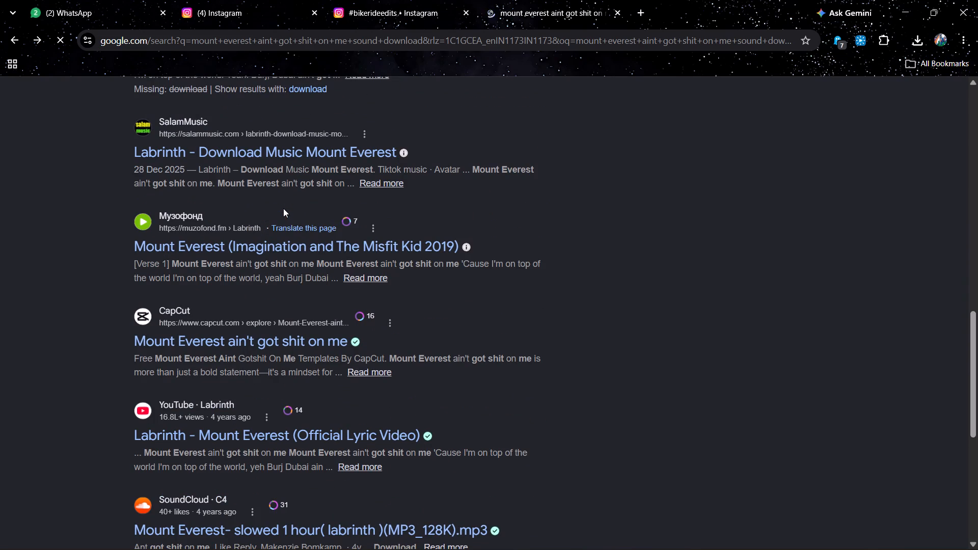
{"action": "scroll", "coordinate": [283, 208], "scroll_direction": "up", "scroll_amount": 1}
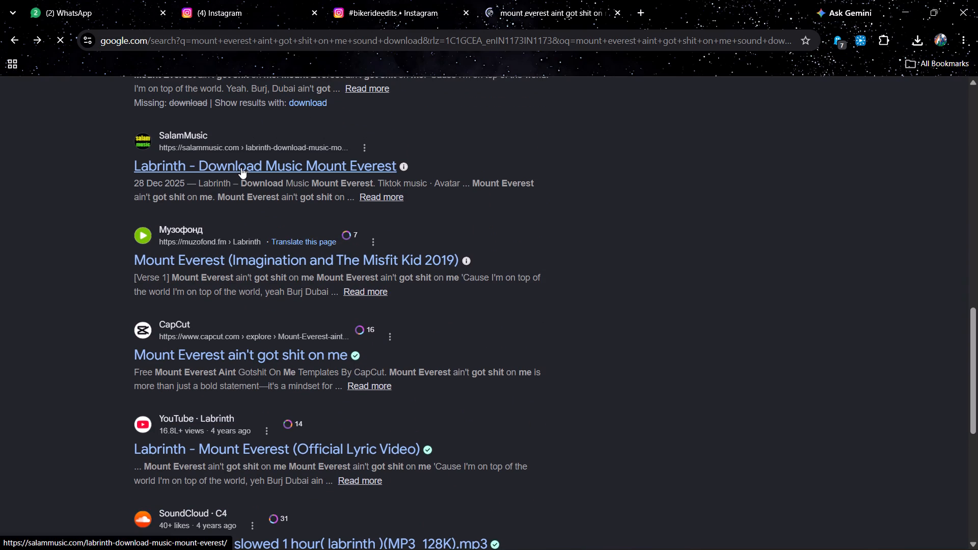
Open the SalamMusic result for Labrinth's Mount Everest and look through the page for a way to download the song.
{"action": "left_click", "coordinate": [241, 168]}
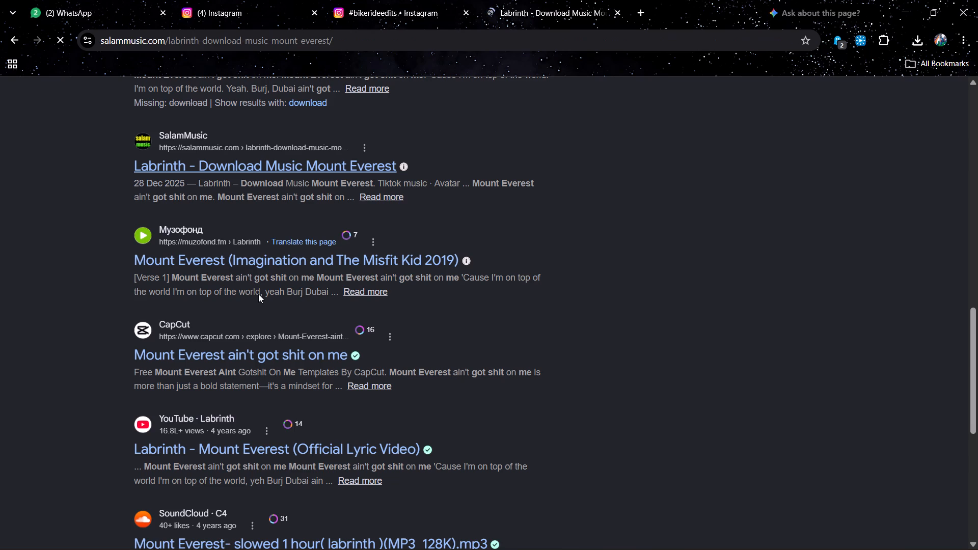
{"action": "scroll", "coordinate": [258, 294], "scroll_direction": "up", "scroll_amount": 1}
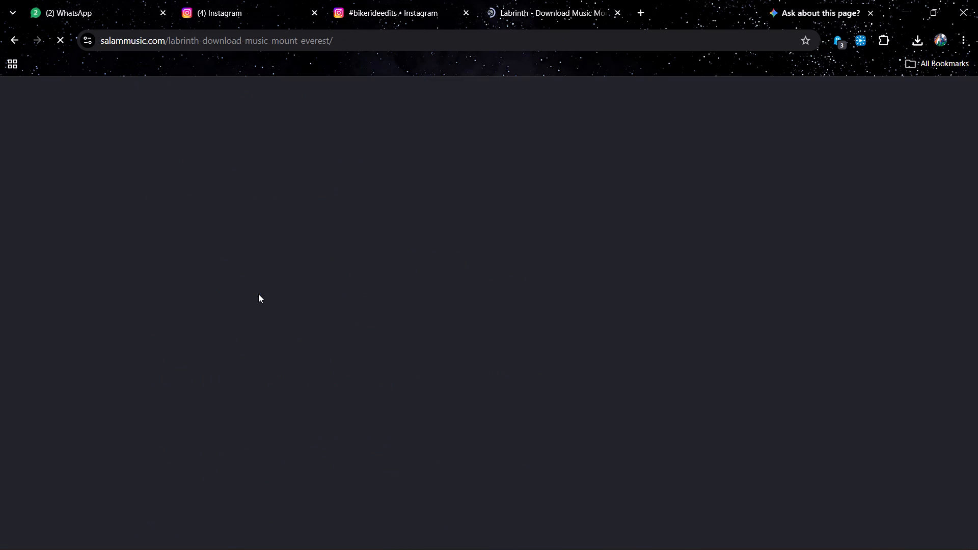
{"action": "scroll", "coordinate": [353, 337], "scroll_direction": "down", "scroll_amount": 6}
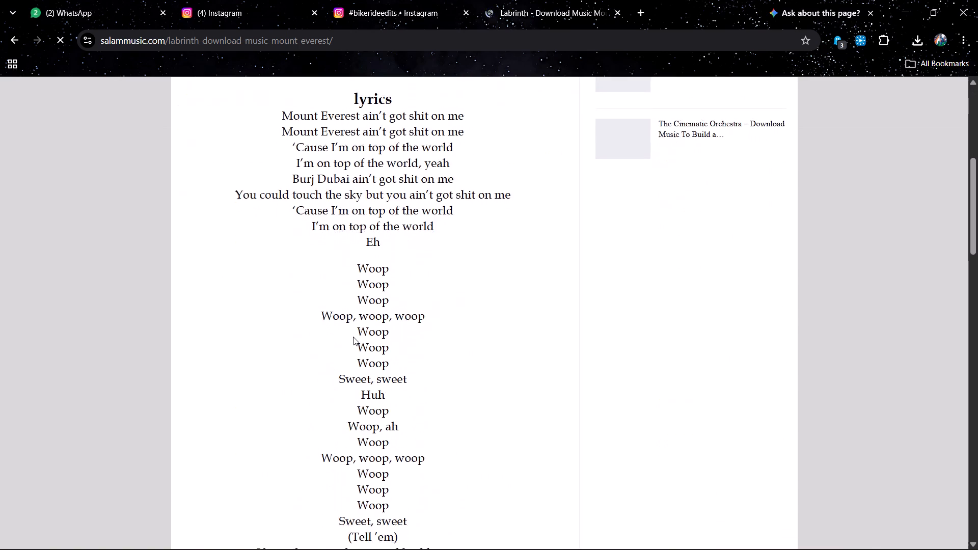
{"action": "scroll", "coordinate": [353, 337], "scroll_direction": "down", "scroll_amount": 3}
{"action": "scroll", "coordinate": [353, 337], "scroll_direction": "up", "scroll_amount": 7}
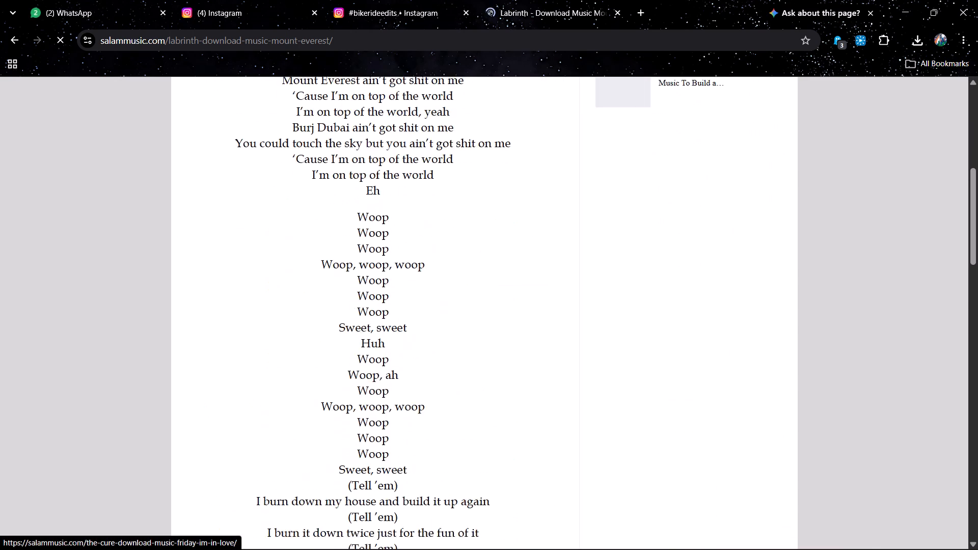
{"action": "scroll", "coordinate": [353, 337], "scroll_direction": "up", "scroll_amount": 5}
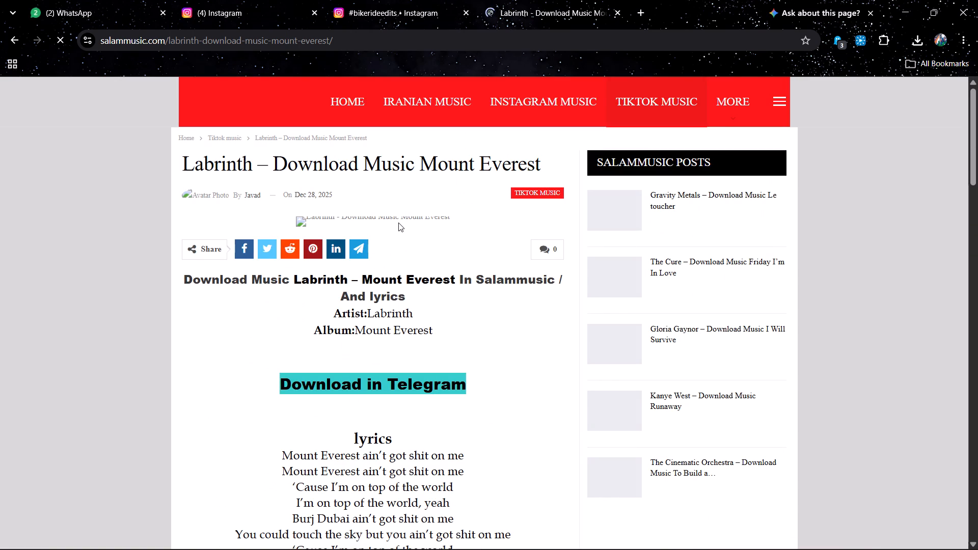
{"action": "scroll", "coordinate": [398, 223], "scroll_direction": "up", "scroll_amount": 6}
{"action": "scroll", "coordinate": [398, 223], "scroll_direction": "down", "scroll_amount": 15}
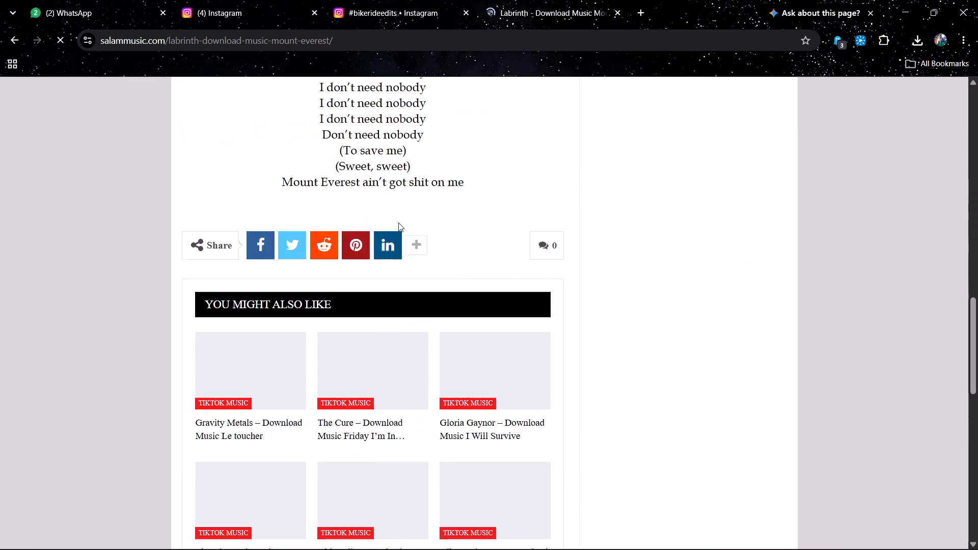
{"action": "scroll", "coordinate": [398, 223], "scroll_direction": "up", "scroll_amount": 16}
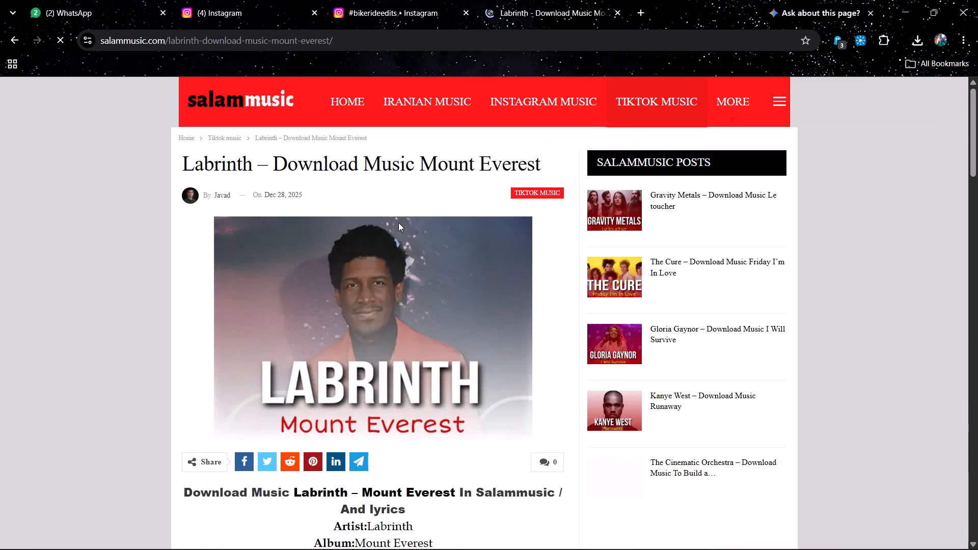
{"action": "scroll", "coordinate": [398, 223], "scroll_direction": "down", "scroll_amount": 2}
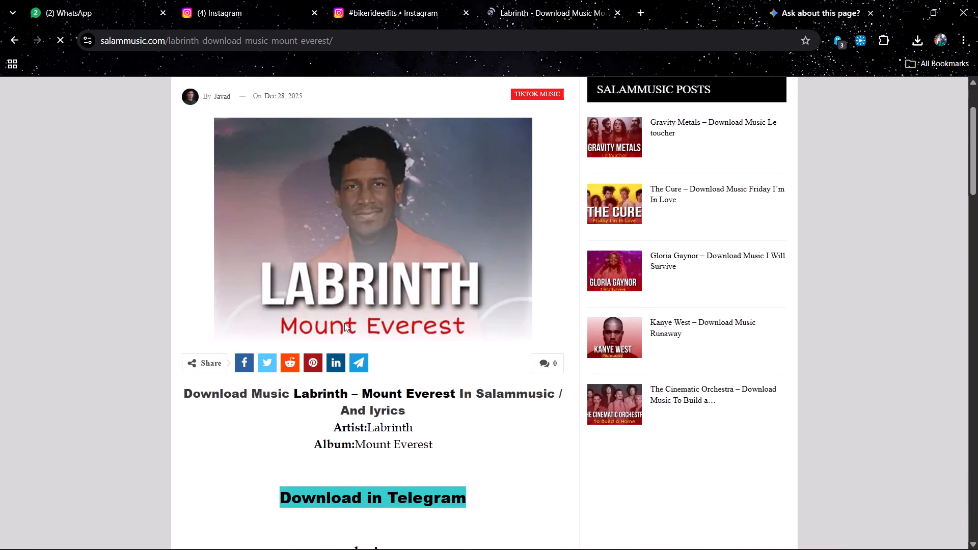
{"action": "scroll", "coordinate": [408, 413], "scroll_direction": "down", "scroll_amount": 4}
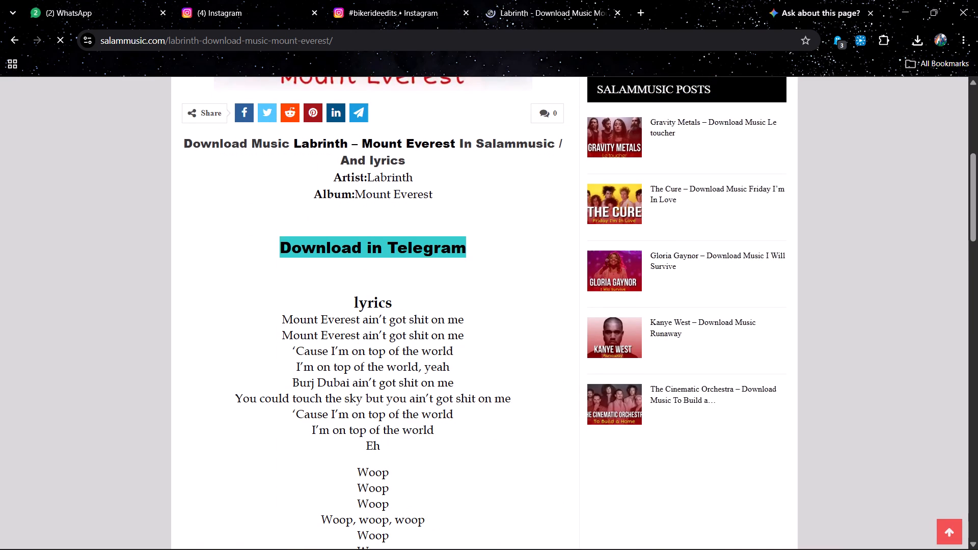
{"action": "scroll", "coordinate": [408, 413], "scroll_direction": "up", "scroll_amount": 8}
{"action": "scroll", "coordinate": [408, 413], "scroll_direction": "right", "scroll_amount": 2}
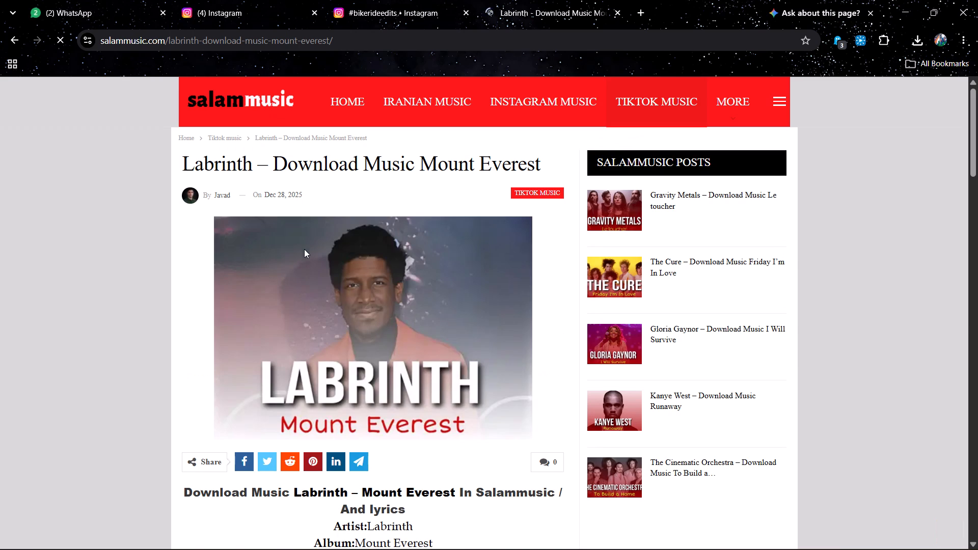
Go back to the Google results and clear the Mount Everest sound download query from the search box.
{"action": "left_click", "coordinate": [18, 37]}
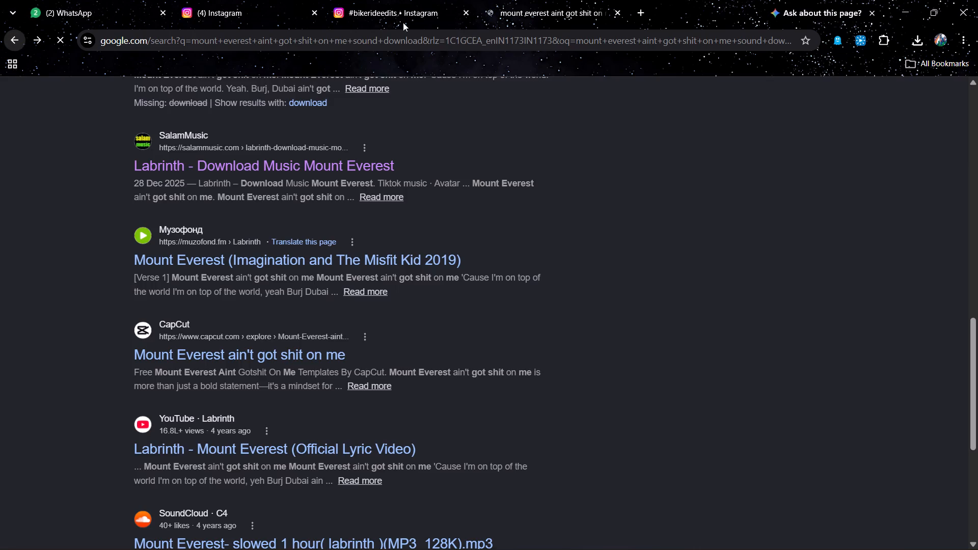
{"action": "scroll", "coordinate": [388, 384], "scroll_direction": "up", "scroll_amount": 15}
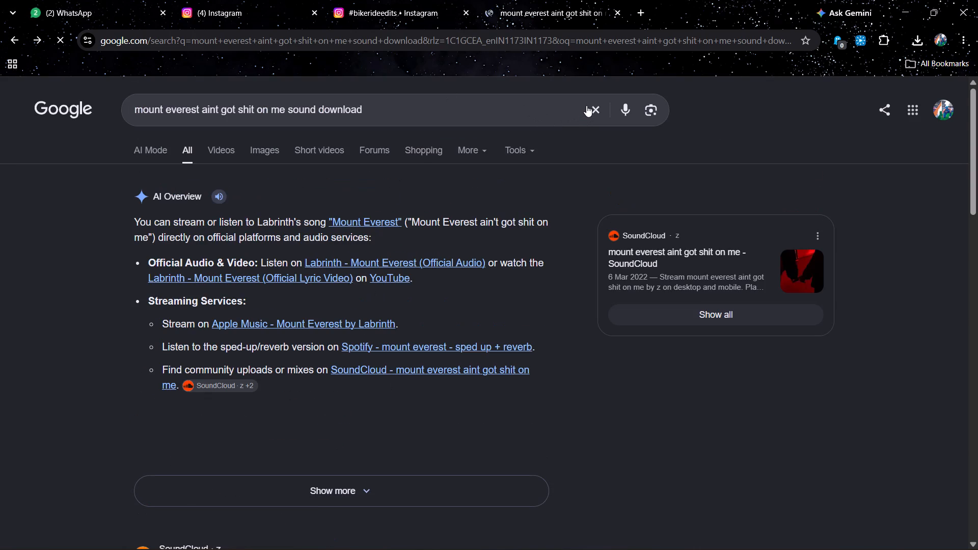
{"action": "left_click", "coordinate": [586, 105]}
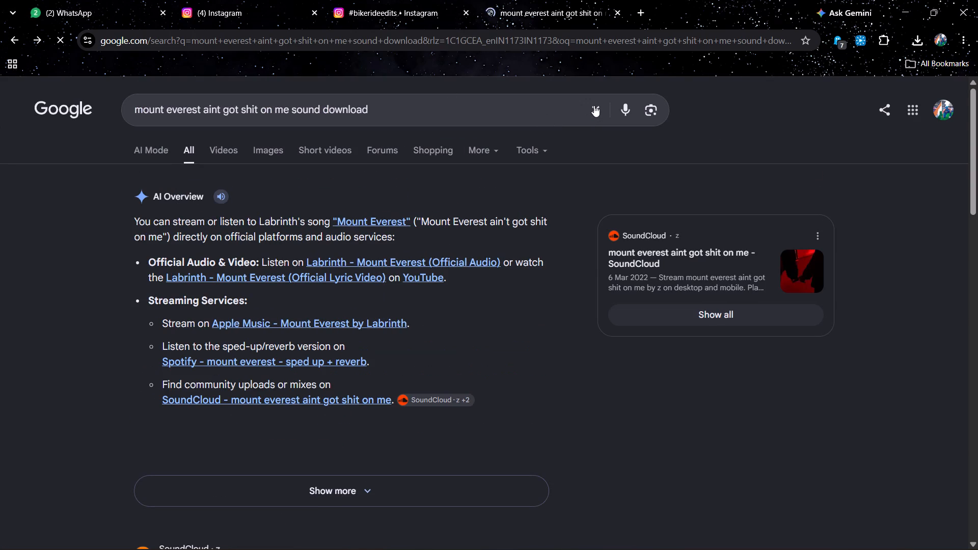
{"action": "left_click", "coordinate": [594, 105]}
{"action": "left_click", "coordinate": [594, 105]}
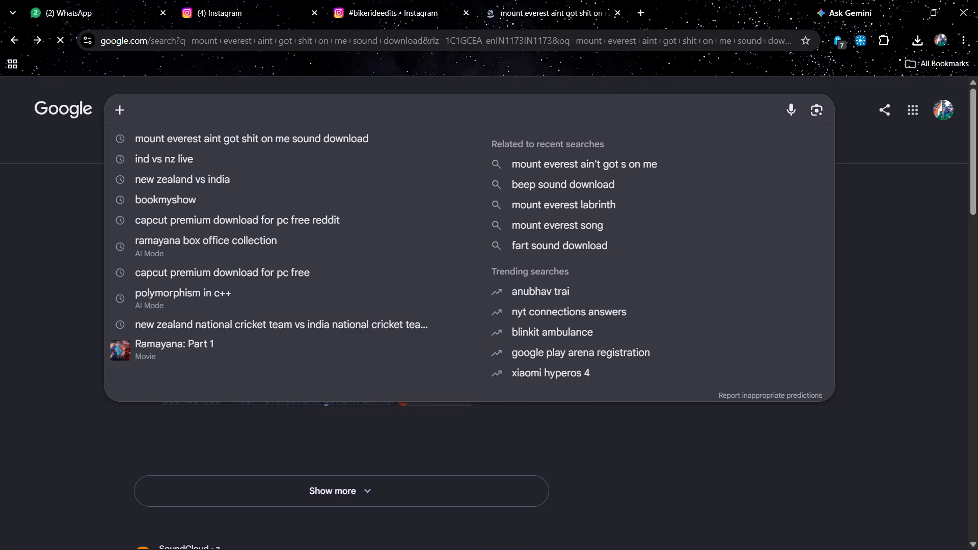
Search Google for "mount everest song labrinth download".
{"action": "type", "text": "mount everest song labrin"}
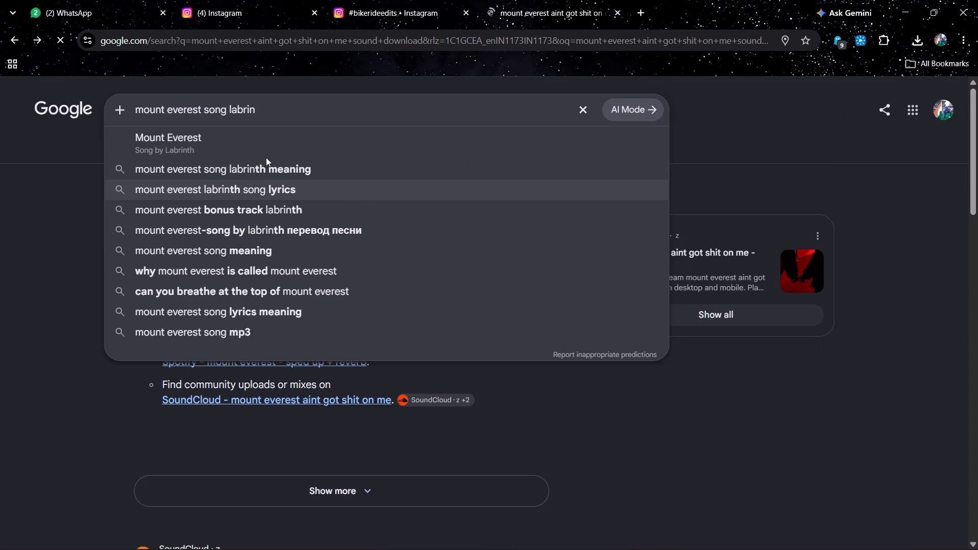
{"action": "type", "text": "th download"}
{"action": "key", "text": "Return"}
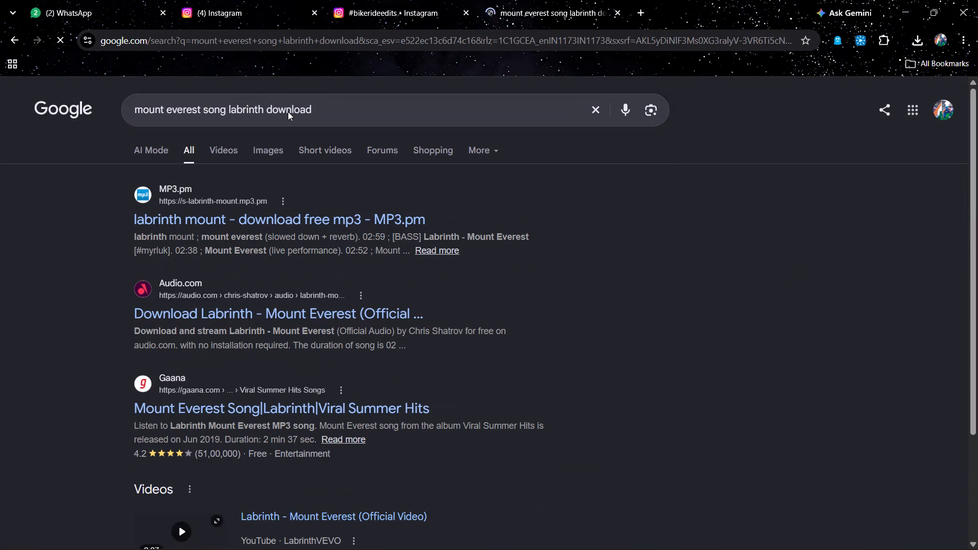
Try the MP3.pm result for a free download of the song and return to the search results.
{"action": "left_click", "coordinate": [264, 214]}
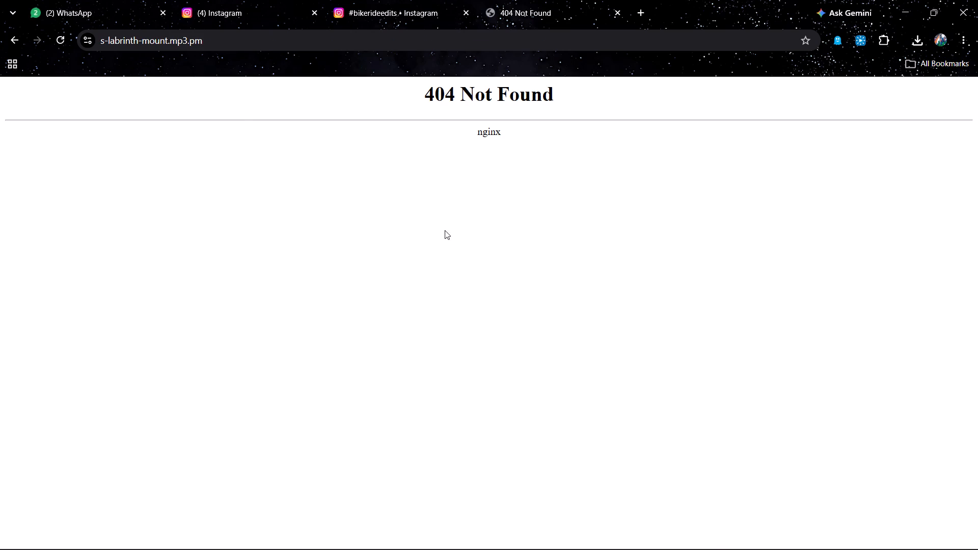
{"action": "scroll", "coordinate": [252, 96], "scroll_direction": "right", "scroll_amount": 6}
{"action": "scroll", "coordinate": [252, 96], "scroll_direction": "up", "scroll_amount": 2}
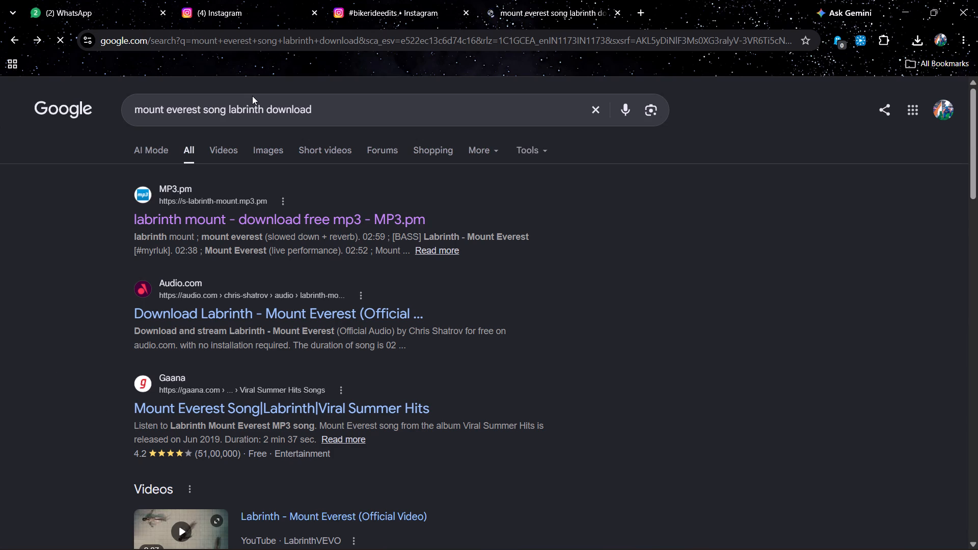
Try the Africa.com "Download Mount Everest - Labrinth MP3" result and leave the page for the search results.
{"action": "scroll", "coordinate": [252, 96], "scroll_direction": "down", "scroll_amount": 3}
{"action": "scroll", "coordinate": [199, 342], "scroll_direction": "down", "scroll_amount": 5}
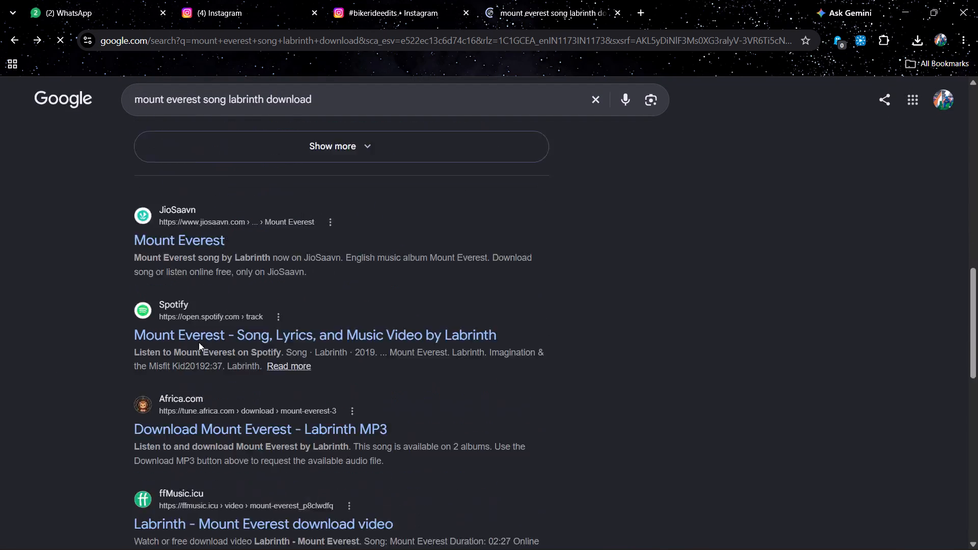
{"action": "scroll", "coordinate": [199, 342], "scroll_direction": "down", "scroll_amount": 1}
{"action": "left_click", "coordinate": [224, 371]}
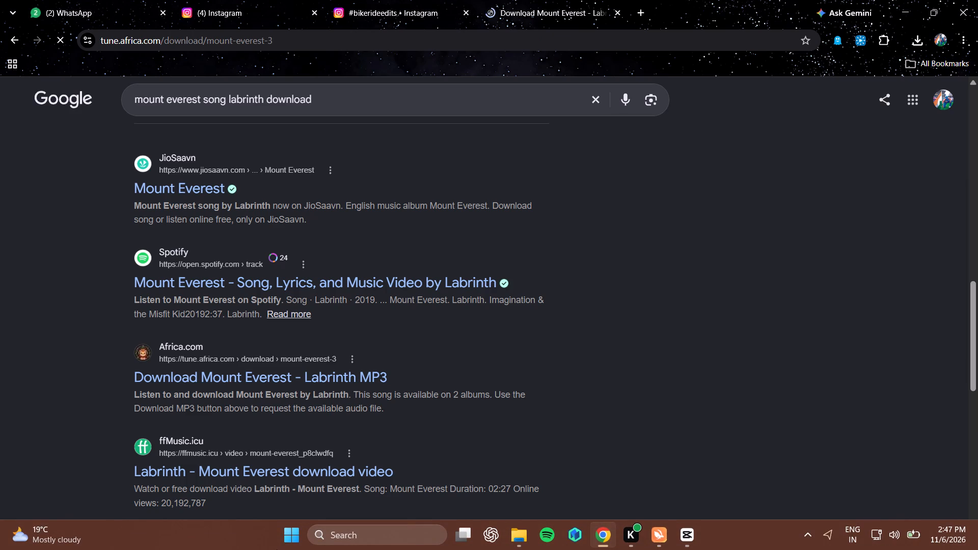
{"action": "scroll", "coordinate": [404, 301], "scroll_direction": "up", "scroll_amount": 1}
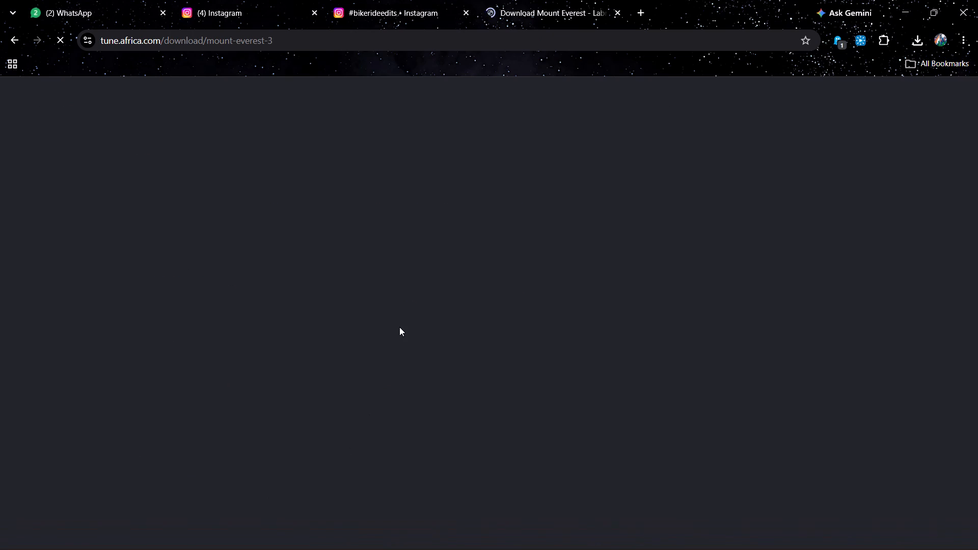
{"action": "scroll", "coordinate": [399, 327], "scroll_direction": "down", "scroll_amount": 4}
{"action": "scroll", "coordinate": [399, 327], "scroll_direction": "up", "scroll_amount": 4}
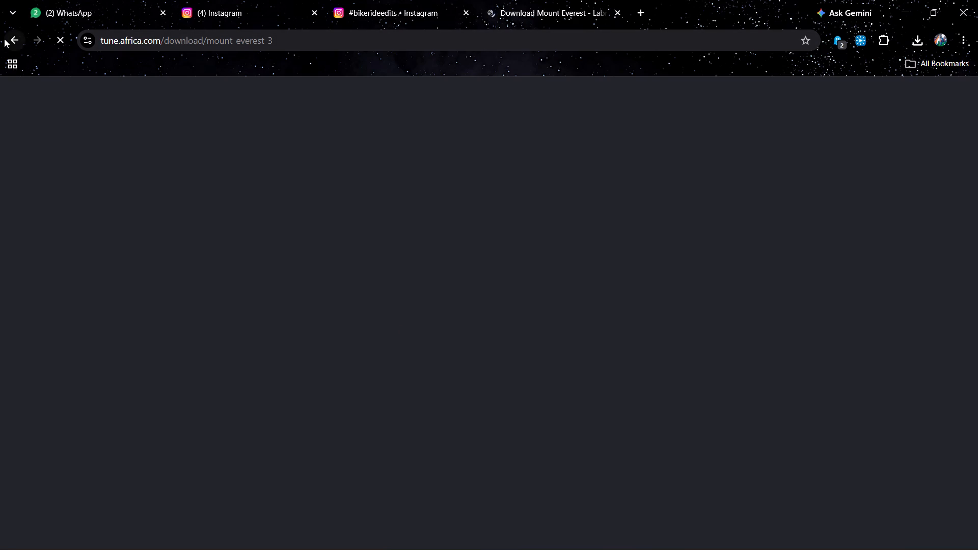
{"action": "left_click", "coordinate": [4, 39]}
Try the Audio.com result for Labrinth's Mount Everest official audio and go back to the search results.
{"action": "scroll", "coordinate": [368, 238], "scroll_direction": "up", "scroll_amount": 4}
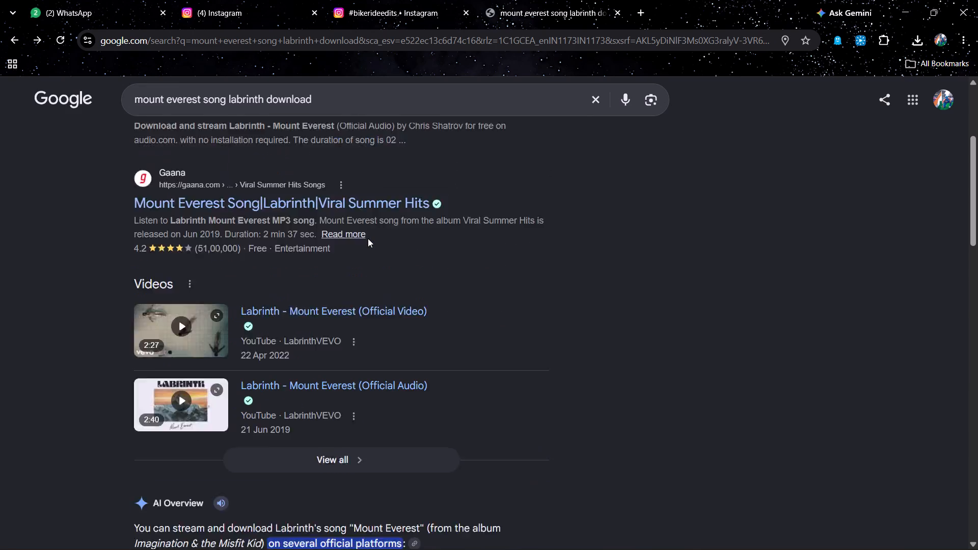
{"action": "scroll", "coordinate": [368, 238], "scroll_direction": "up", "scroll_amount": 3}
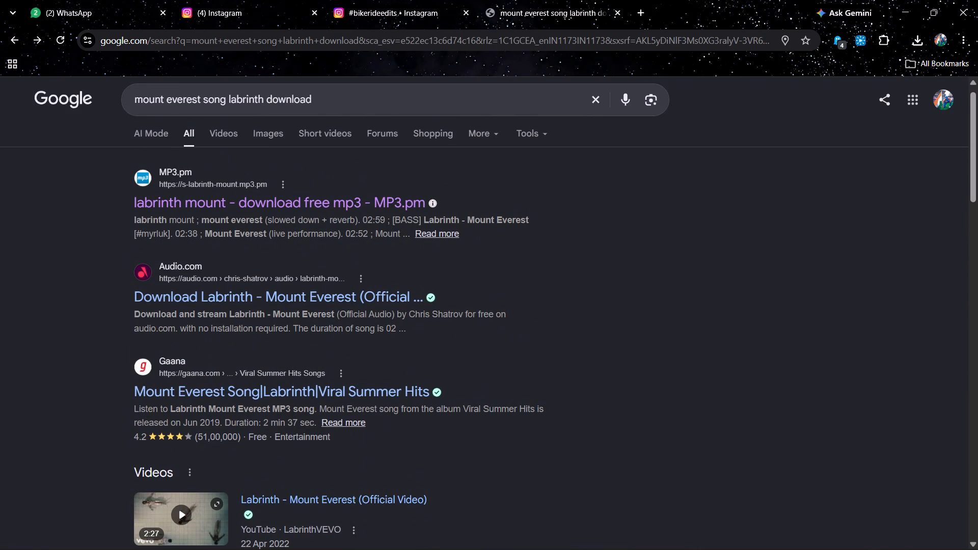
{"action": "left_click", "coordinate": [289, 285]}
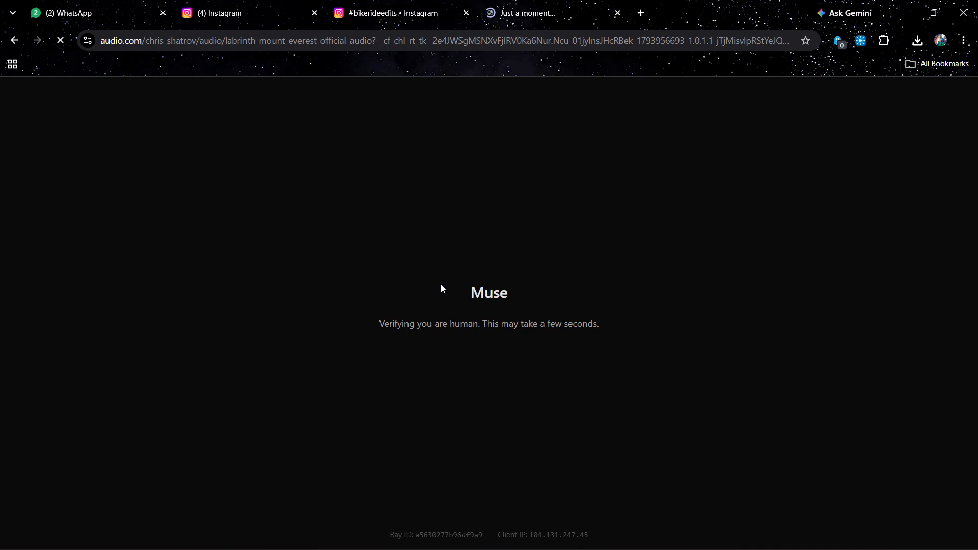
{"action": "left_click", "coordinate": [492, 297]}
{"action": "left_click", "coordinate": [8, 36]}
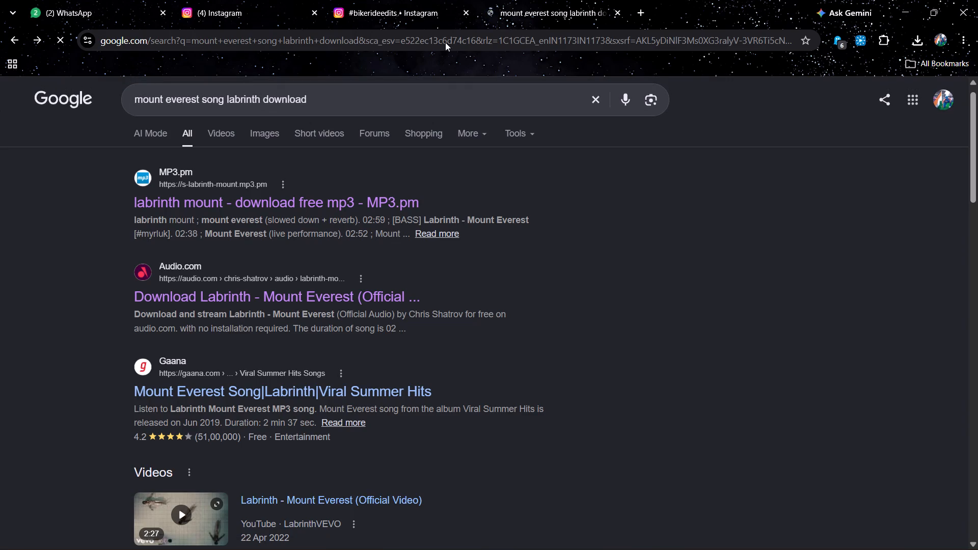
Look through the Google results for another site that offers Labrinth's Mount Everest as a download.
{"action": "left_click", "coordinate": [566, 0]}
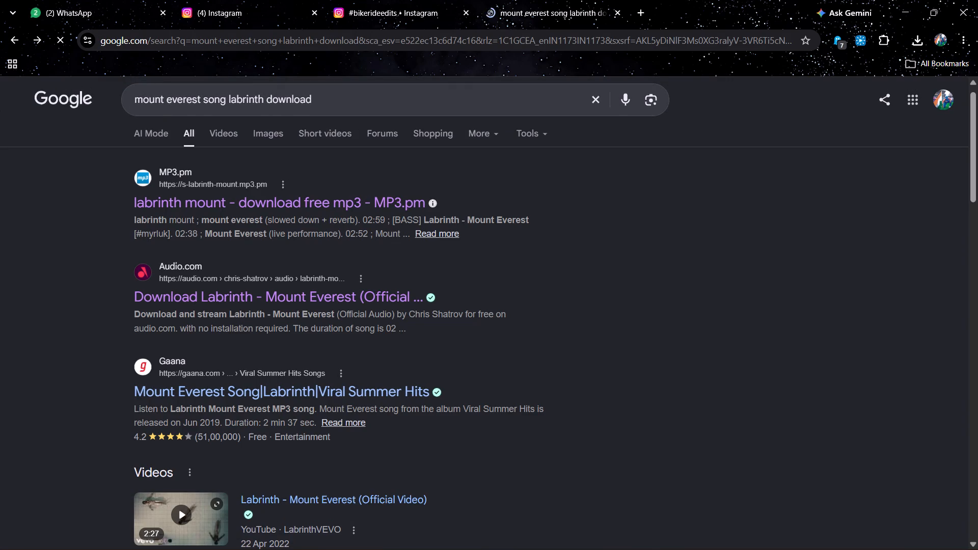
{"action": "scroll", "coordinate": [345, 336], "scroll_direction": "down", "scroll_amount": 4}
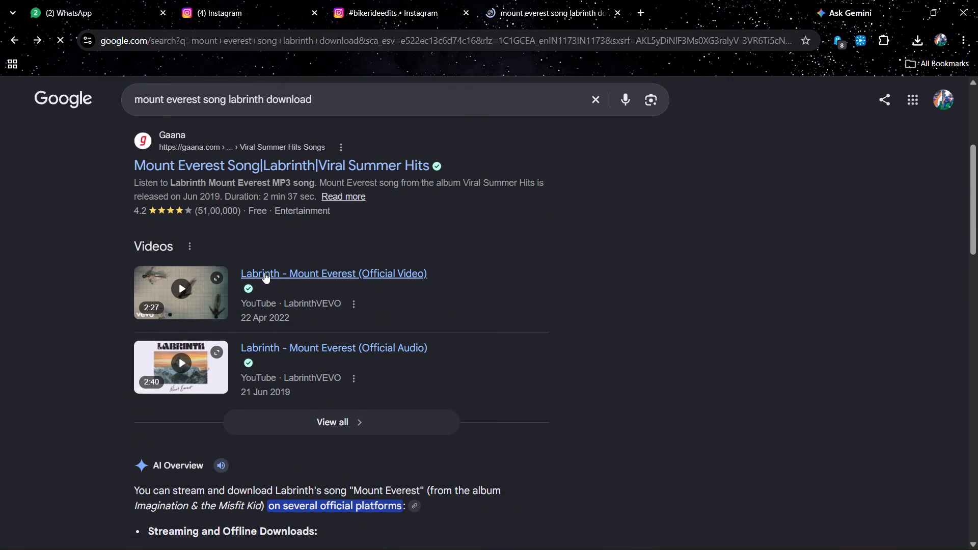
{"action": "scroll", "coordinate": [315, 455], "scroll_direction": "down", "scroll_amount": 7}
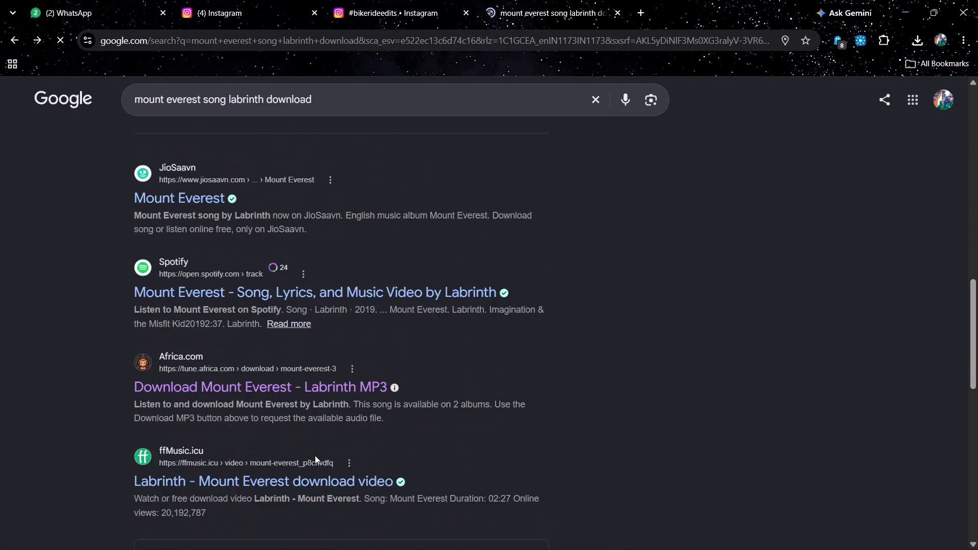
{"action": "scroll", "coordinate": [315, 455], "scroll_direction": "down", "scroll_amount": 1}
{"action": "scroll", "coordinate": [315, 455], "scroll_direction": "up", "scroll_amount": 3}
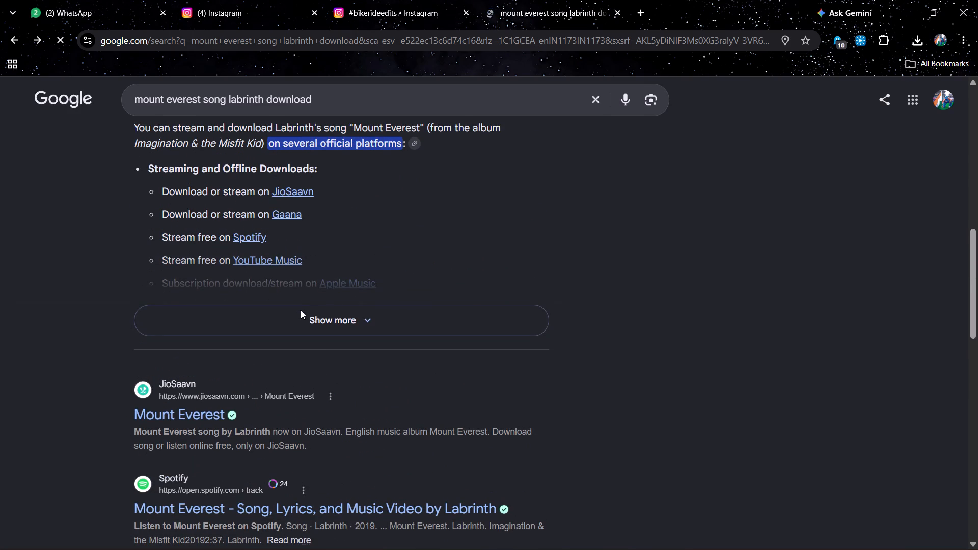
{"action": "scroll", "coordinate": [272, 383], "scroll_direction": "down", "scroll_amount": 3}
{"action": "scroll", "coordinate": [272, 330], "scroll_direction": "down", "scroll_amount": 2}
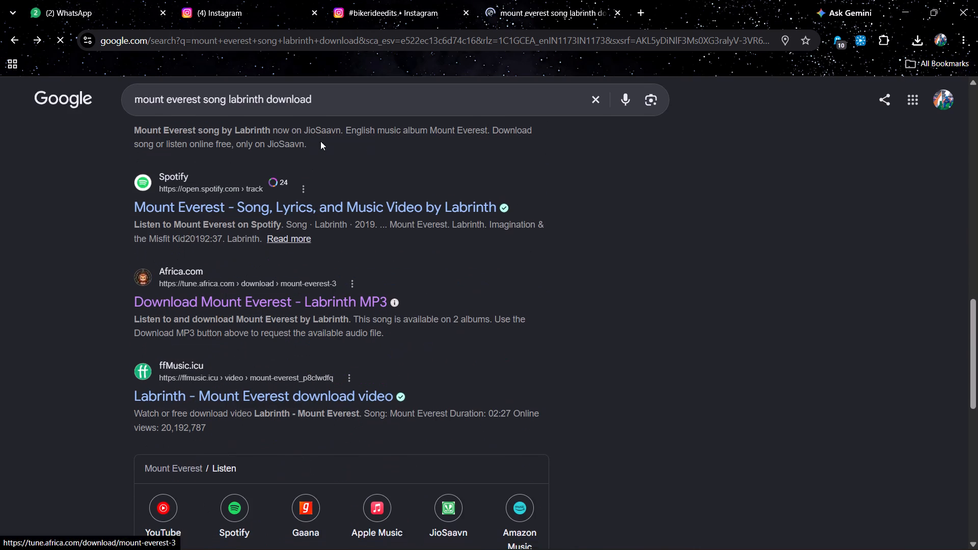
Refine the Google search to "mount everest song labrinth download free".
{"action": "left_click", "coordinate": [350, 103]}
{"action": "key", "text": "space"}
{"action": "type", "text": "free"}
{"action": "key", "text": "Return"}
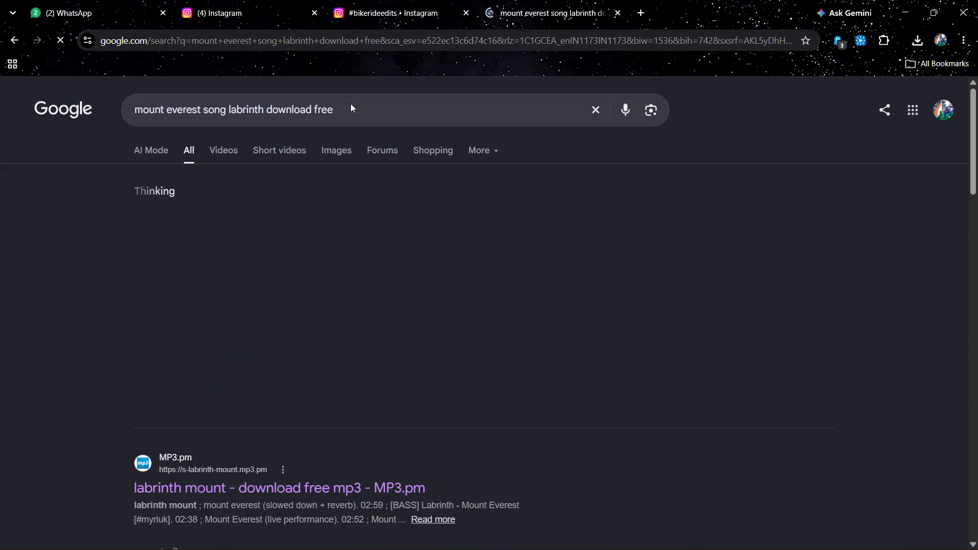
Look through the refined results, open Audio.com's "Download Labrinth - Mount Everest (Official ..." result again and reload its page.
{"action": "scroll", "coordinate": [320, 404], "scroll_direction": "down", "scroll_amount": 4}
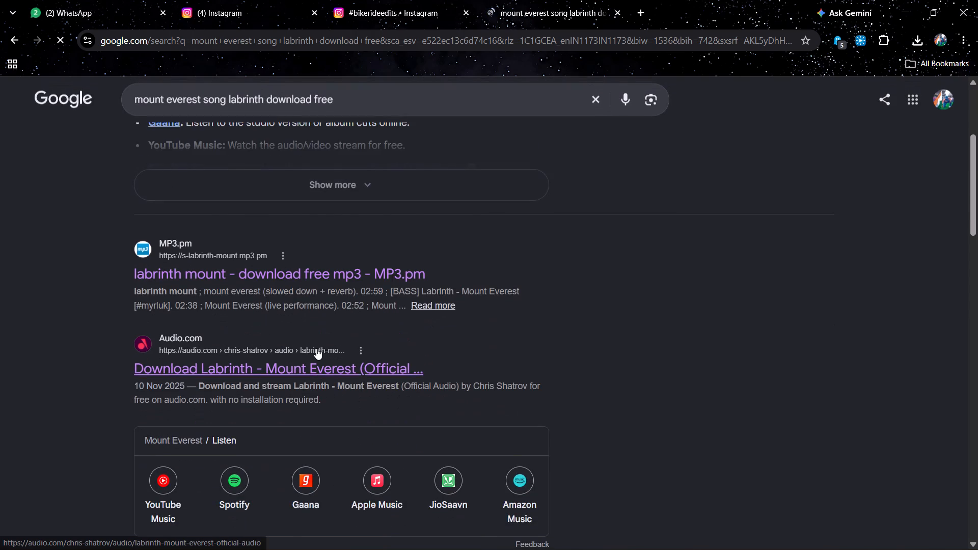
{"action": "scroll", "coordinate": [316, 348], "scroll_direction": "down", "scroll_amount": 3}
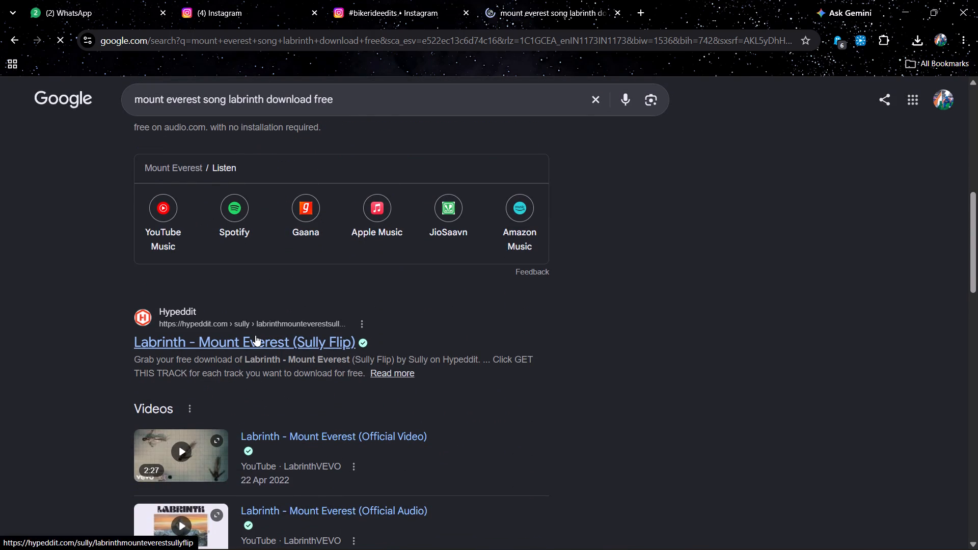
{"action": "scroll", "coordinate": [255, 335], "scroll_direction": "up", "scroll_amount": 2}
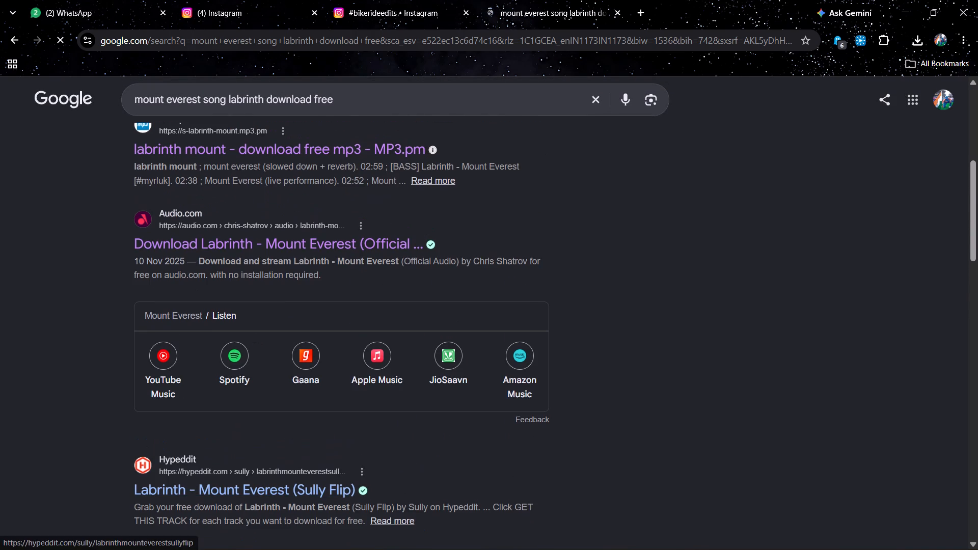
{"action": "left_click", "coordinate": [252, 231]}
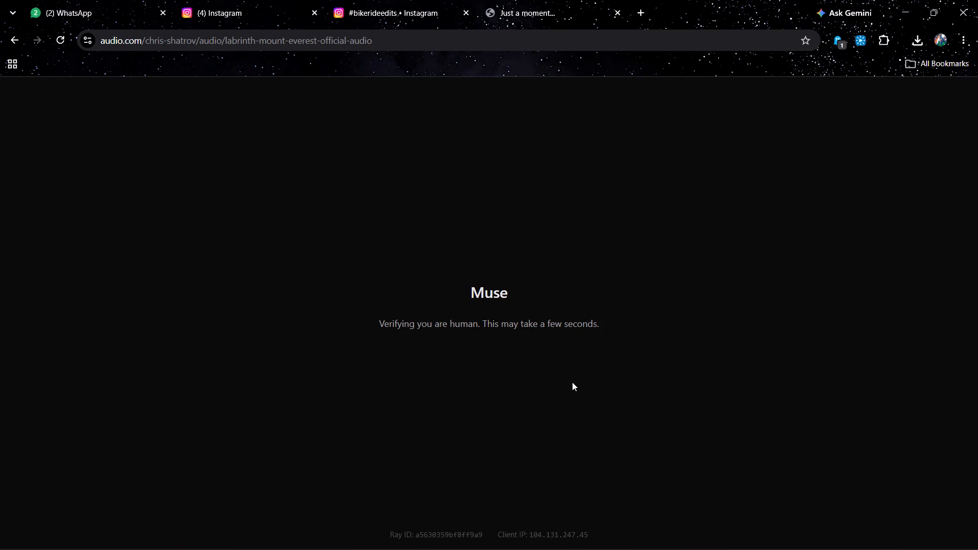
{"action": "left_click", "coordinate": [57, 38]}
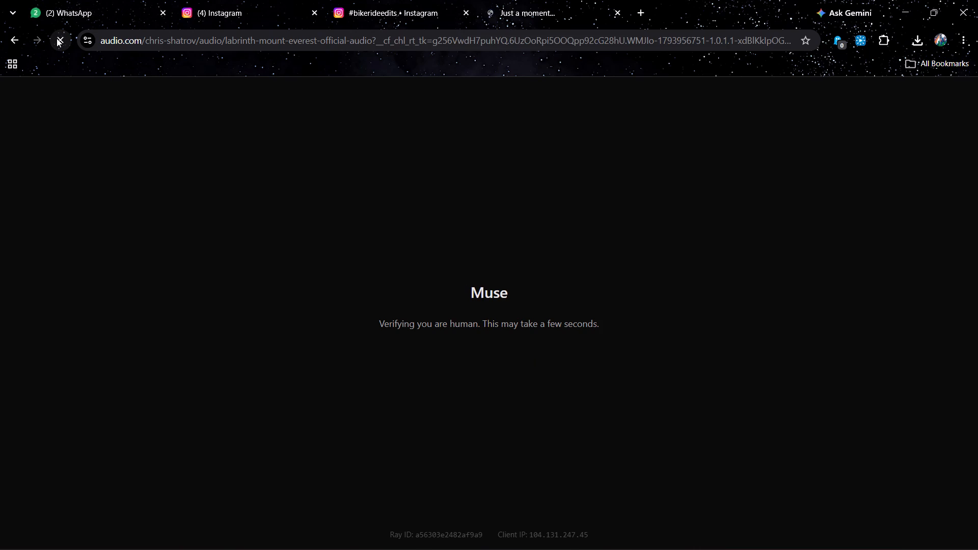
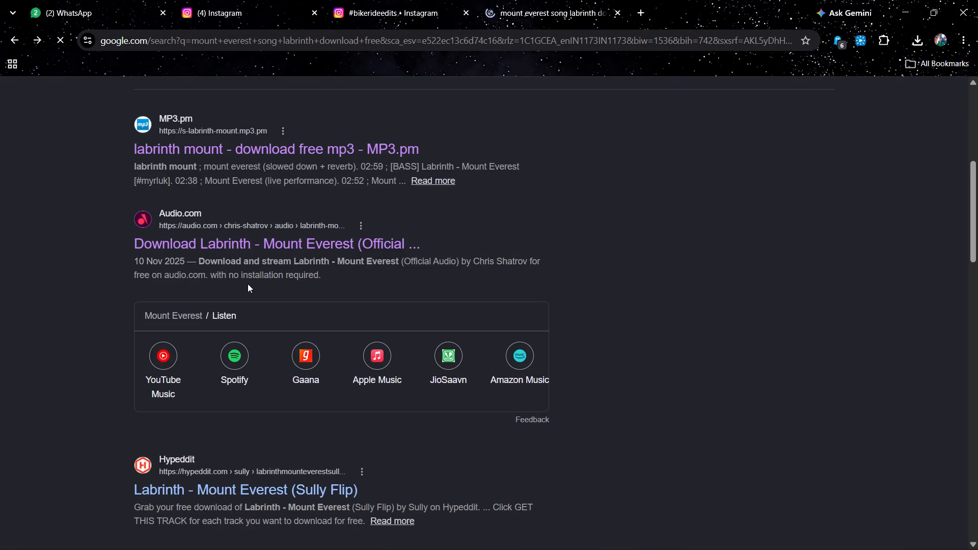
Look through the rest of the first page of Google results for another free download of Labrinth's Mount Everest.
{"action": "scroll", "coordinate": [248, 284], "scroll_direction": "down", "scroll_amount": 7}
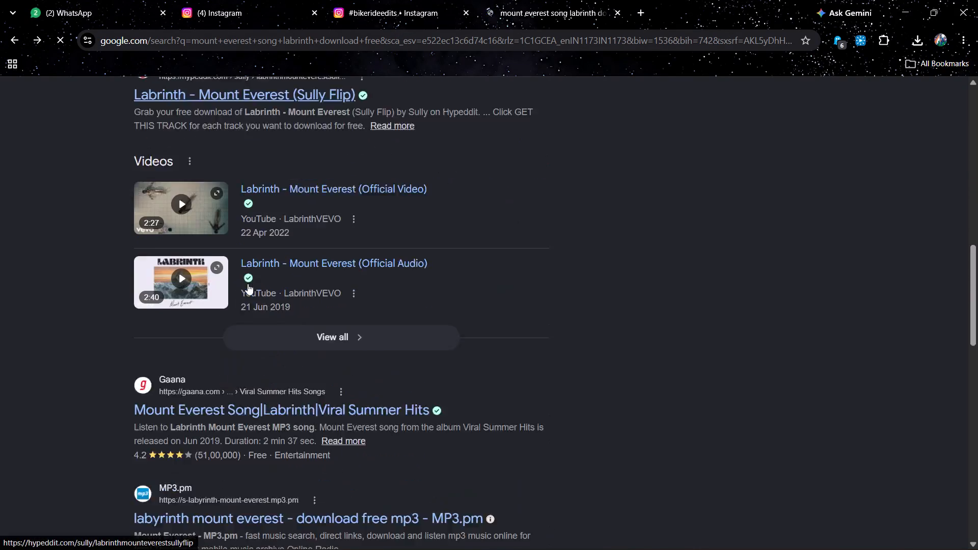
{"action": "scroll", "coordinate": [248, 284], "scroll_direction": "down", "scroll_amount": 5}
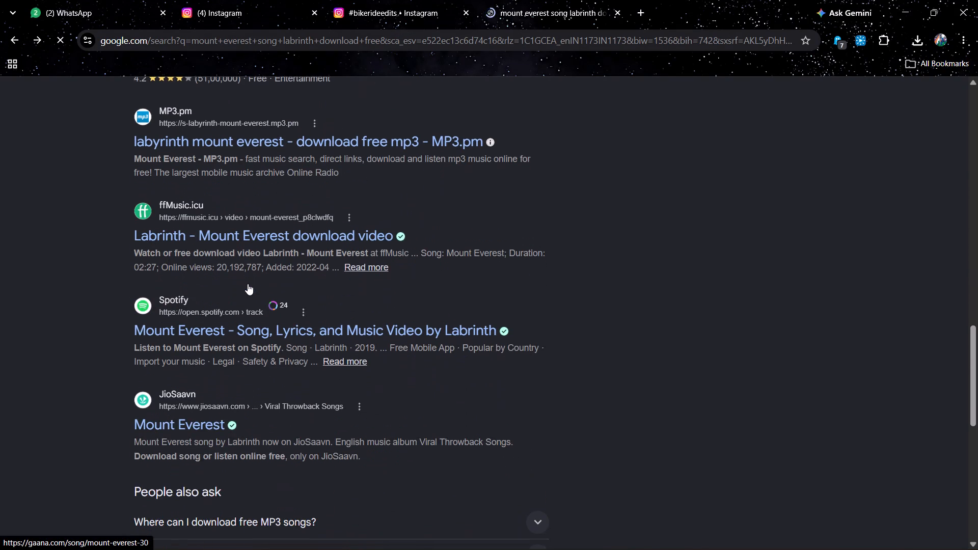
{"action": "scroll", "coordinate": [248, 284], "scroll_direction": "down", "scroll_amount": 6}
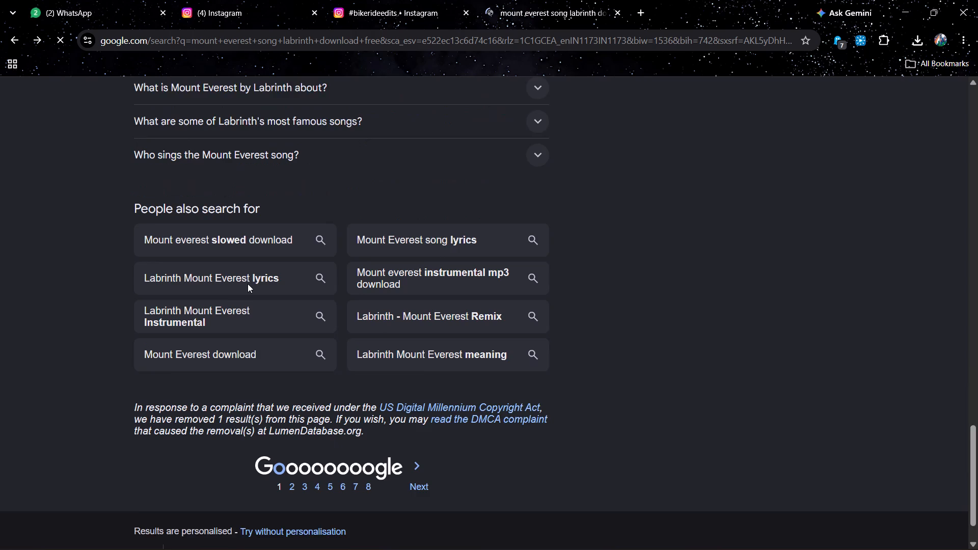
{"action": "scroll", "coordinate": [248, 284], "scroll_direction": "down", "scroll_amount": 1}
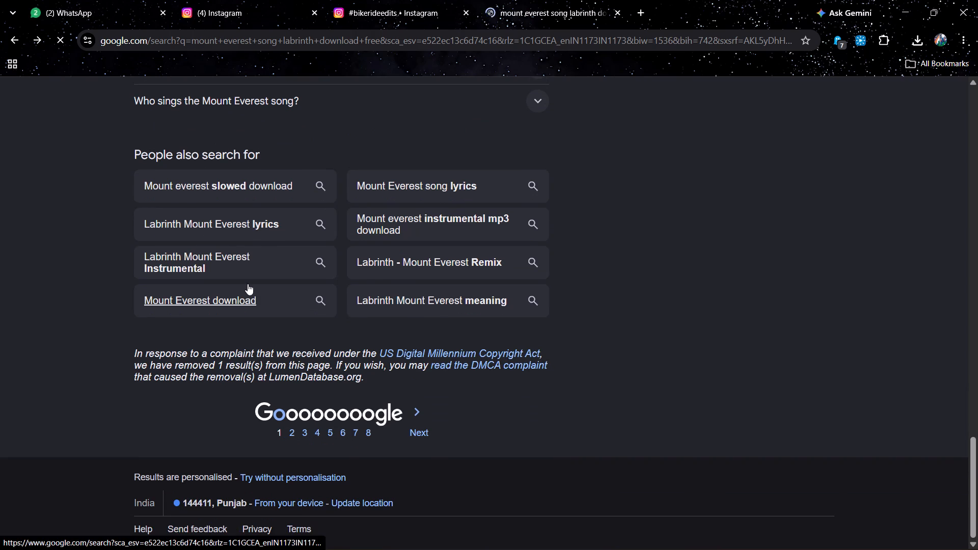
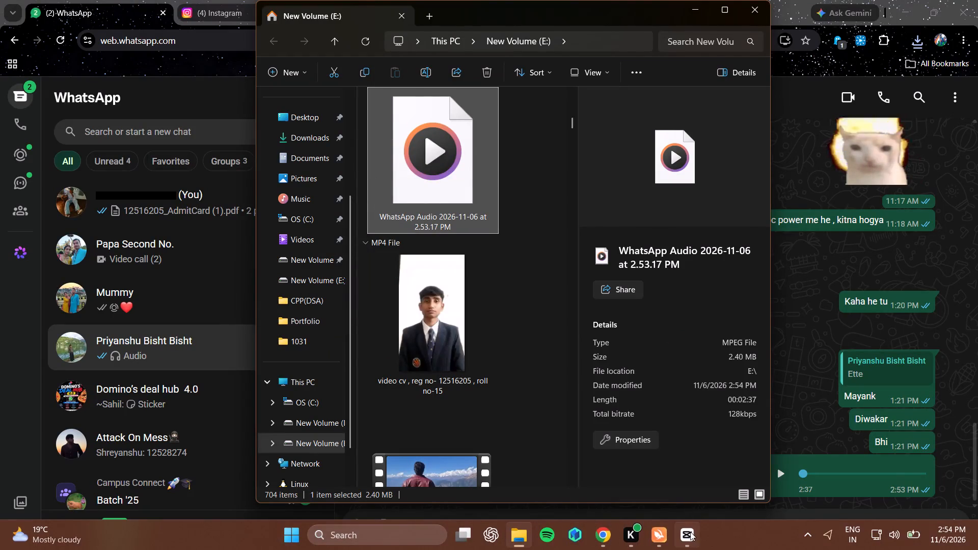
Switch to CapCut and open the file selection for importing audio into the extracted audio section.
{"action": "left_click", "coordinate": [690, 532]}
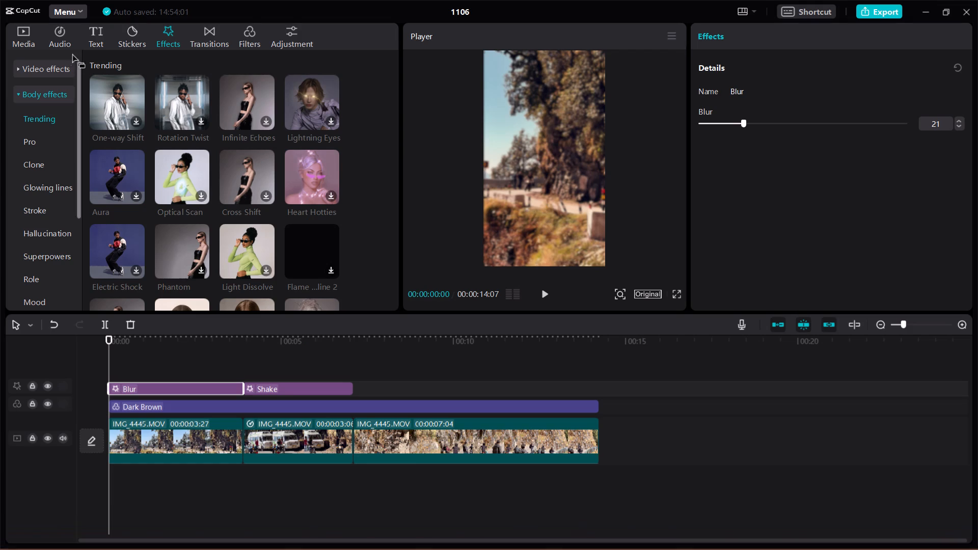
{"action": "left_click", "coordinate": [55, 33]}
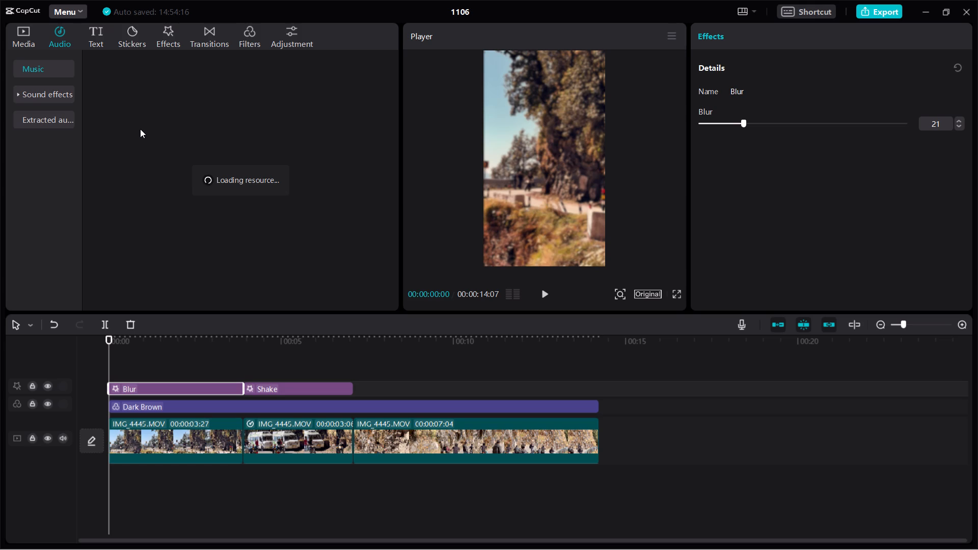
{"action": "left_click", "coordinate": [44, 119]}
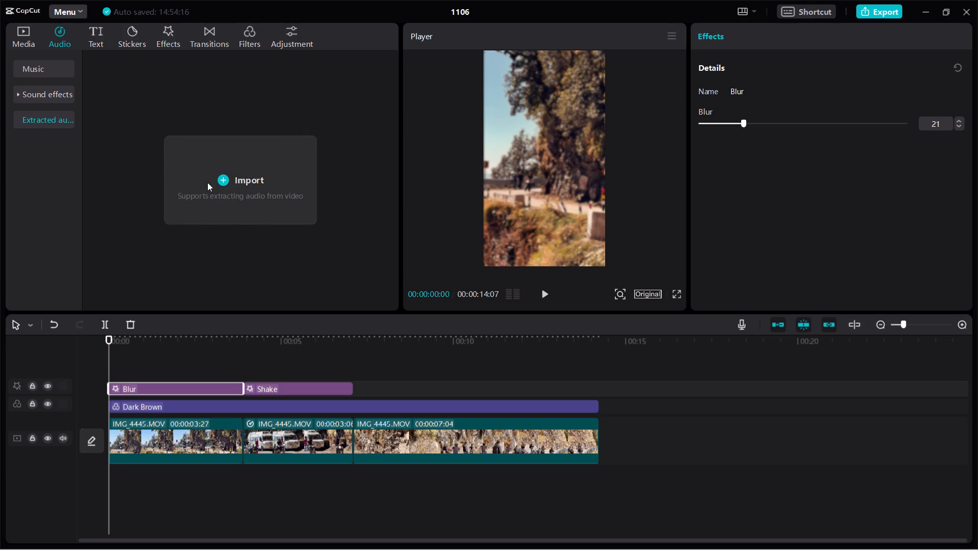
{"action": "left_click", "coordinate": [222, 186]}
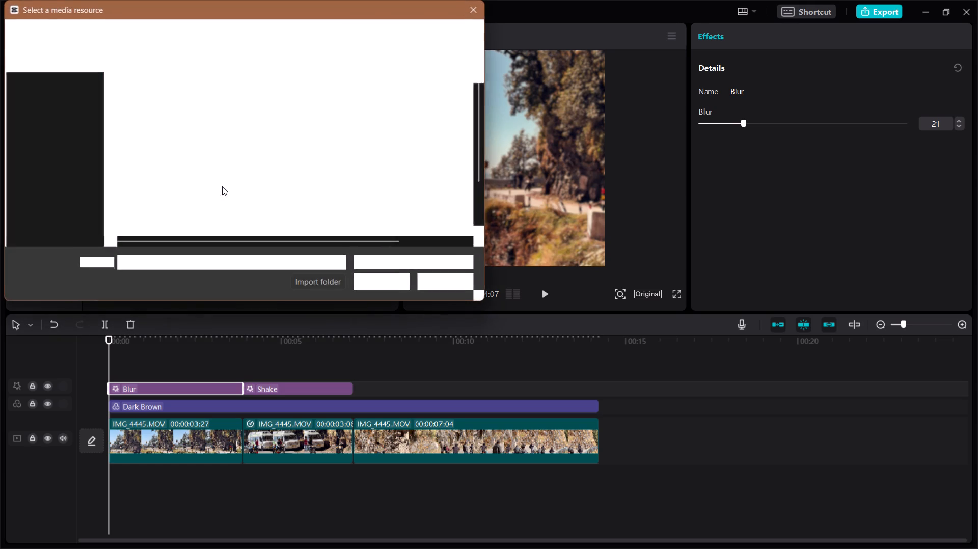
Dismiss the media file selection without importing anything and check the Music audio library.
{"action": "left_click", "coordinate": [474, 8]}
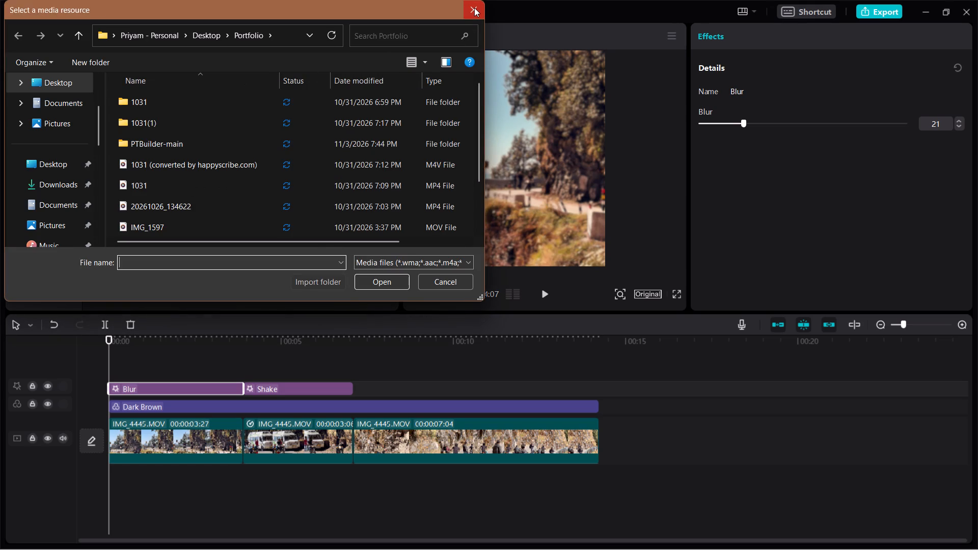
{"action": "left_click", "coordinate": [39, 63]}
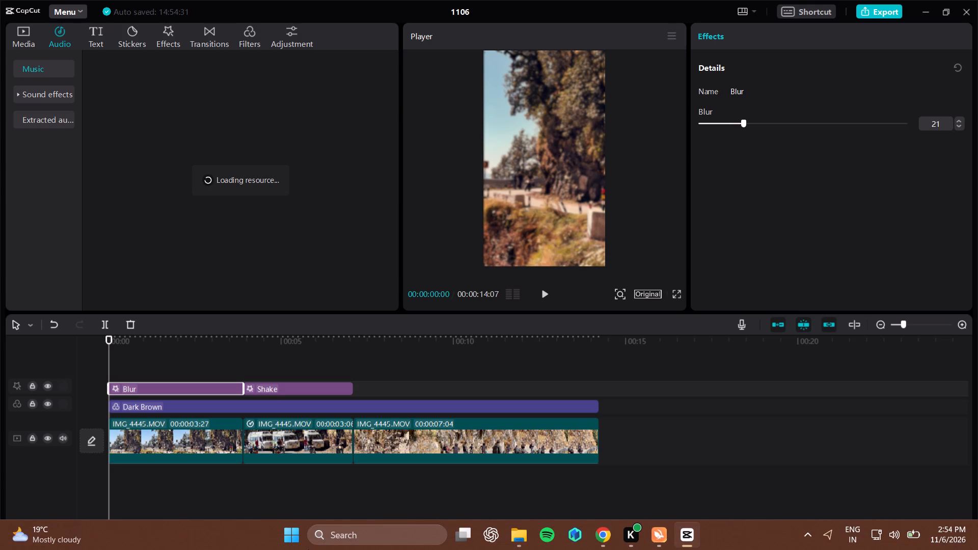
Search the Downloads, Desktop, Portfolio, CPP(DSA) and 1031 folders for a soundtrack file to import as extracted audio.
{"action": "left_click", "coordinate": [59, 122]}
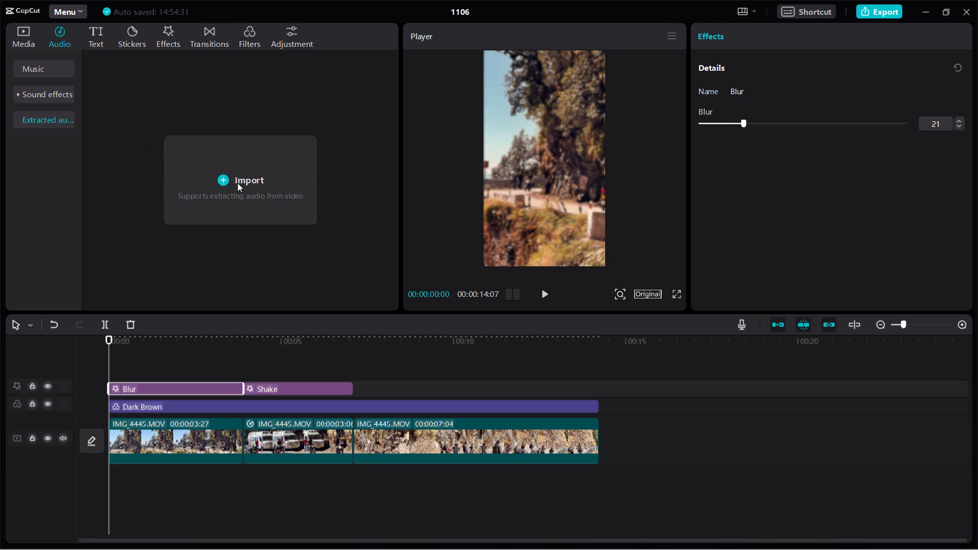
{"action": "left_click", "coordinate": [237, 183]}
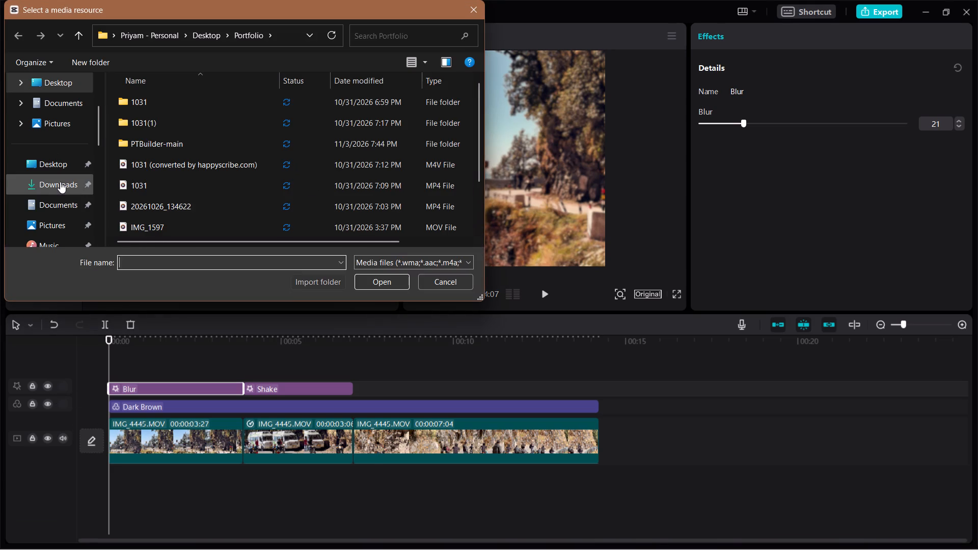
{"action": "left_click", "coordinate": [60, 182]}
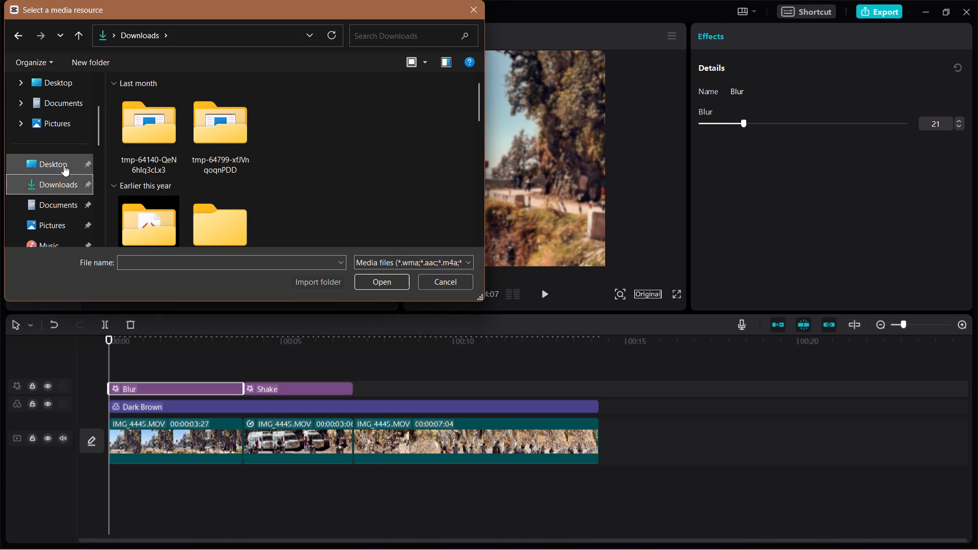
{"action": "left_click", "coordinate": [64, 165]}
{"action": "scroll", "coordinate": [63, 204], "scroll_direction": "down", "scroll_amount": 1}
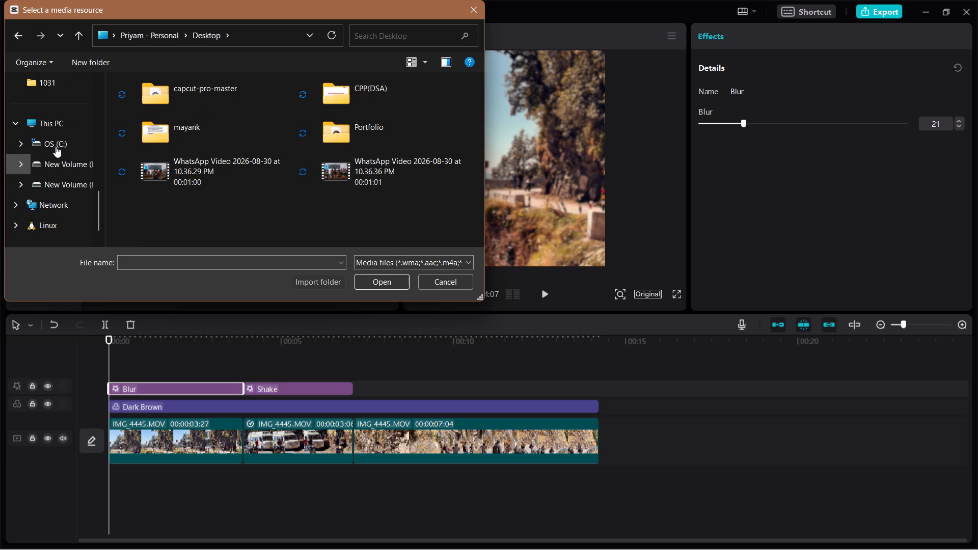
{"action": "scroll", "coordinate": [63, 101], "scroll_direction": "up", "scroll_amount": 1}
{"action": "left_click", "coordinate": [58, 114]}
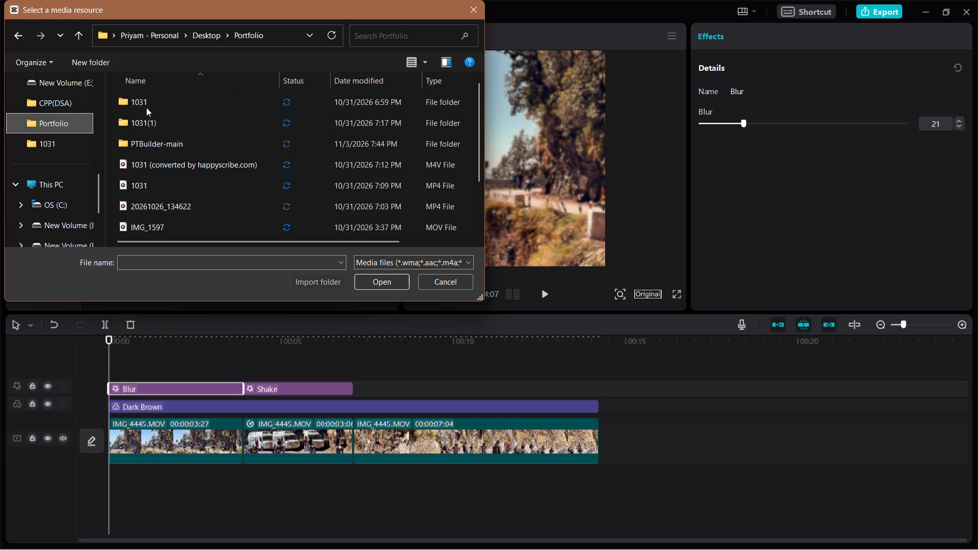
{"action": "scroll", "coordinate": [218, 151], "scroll_direction": "down", "scroll_amount": 1}
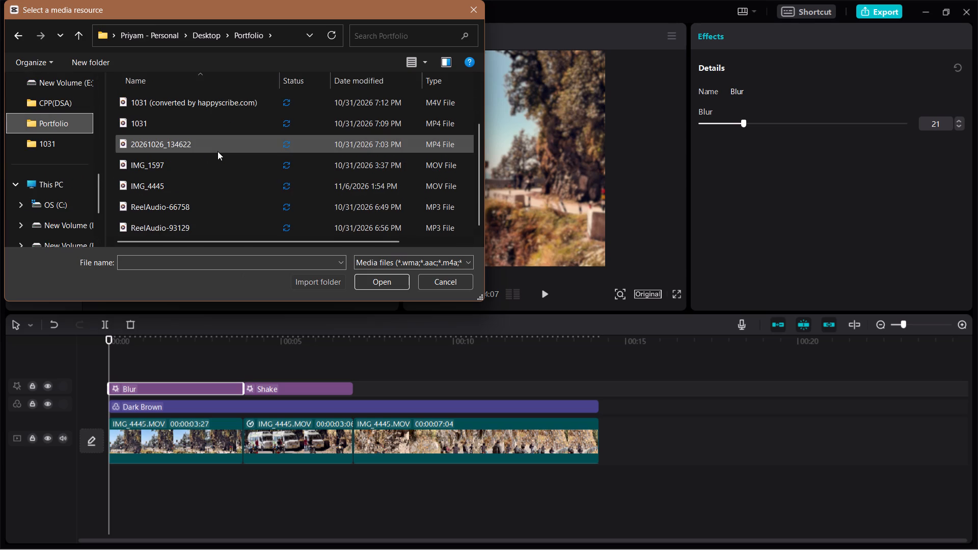
{"action": "scroll", "coordinate": [218, 151], "scroll_direction": "down", "scroll_amount": 7}
{"action": "scroll", "coordinate": [218, 151], "scroll_direction": "up", "scroll_amount": 5}
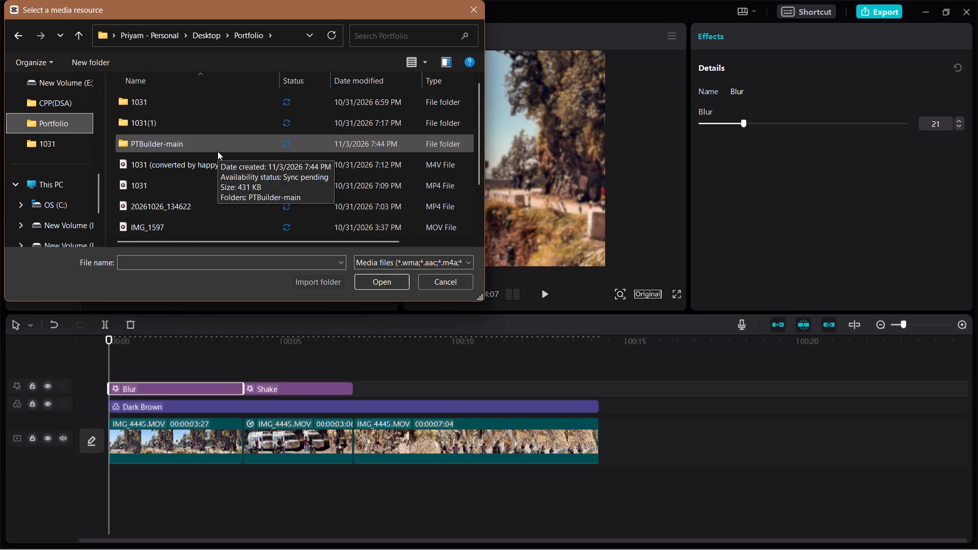
{"action": "scroll", "coordinate": [191, 184], "scroll_direction": "down", "scroll_amount": 4}
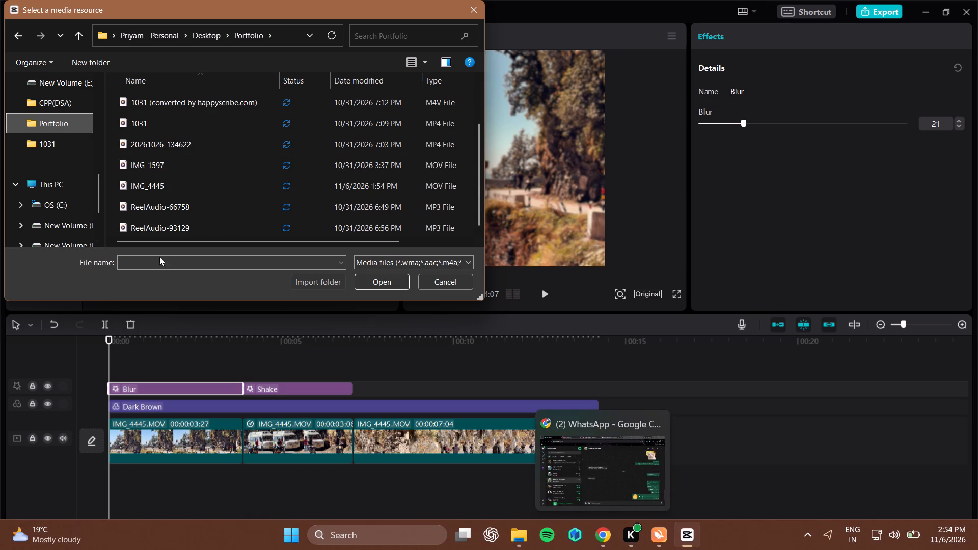
{"action": "left_click", "coordinate": [59, 106]}
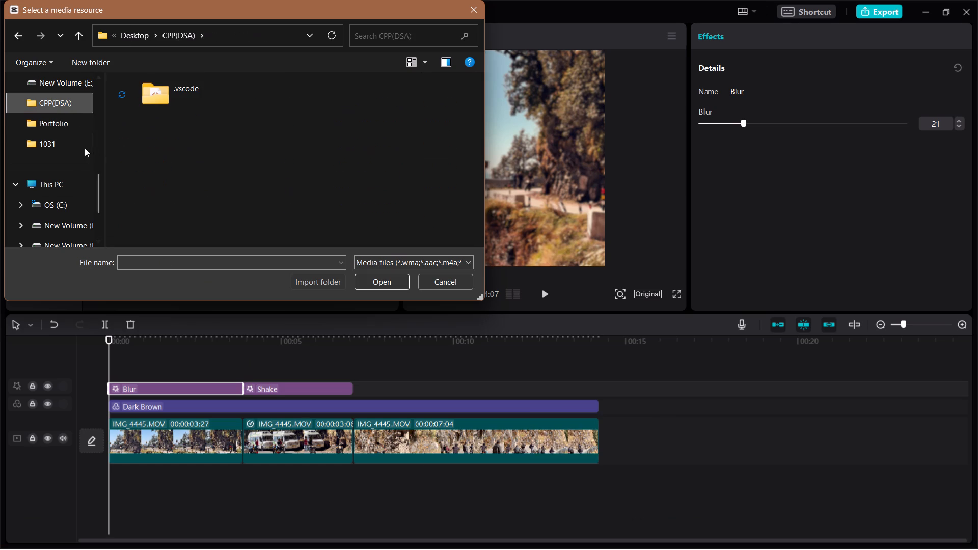
{"action": "left_click", "coordinate": [49, 141]}
{"action": "scroll", "coordinate": [47, 111], "scroll_direction": "up", "scroll_amount": 1}
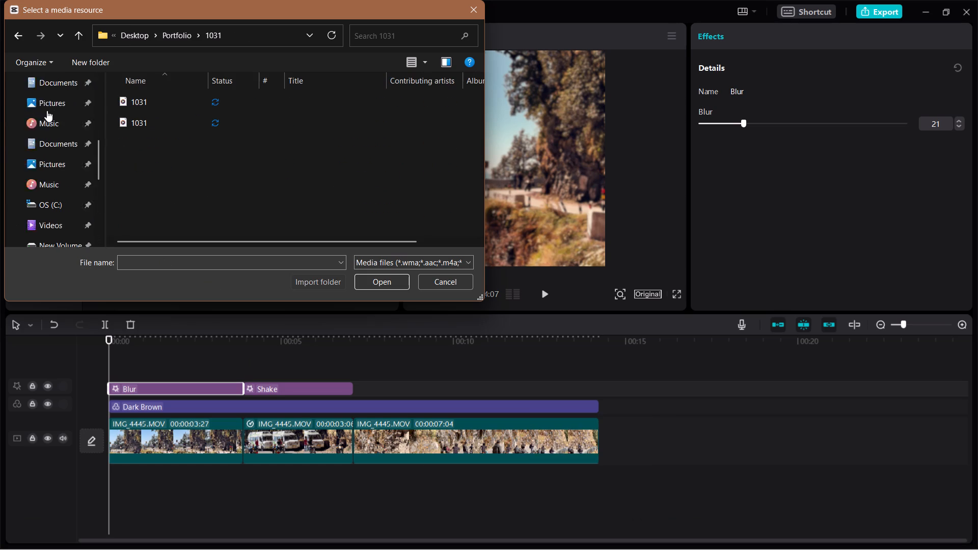
{"action": "scroll", "coordinate": [47, 111], "scroll_direction": "up", "scroll_amount": 2}
{"action": "scroll", "coordinate": [56, 147], "scroll_direction": "down", "scroll_amount": 1}
{"action": "left_click", "coordinate": [52, 180]}
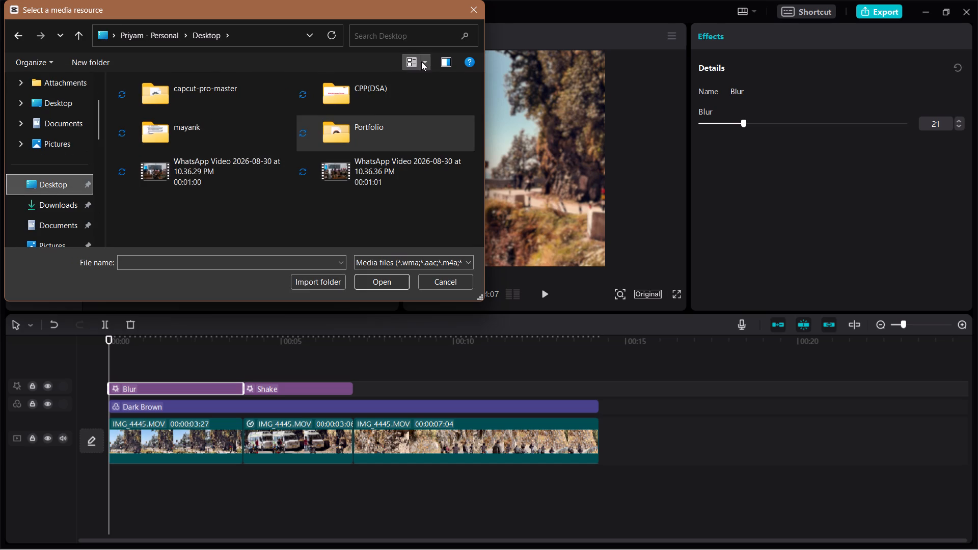
{"action": "left_click", "coordinate": [472, 9]}
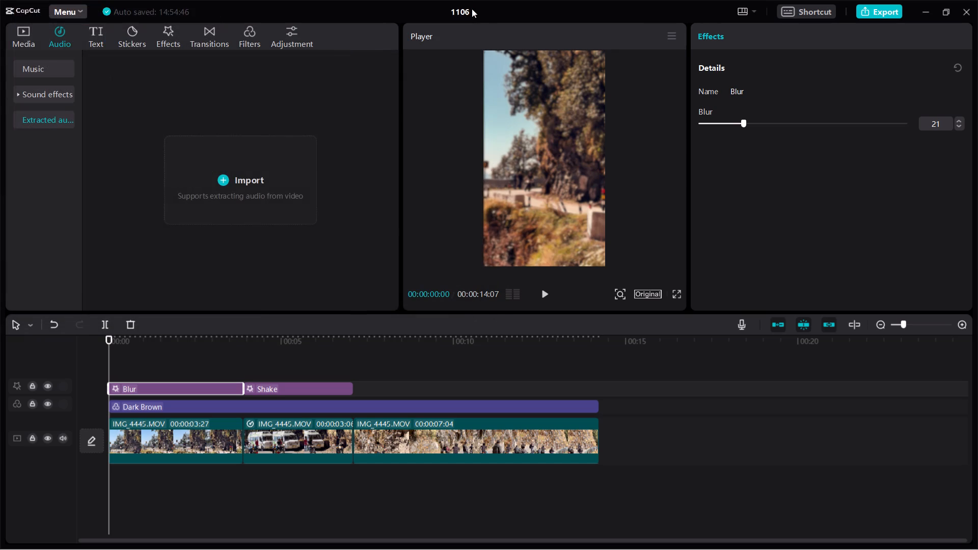
Look through the Sound effects categories and check the Music library again for usable audio.
{"action": "left_click", "coordinate": [36, 79]}
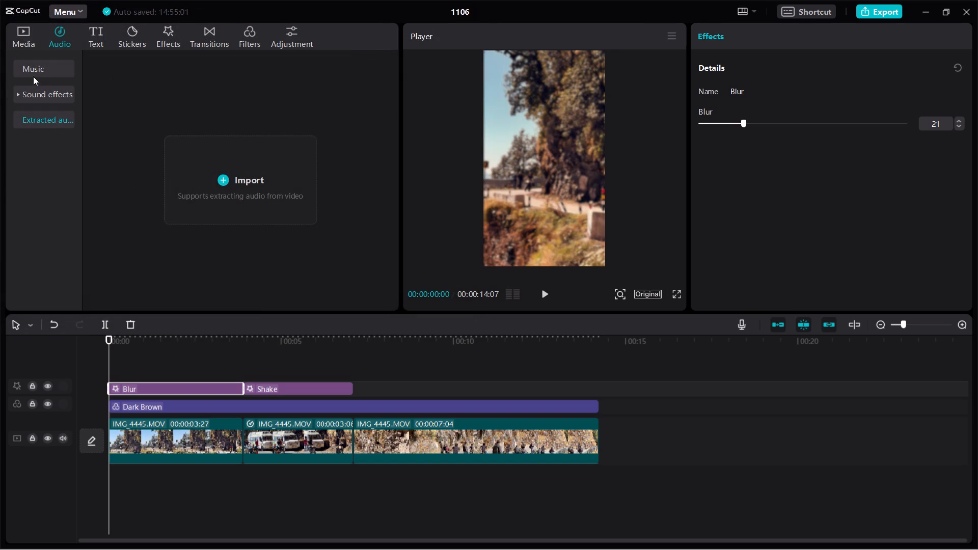
{"action": "left_click", "coordinate": [33, 76]}
{"action": "left_click", "coordinate": [40, 93]}
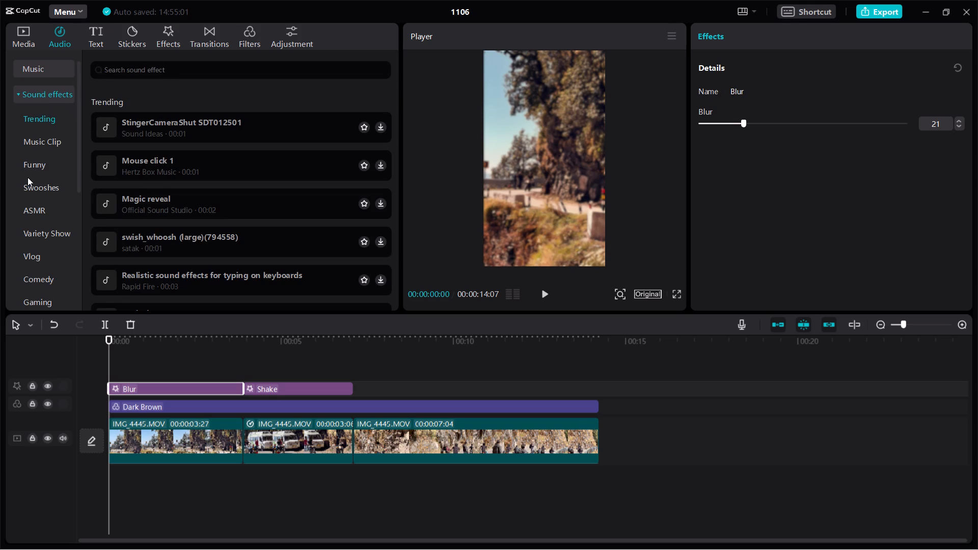
{"action": "scroll", "coordinate": [55, 210], "scroll_direction": "down", "scroll_amount": 7}
{"action": "scroll", "coordinate": [55, 210], "scroll_direction": "up", "scroll_amount": 9}
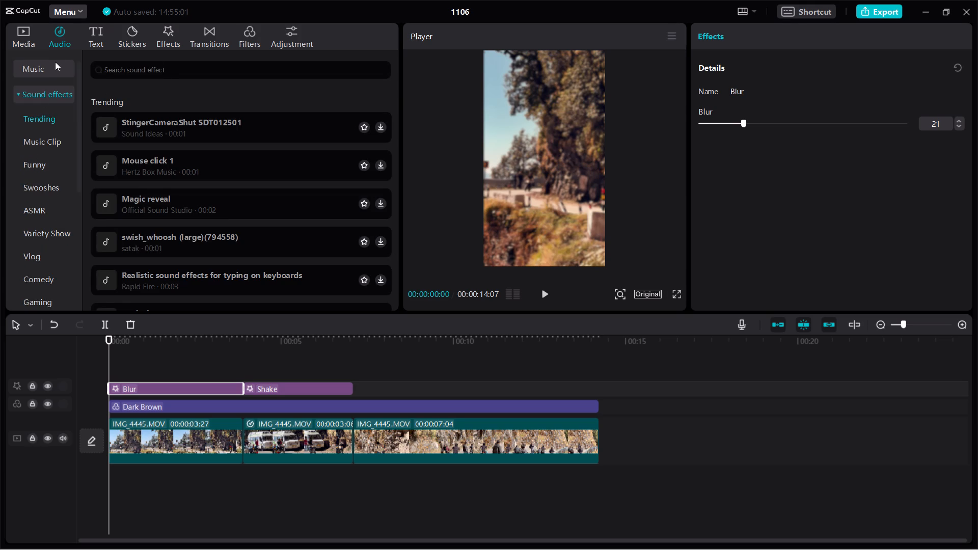
{"action": "left_click", "coordinate": [55, 62]}
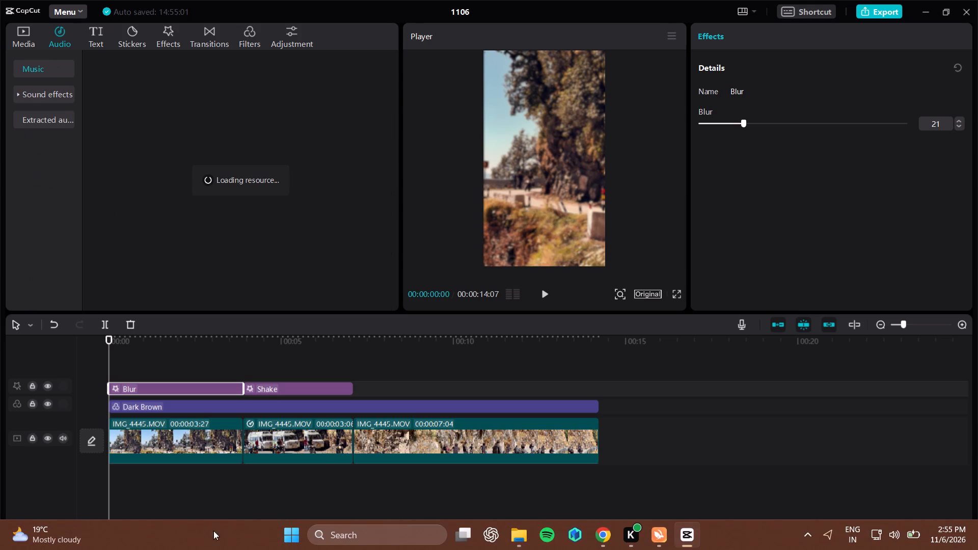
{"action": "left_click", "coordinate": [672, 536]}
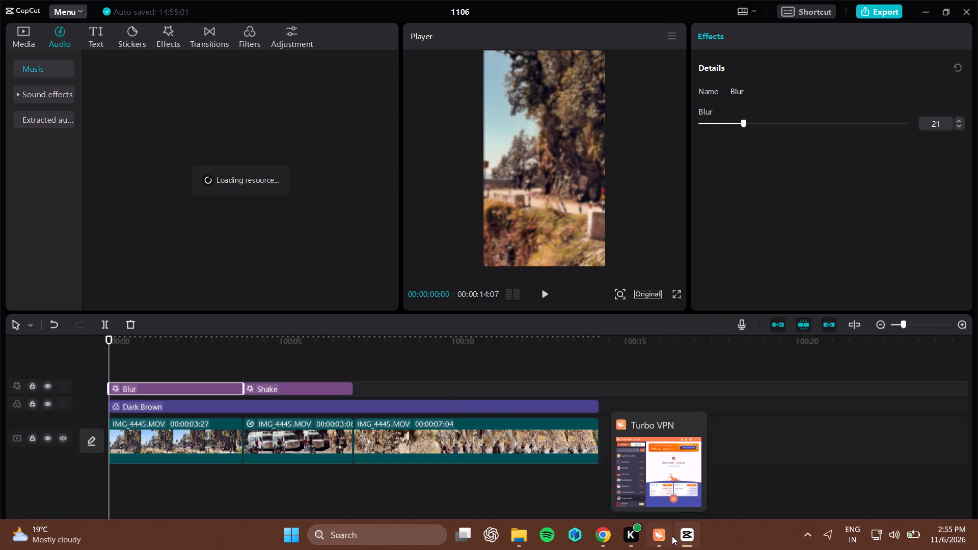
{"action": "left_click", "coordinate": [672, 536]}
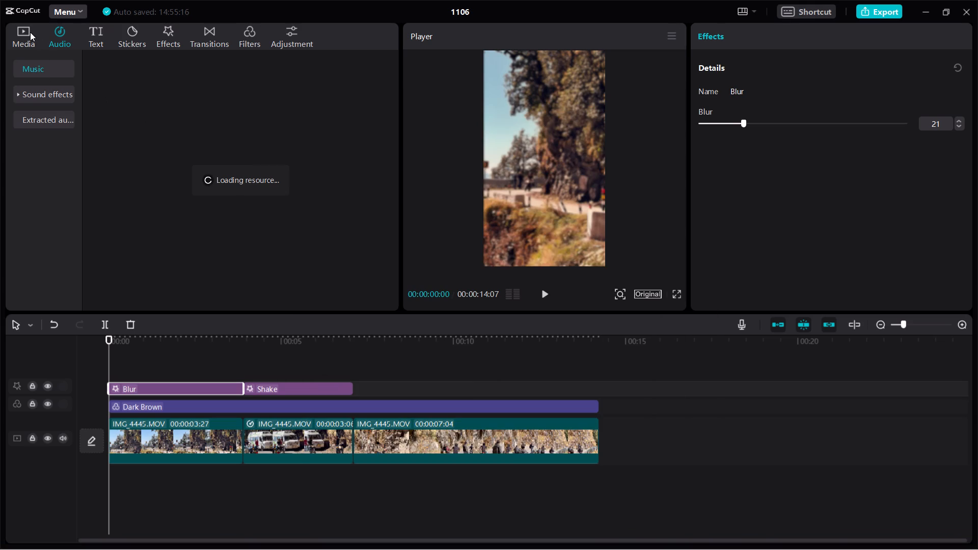
Check the Sound effects library again and open the Extracted audios section.
{"action": "left_click", "coordinate": [51, 102]}
{"action": "left_click", "coordinate": [51, 102]}
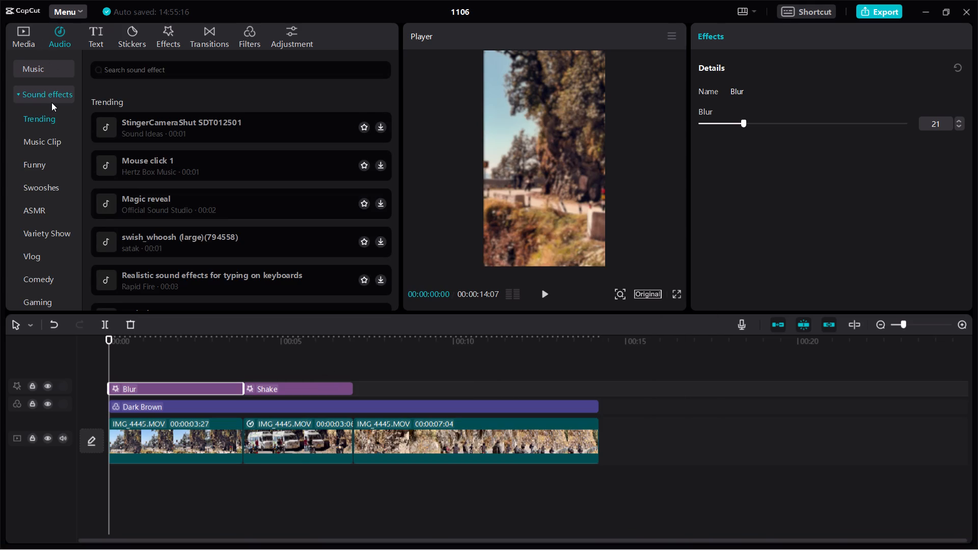
{"action": "left_click", "coordinate": [50, 123]}
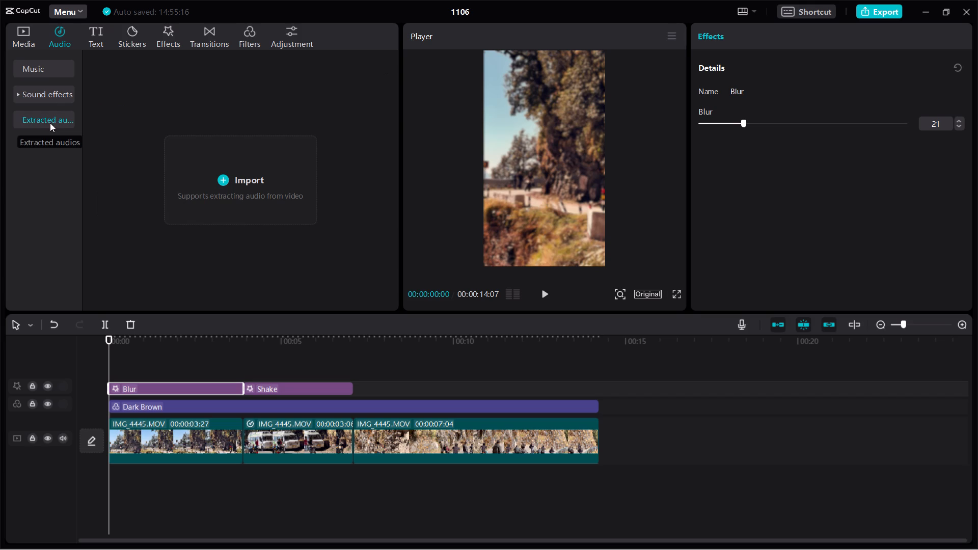
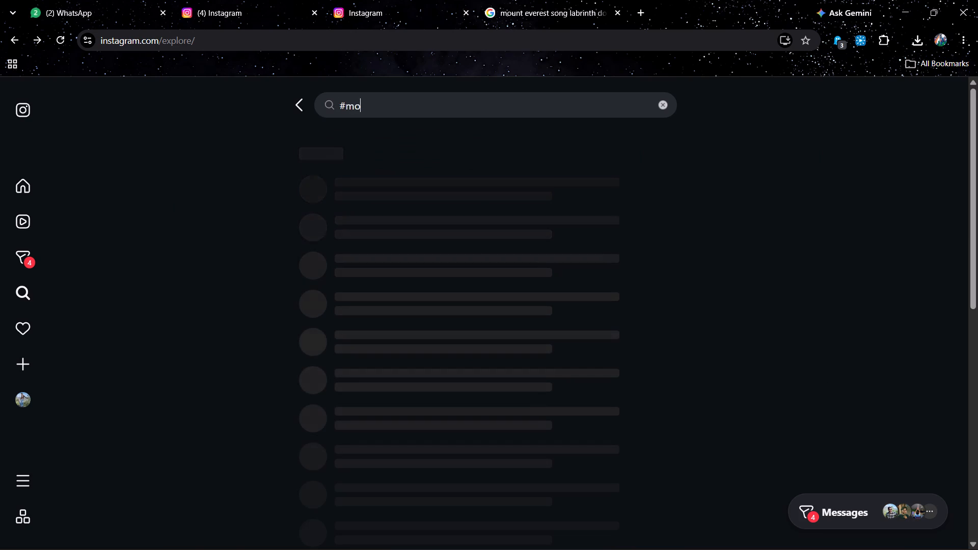
Search Instagram for #mounteverestgot and open the #mounteverestgotnothinonme results.
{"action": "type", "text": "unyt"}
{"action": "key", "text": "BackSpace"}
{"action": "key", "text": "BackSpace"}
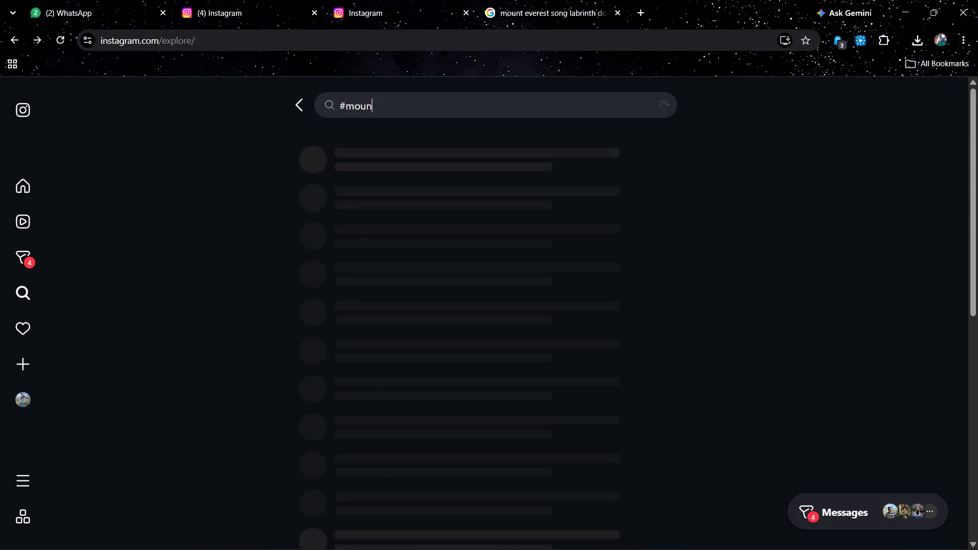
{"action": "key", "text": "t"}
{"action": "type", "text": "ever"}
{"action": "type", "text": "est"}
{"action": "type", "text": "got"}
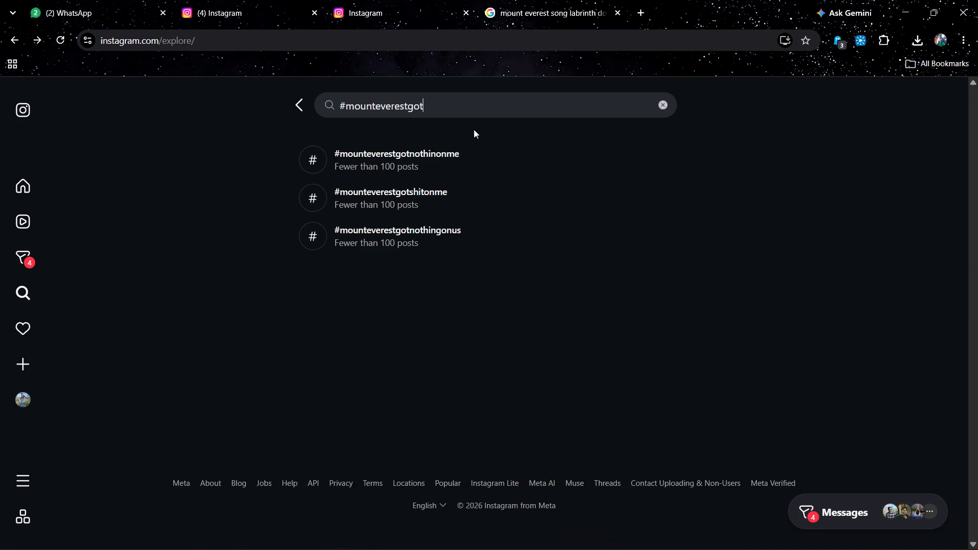
{"action": "left_click", "coordinate": [458, 174]}
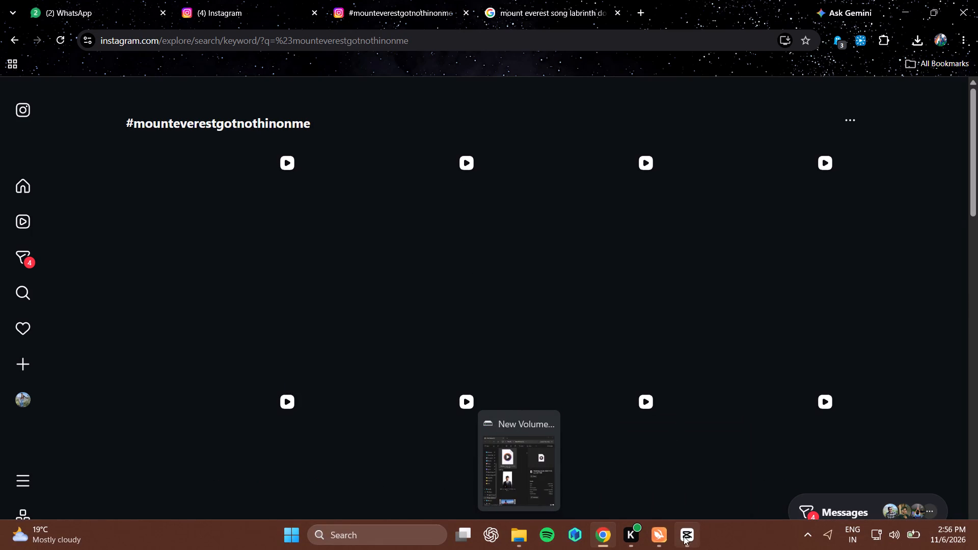
Switch to CapCut and check the extracted audio section of the audio library.
{"action": "left_click", "coordinate": [680, 542]}
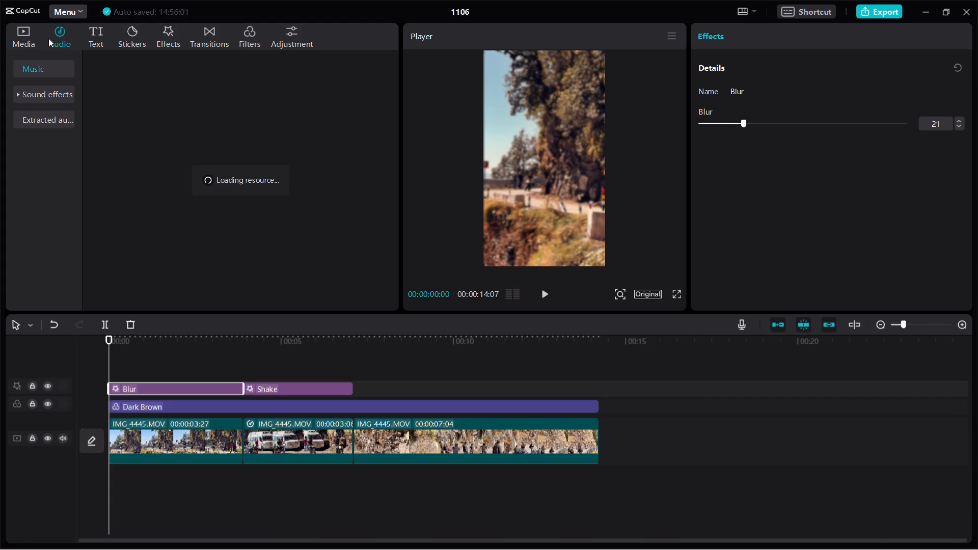
{"action": "left_click", "coordinate": [58, 40]}
{"action": "left_click", "coordinate": [50, 113]}
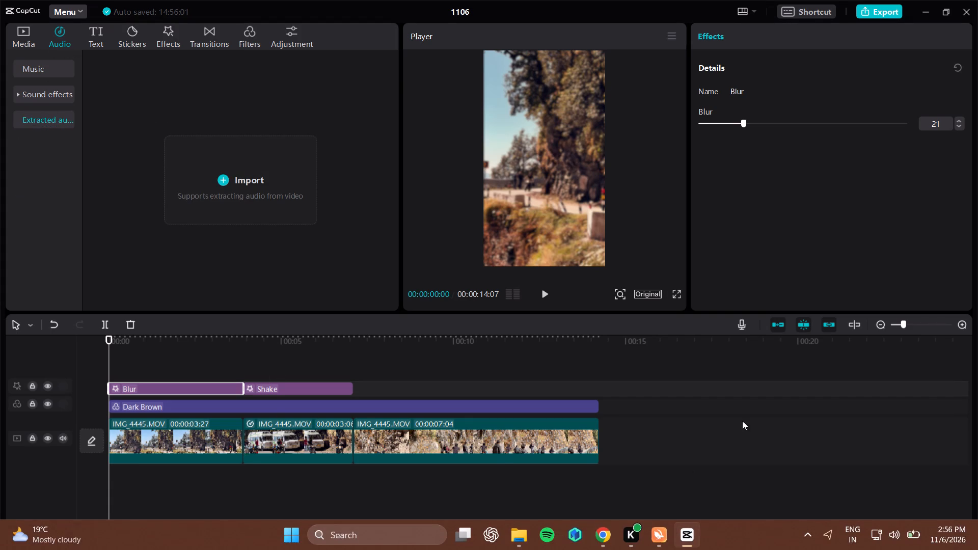
From Chrome's download history, locate the downloaded WhatsApp Audio file and copy it into the Portfolio folder, replacing the existing file.
{"action": "left_click", "coordinate": [604, 535]}
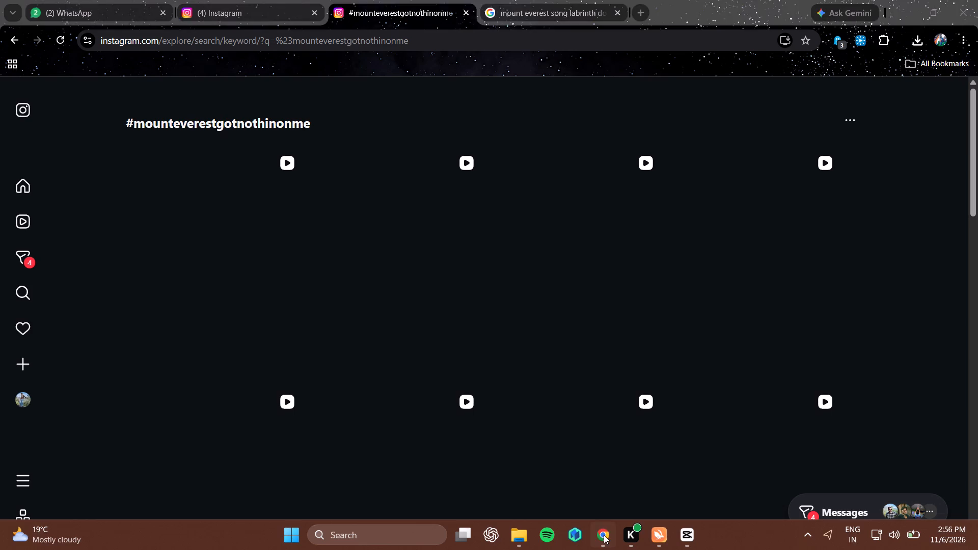
{"action": "left_click", "coordinate": [919, 37]}
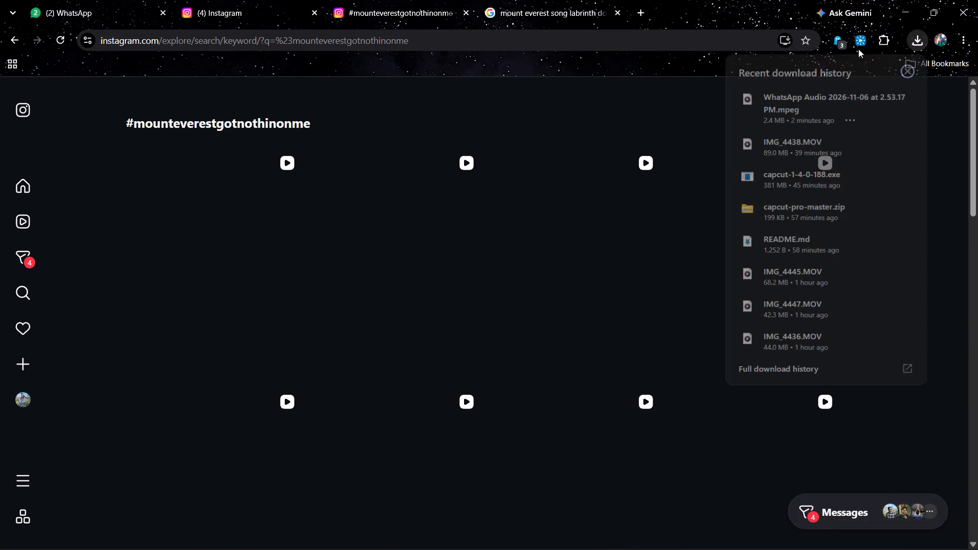
{"action": "left_click", "coordinate": [877, 97]}
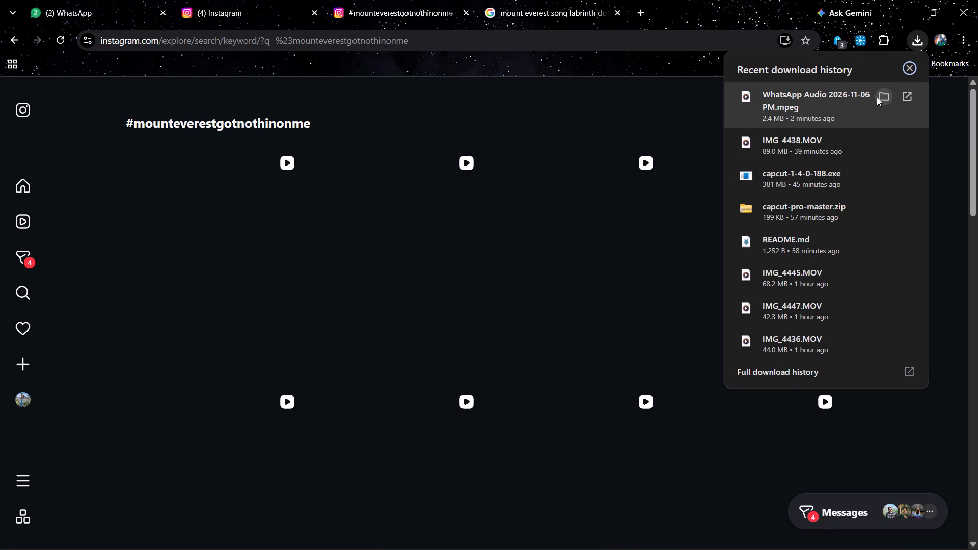
{"action": "left_click_drag", "start_coordinate": [456, 162], "coordinate": [326, 301]}
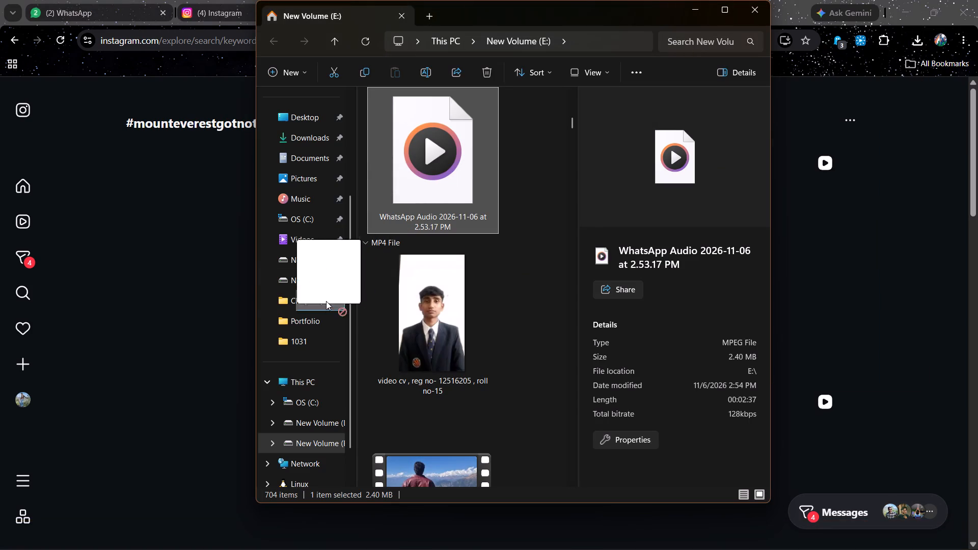
{"action": "left_click_drag", "start_coordinate": [326, 301], "coordinate": [312, 321]}
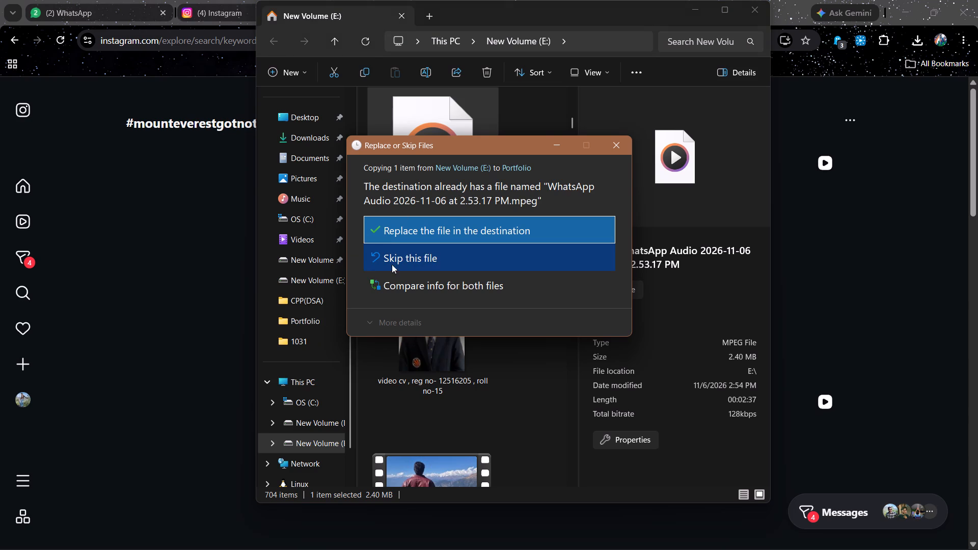
{"action": "left_click", "coordinate": [474, 225]}
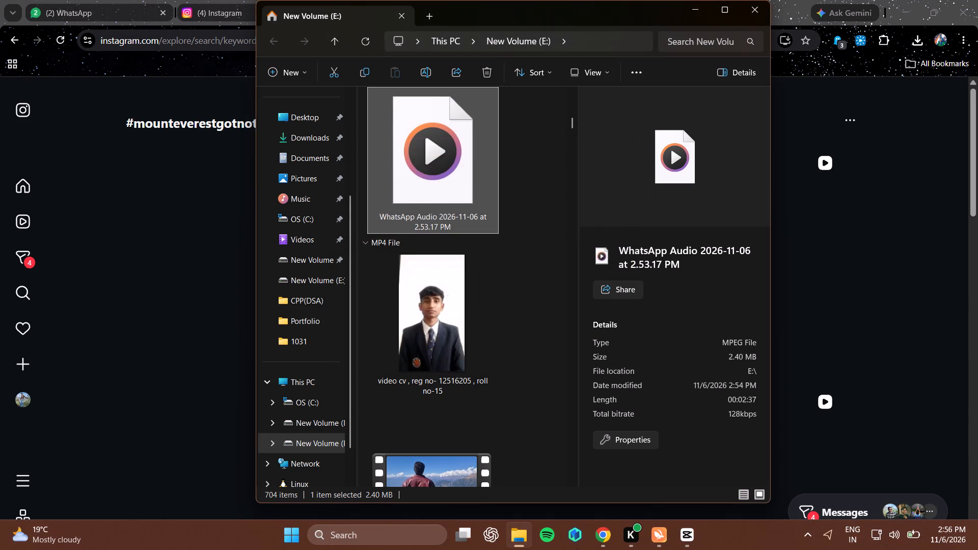
Check the CPP(DSA) and Portfolio folders for the copied WhatsApp Audio file.
{"action": "left_click", "coordinate": [325, 305]}
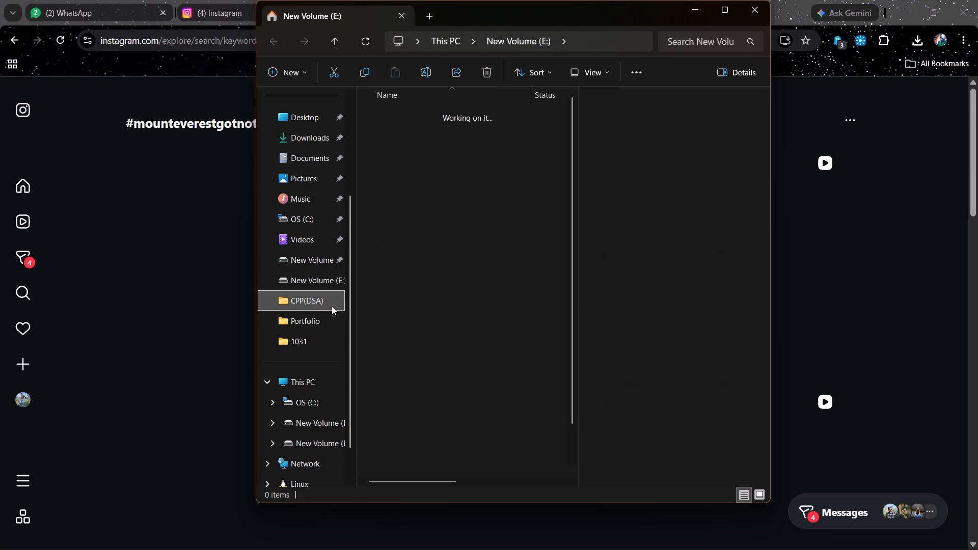
{"action": "scroll", "coordinate": [451, 317], "scroll_direction": "down", "scroll_amount": 16}
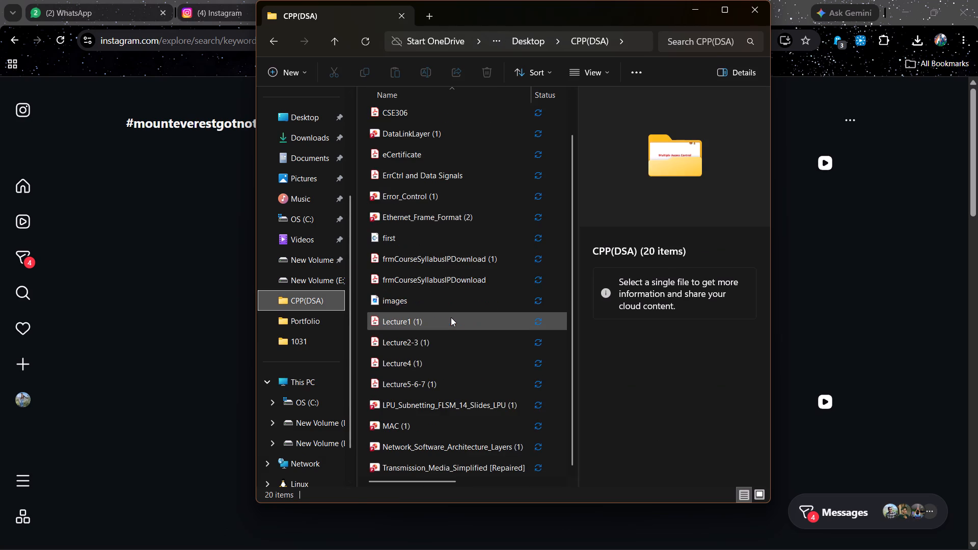
{"action": "left_click", "coordinate": [309, 318]}
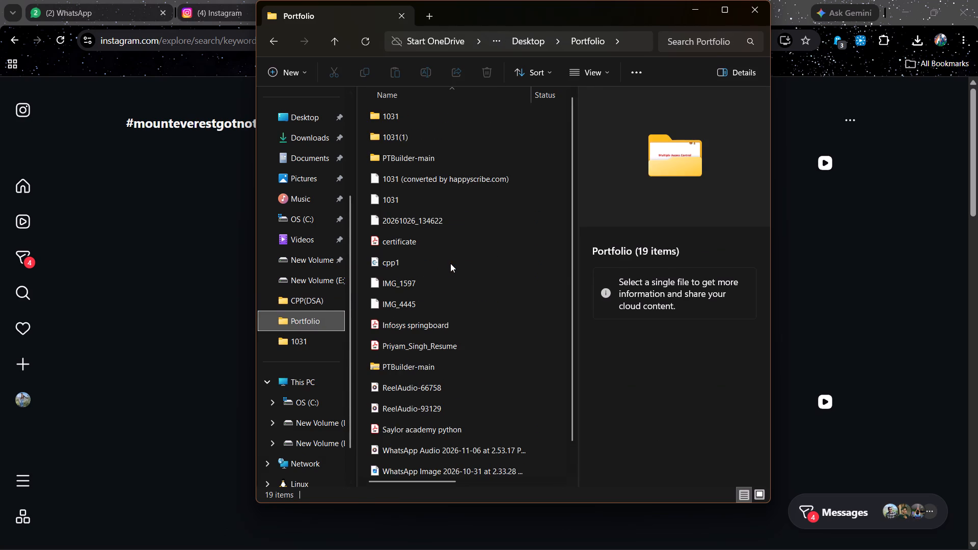
{"action": "scroll", "coordinate": [450, 263], "scroll_direction": "down", "scroll_amount": 7}
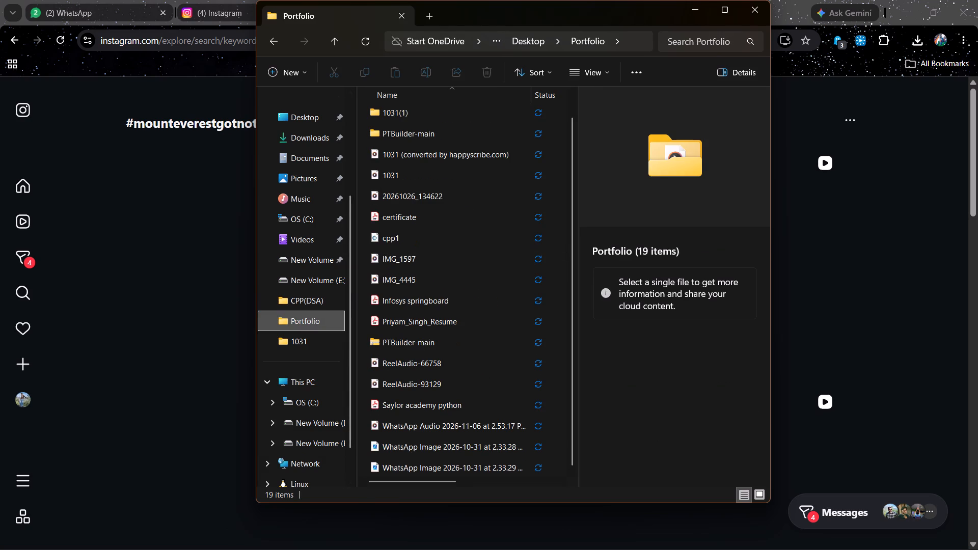
{"action": "left_click", "coordinate": [596, 537]}
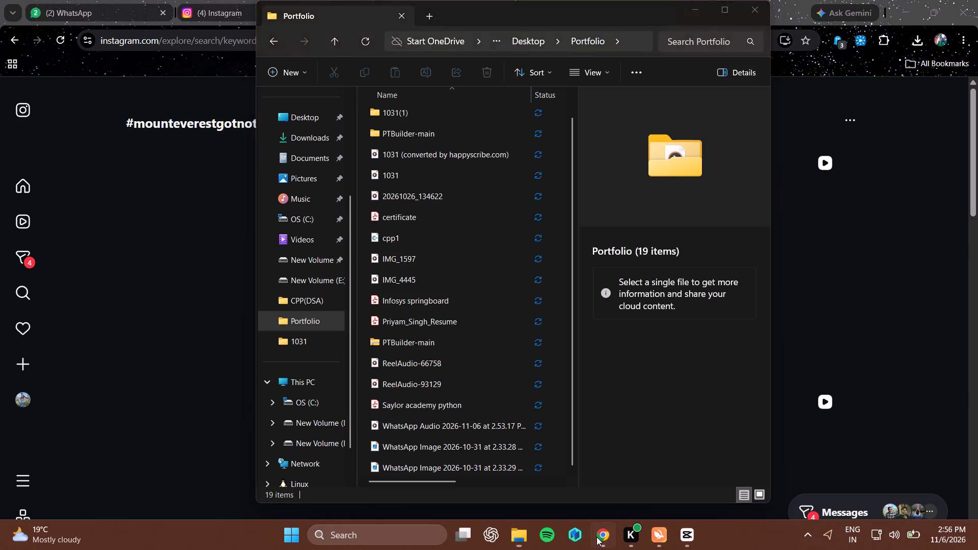
Switch to CapCut, recheck the audio categories, and look through Portfolio for a file to import as extracted audio, dismissing the selection.
{"action": "left_click", "coordinate": [687, 538]}
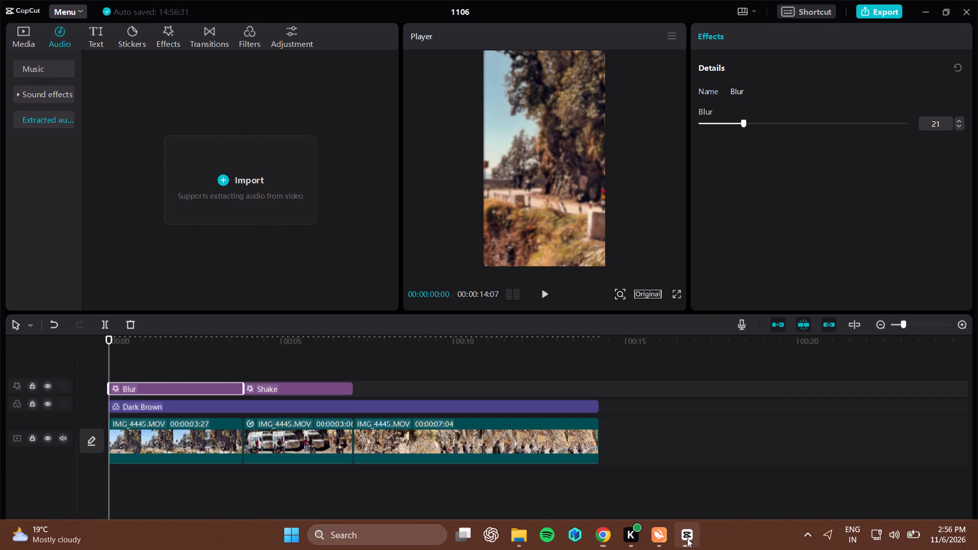
{"action": "left_click", "coordinate": [50, 98]}
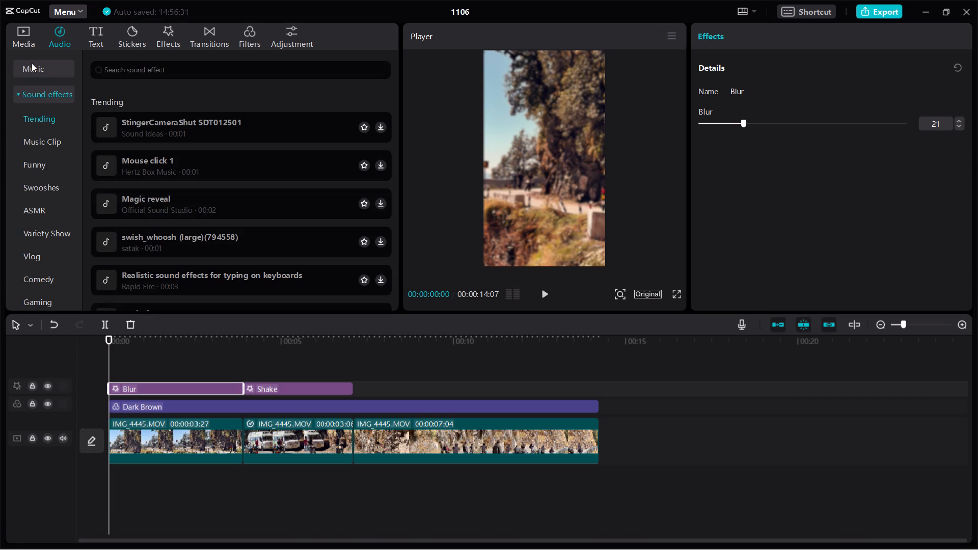
{"action": "left_click", "coordinate": [32, 63]}
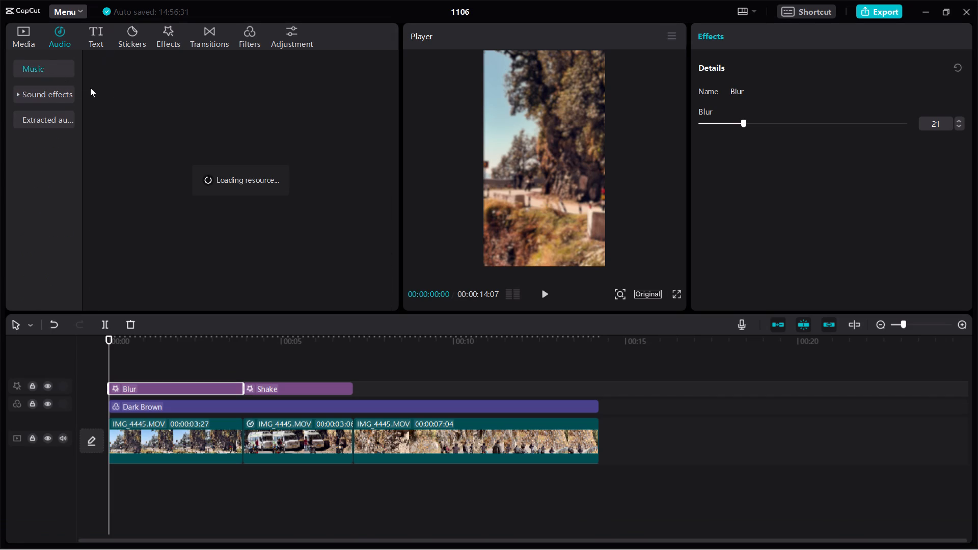
{"action": "left_click", "coordinate": [32, 126]}
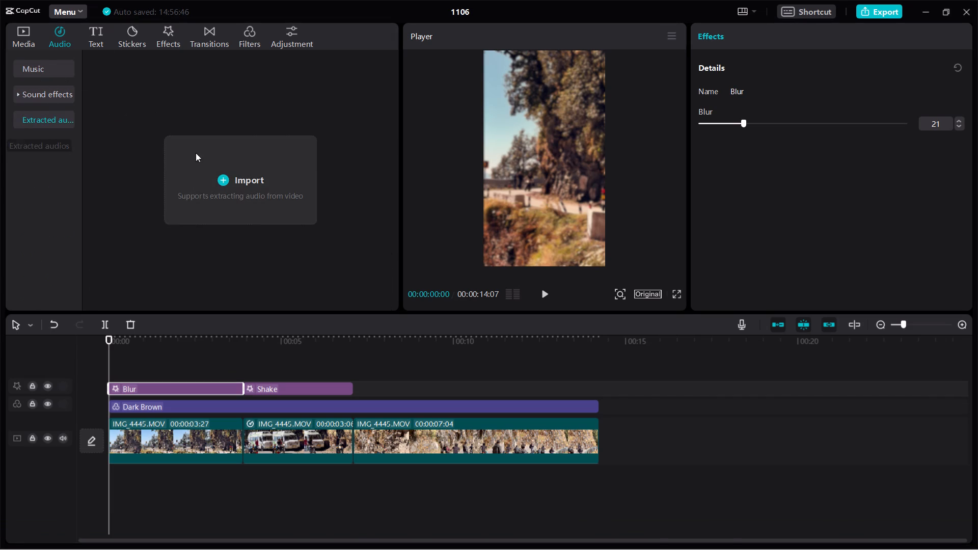
{"action": "left_click", "coordinate": [196, 188]}
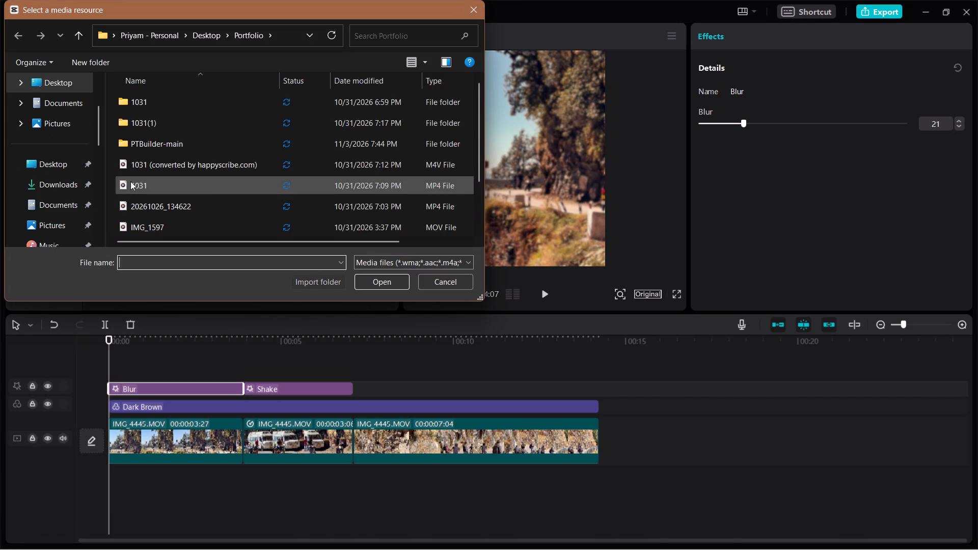
{"action": "scroll", "coordinate": [172, 205], "scroll_direction": "down", "scroll_amount": 3}
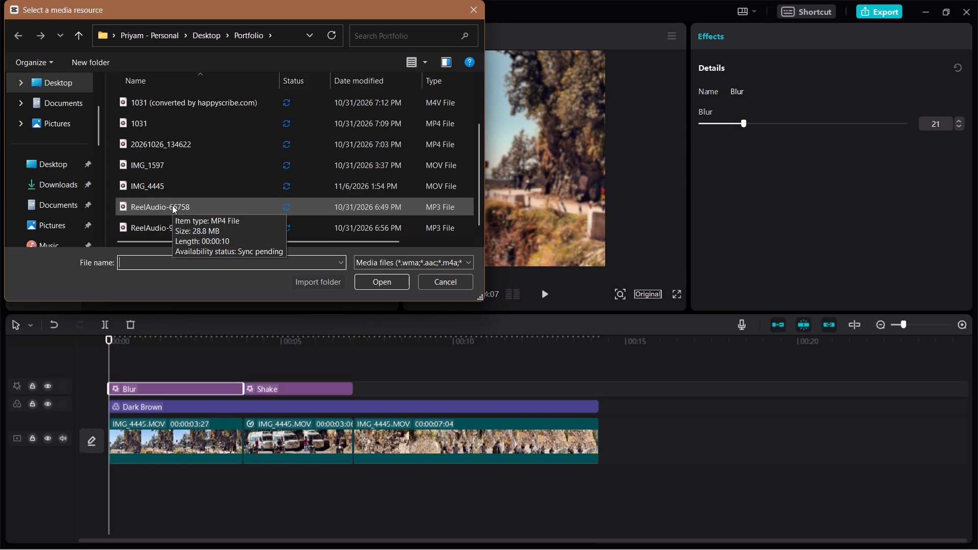
{"action": "scroll", "coordinate": [202, 137], "scroll_direction": "up", "scroll_amount": 5}
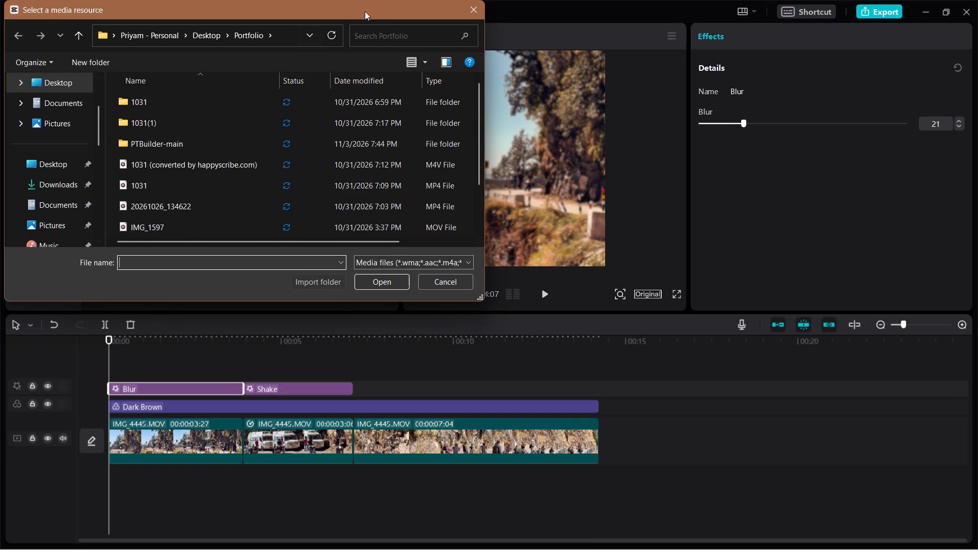
{"action": "left_click", "coordinate": [467, 6]}
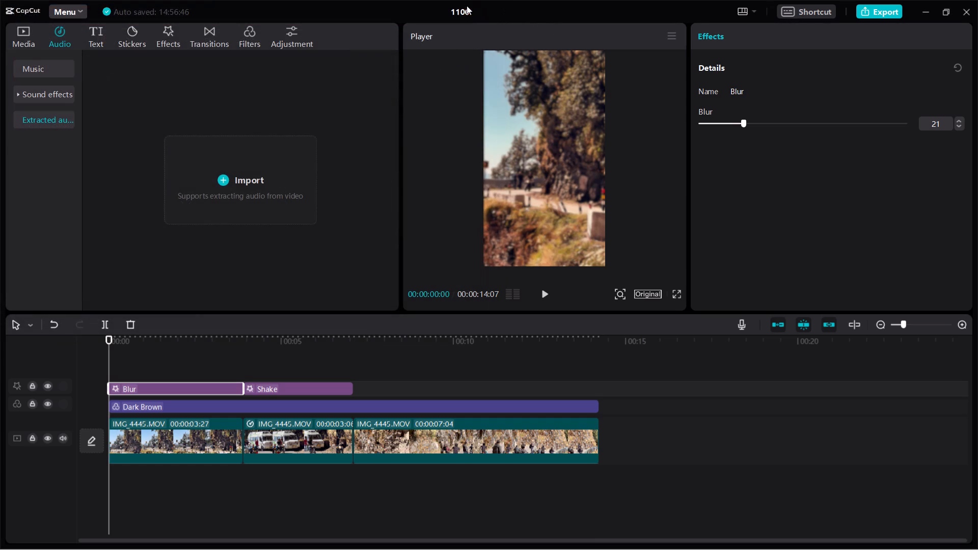
Check the Music audio library for available tracks.
{"action": "left_click", "coordinate": [50, 69]}
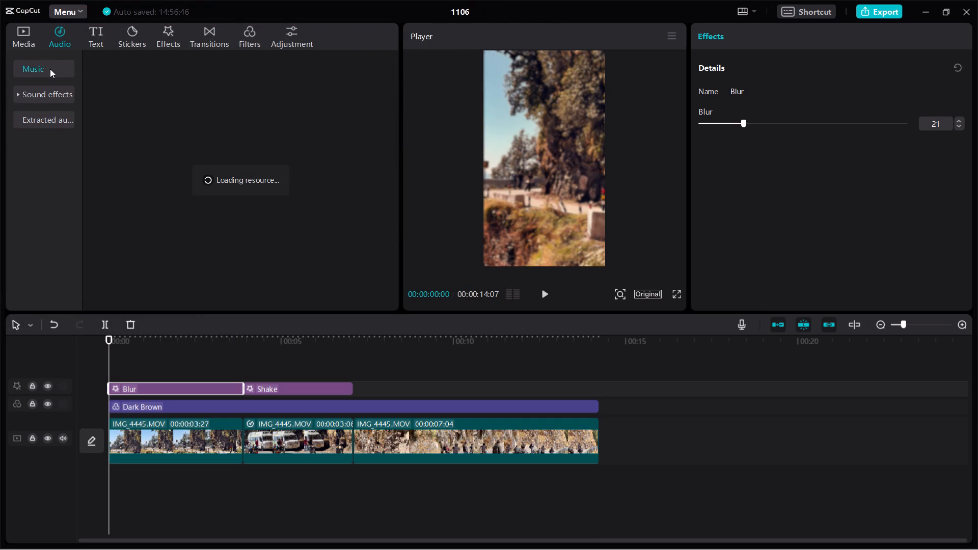
{"action": "double_click", "coordinate": [205, 159]}
{"action": "left_click", "coordinate": [24, 42]}
{"action": "left_click", "coordinate": [69, 40]}
Look through the Portfolio folder for a soundtrack among the local media files, and close the file selection without importing.
{"action": "left_click", "coordinate": [30, 36]}
{"action": "left_click", "coordinate": [112, 67]}
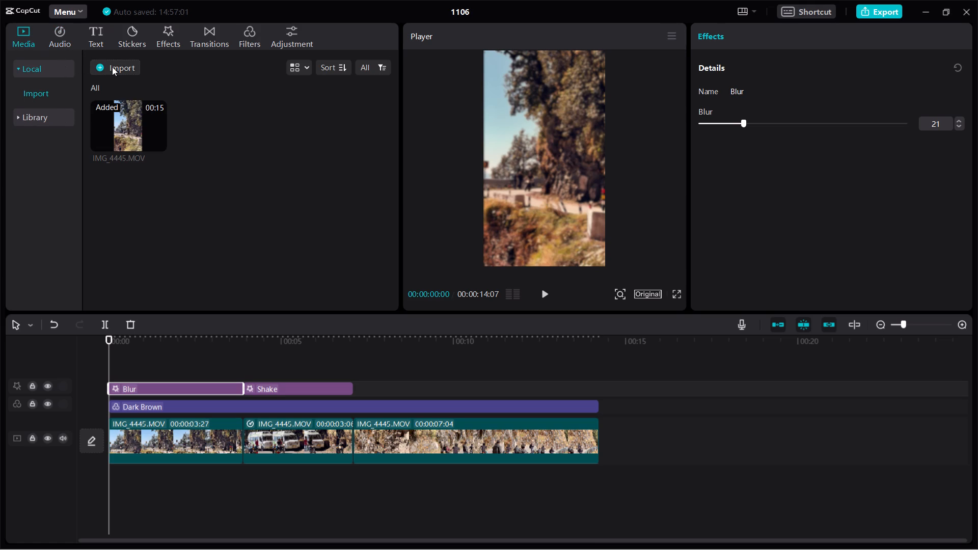
{"action": "scroll", "coordinate": [74, 219], "scroll_direction": "down", "scroll_amount": 1}
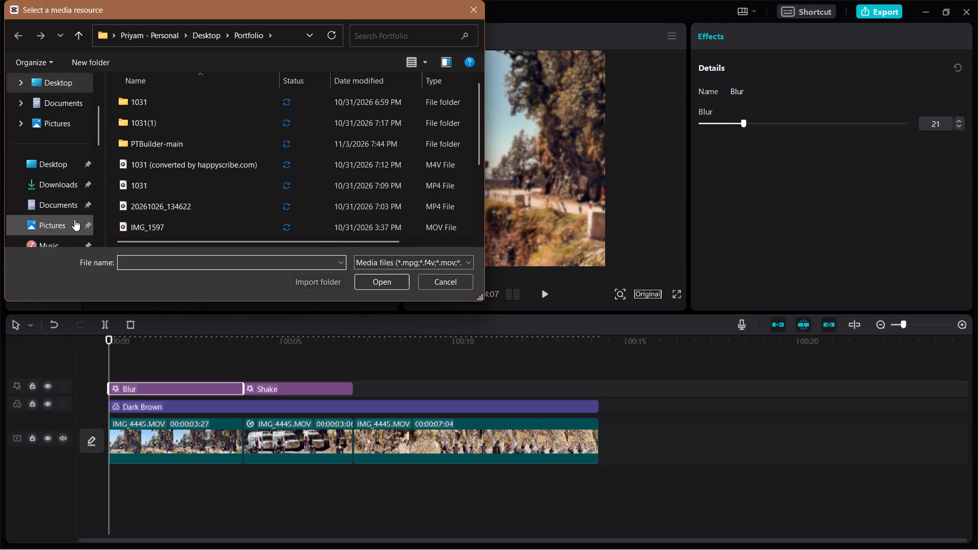
{"action": "scroll", "coordinate": [74, 219], "scroll_direction": "down", "scroll_amount": 1}
{"action": "scroll", "coordinate": [188, 192], "scroll_direction": "down", "scroll_amount": 3}
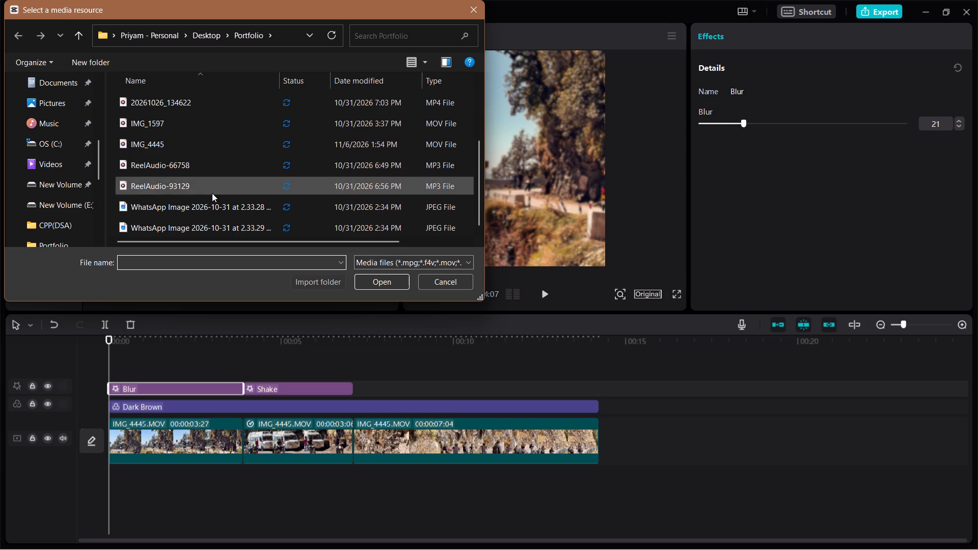
{"action": "scroll", "coordinate": [209, 160], "scroll_direction": "up", "scroll_amount": 2}
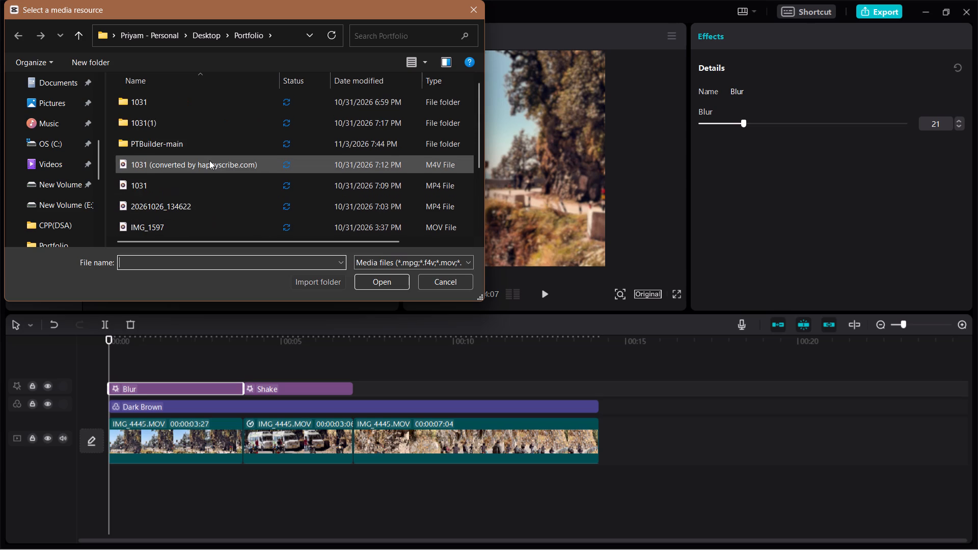
{"action": "scroll", "coordinate": [209, 160], "scroll_direction": "up", "scroll_amount": 1}
{"action": "scroll", "coordinate": [209, 160], "scroll_direction": "down", "scroll_amount": 3}
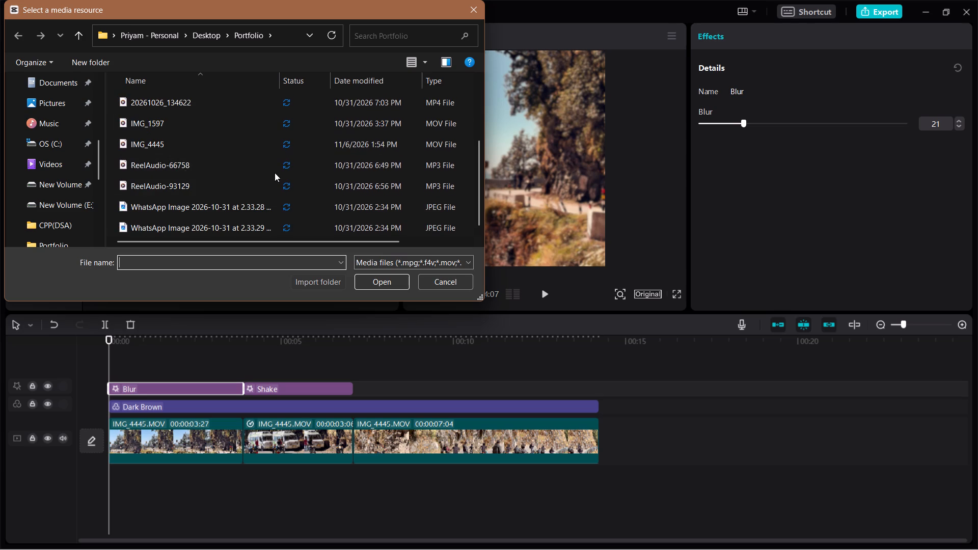
{"action": "scroll", "coordinate": [235, 128], "scroll_direction": "up", "scroll_amount": 2}
{"action": "scroll", "coordinate": [334, 156], "scroll_direction": "down", "scroll_amount": 5}
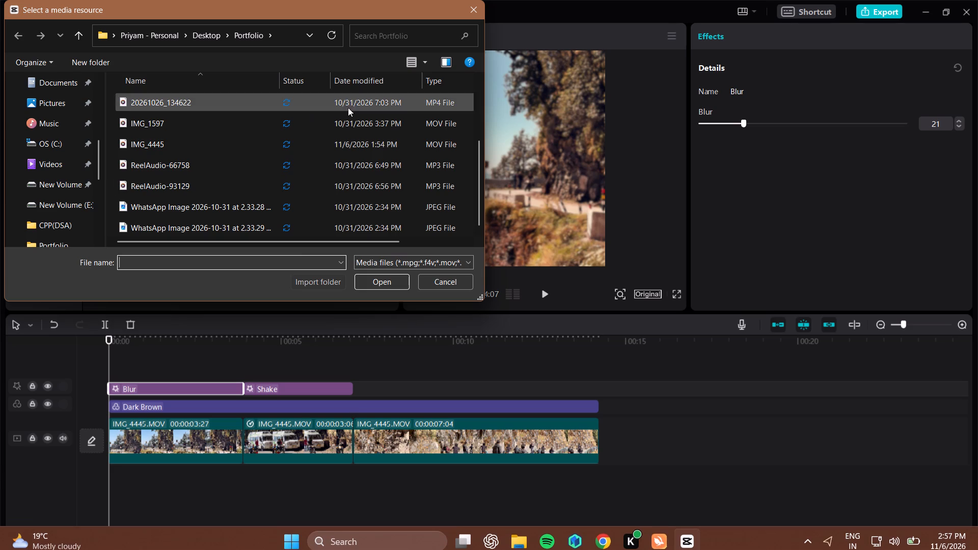
{"action": "scroll", "coordinate": [344, 140], "scroll_direction": "up", "scroll_amount": 4}
{"action": "left_click", "coordinate": [466, 9]}
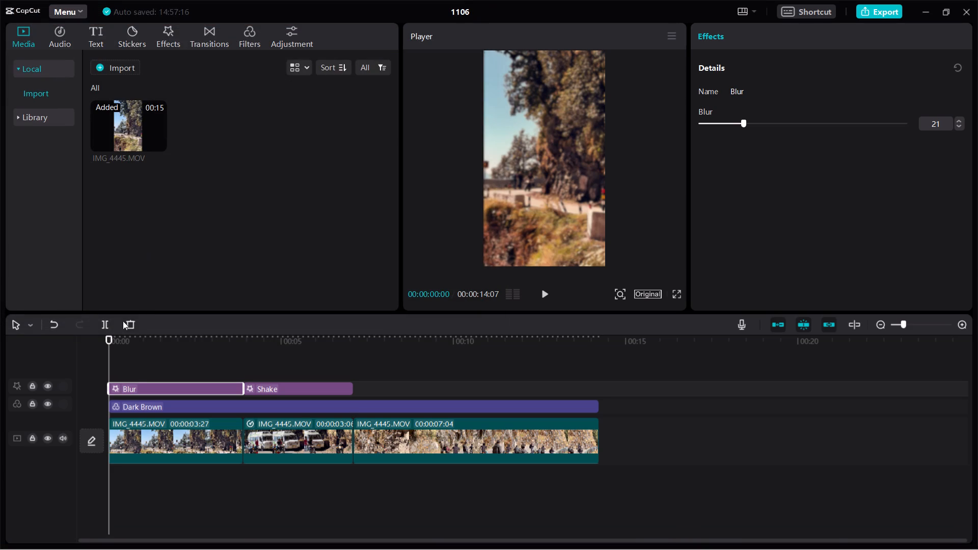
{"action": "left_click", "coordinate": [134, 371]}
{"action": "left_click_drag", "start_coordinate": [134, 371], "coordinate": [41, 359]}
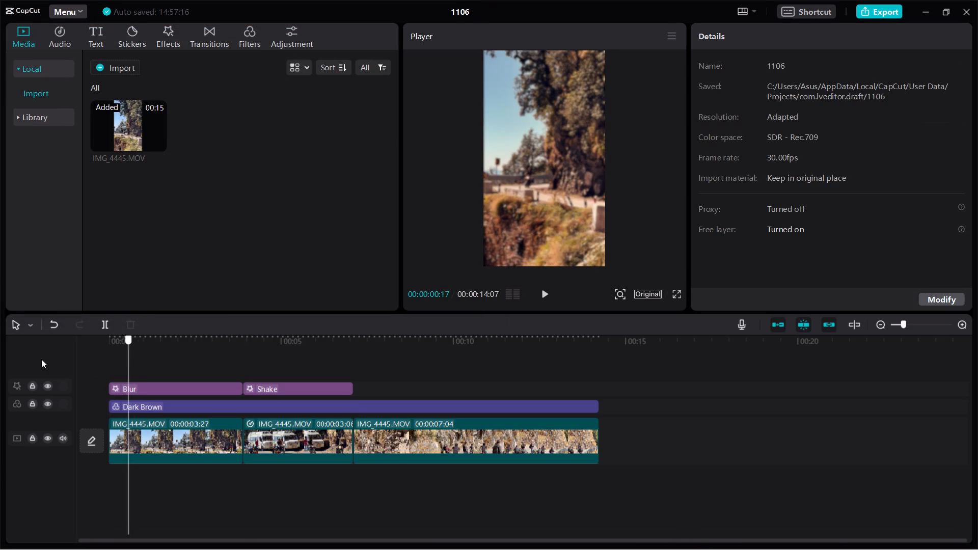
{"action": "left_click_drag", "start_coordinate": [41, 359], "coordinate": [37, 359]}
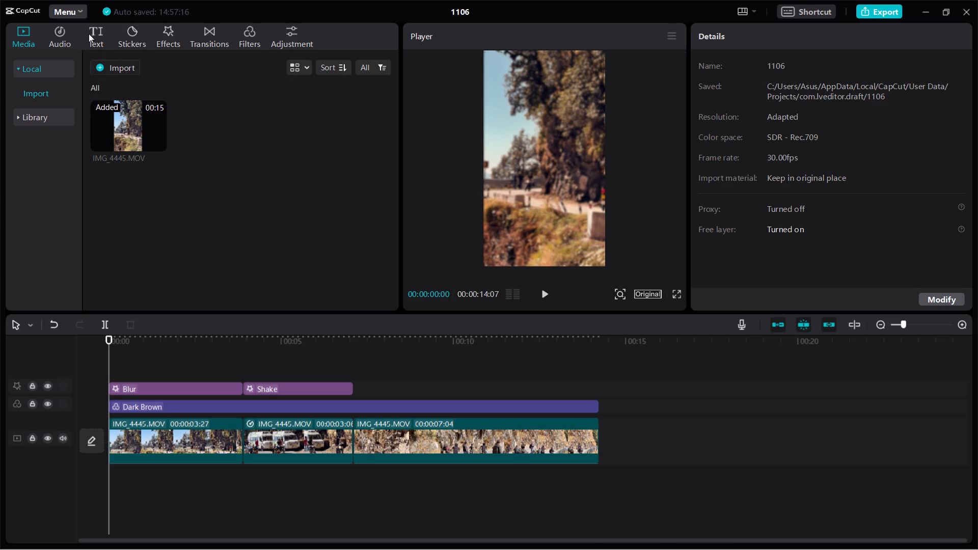
Look through the Sound effects categories and the Portfolio files for extracted audio, and close the file selection without importing.
{"action": "left_click", "coordinate": [60, 40]}
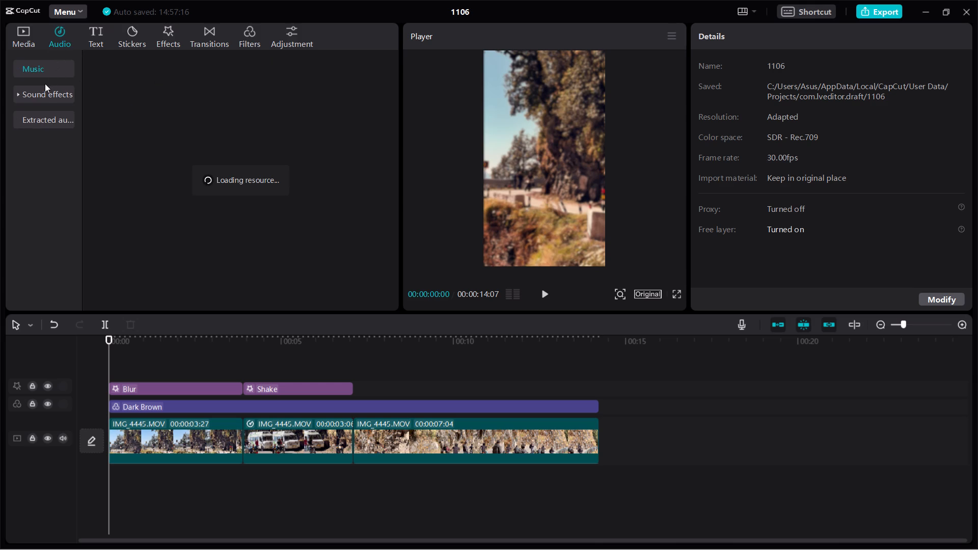
{"action": "left_click", "coordinate": [43, 97]}
{"action": "left_click", "coordinate": [43, 97]}
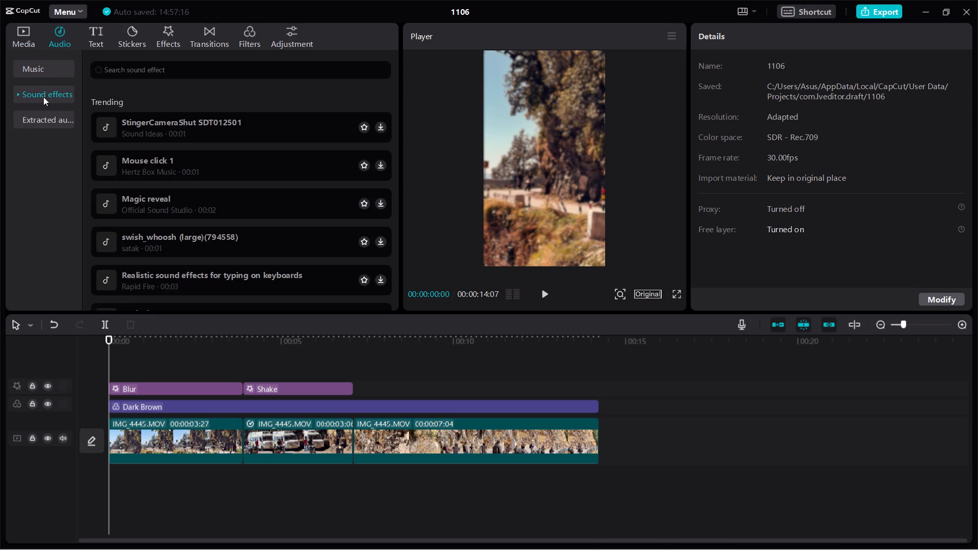
{"action": "left_click", "coordinate": [43, 97]}
{"action": "scroll", "coordinate": [54, 209], "scroll_direction": "down", "scroll_amount": 5}
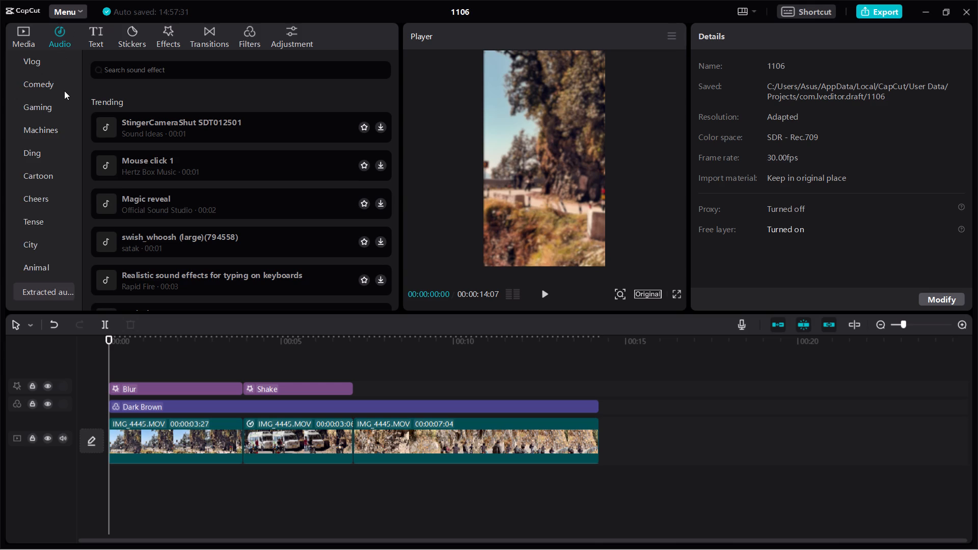
{"action": "scroll", "coordinate": [64, 91], "scroll_direction": "down", "scroll_amount": 1}
{"action": "left_click", "coordinate": [34, 296]}
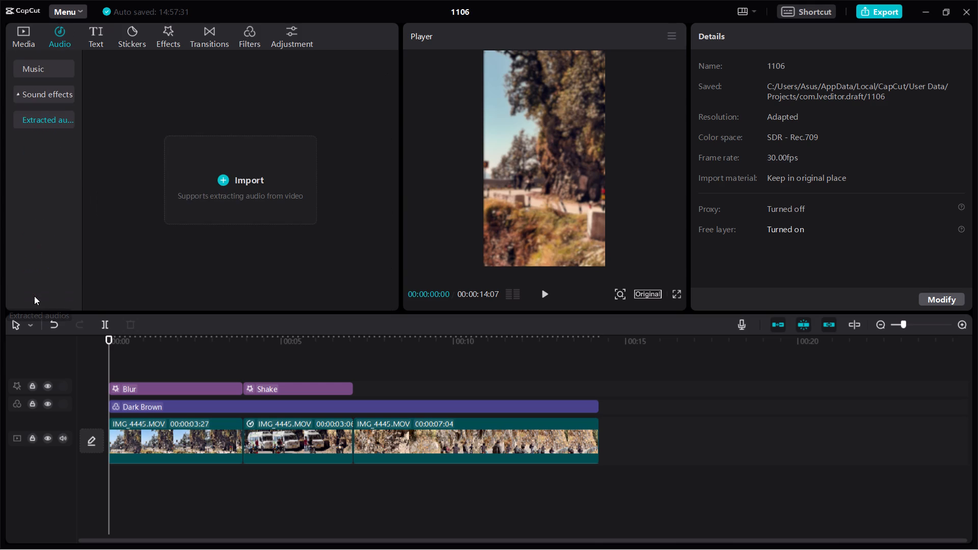
{"action": "left_click", "coordinate": [227, 172]}
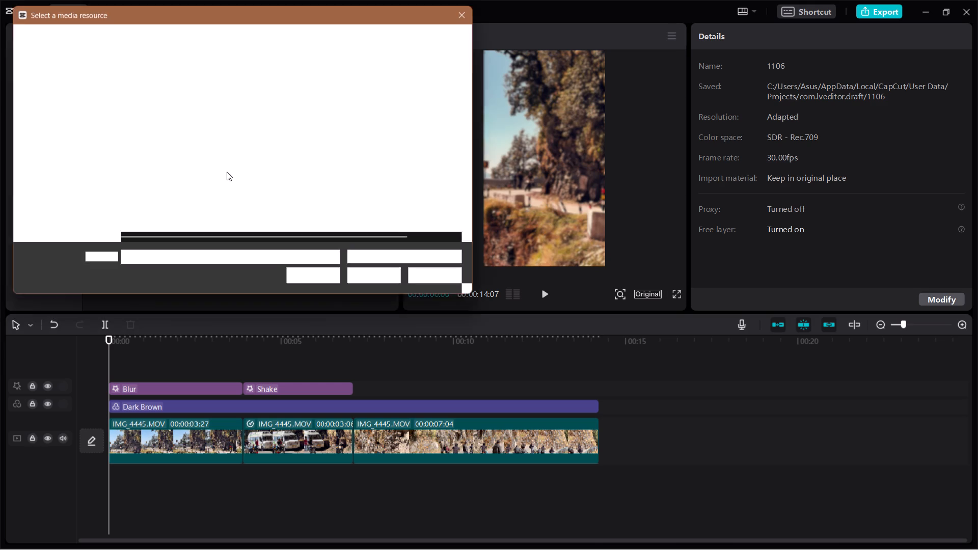
{"action": "scroll", "coordinate": [247, 156], "scroll_direction": "down", "scroll_amount": 6}
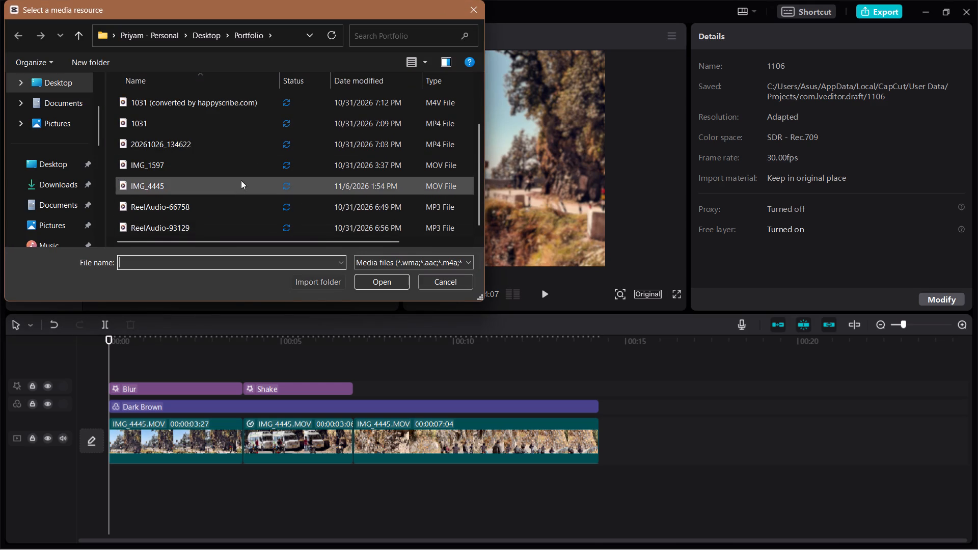
{"action": "scroll", "coordinate": [293, 116], "scroll_direction": "up", "scroll_amount": 4}
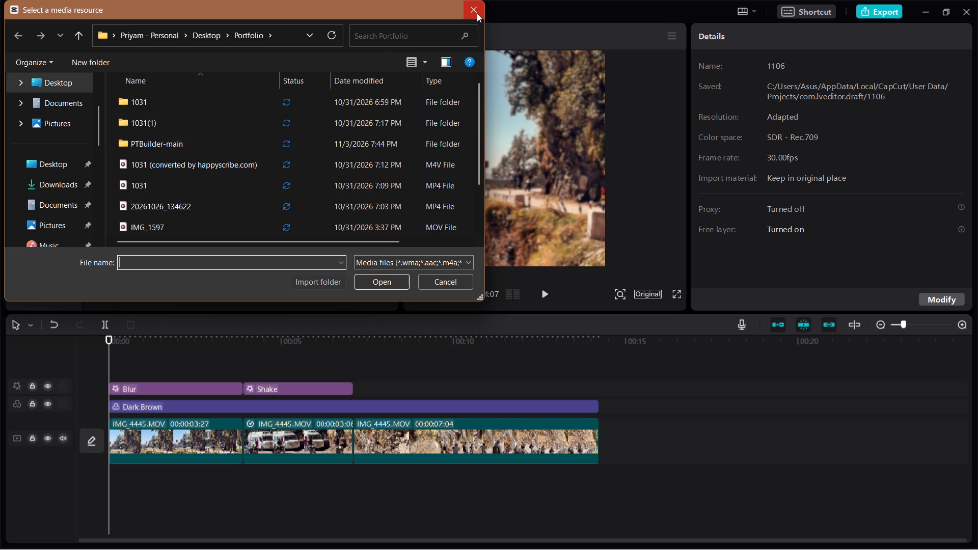
{"action": "left_click", "coordinate": [477, 13]}
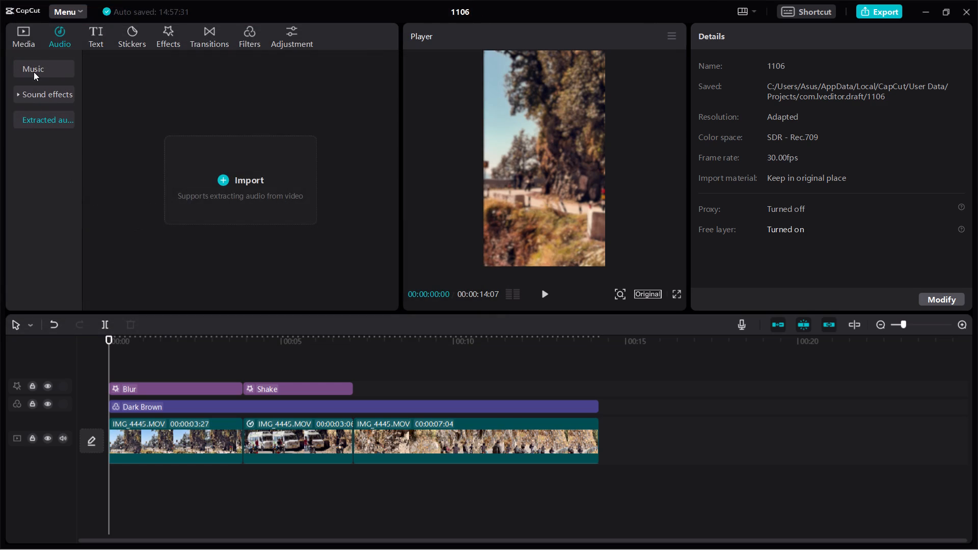
Browse the Trending sound effects and recheck the Music library for usable tracks.
{"action": "left_click", "coordinate": [55, 101]}
{"action": "scroll", "coordinate": [112, 153], "scroll_direction": "down", "scroll_amount": 4}
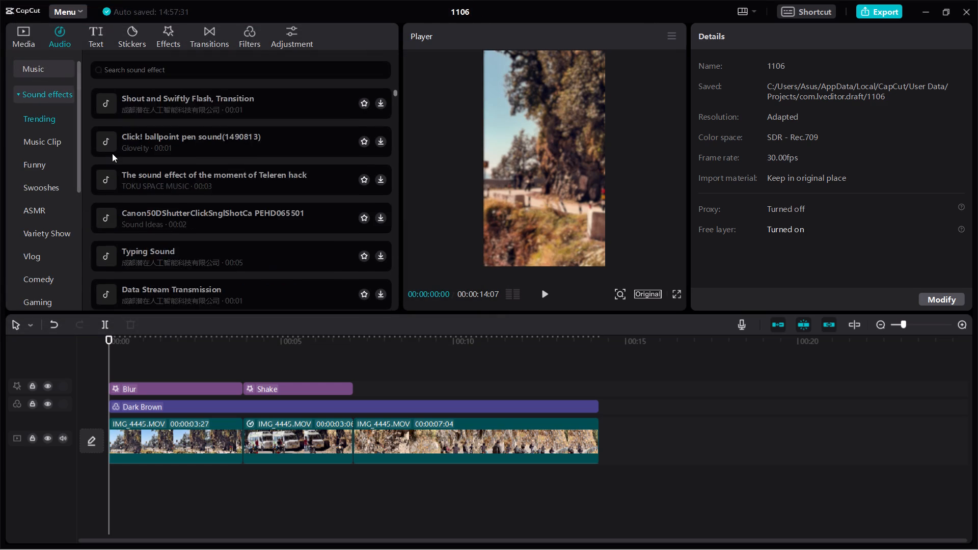
{"action": "scroll", "coordinate": [112, 153], "scroll_direction": "down", "scroll_amount": 5}
{"action": "scroll", "coordinate": [112, 153], "scroll_direction": "up", "scroll_amount": 20}
{"action": "scroll", "coordinate": [112, 153], "scroll_direction": "up", "scroll_amount": 20}
{"action": "scroll", "coordinate": [112, 153], "scroll_direction": "up", "scroll_amount": 20}
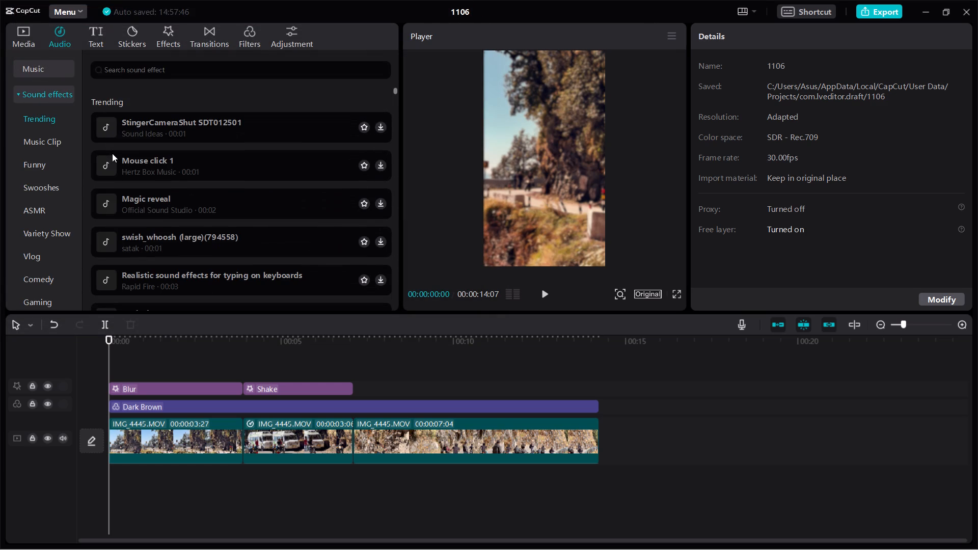
{"action": "left_click", "coordinate": [38, 68]}
{"action": "triple_click", "coordinate": [210, 191]}
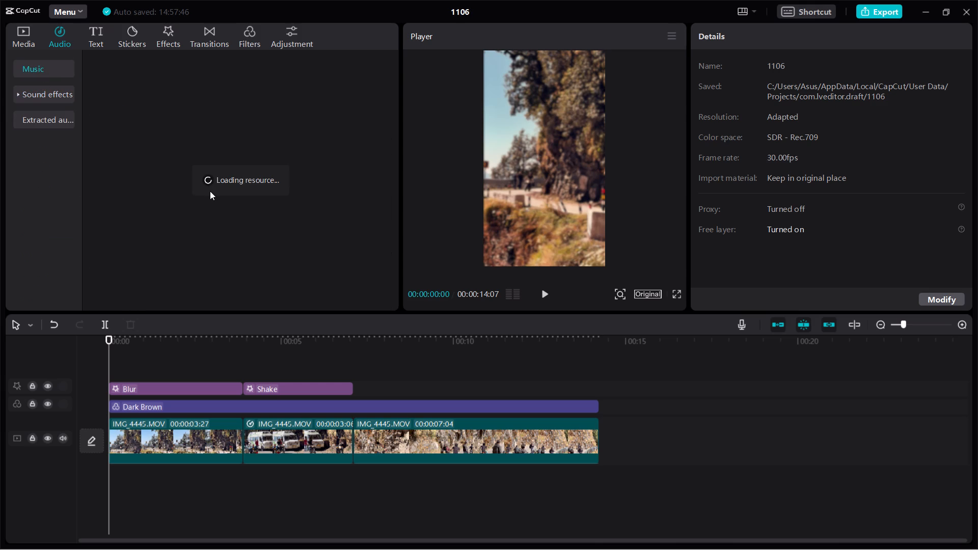
{"action": "triple_click", "coordinate": [142, 101]}
{"action": "triple_click", "coordinate": [142, 101]}
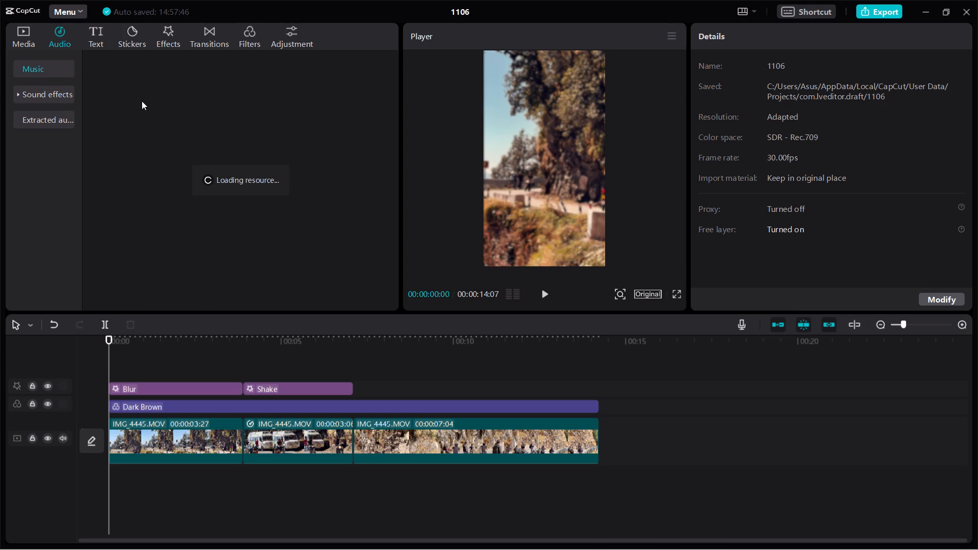
{"action": "double_click", "coordinate": [142, 101]}
{"action": "right_click", "coordinate": [142, 101]}
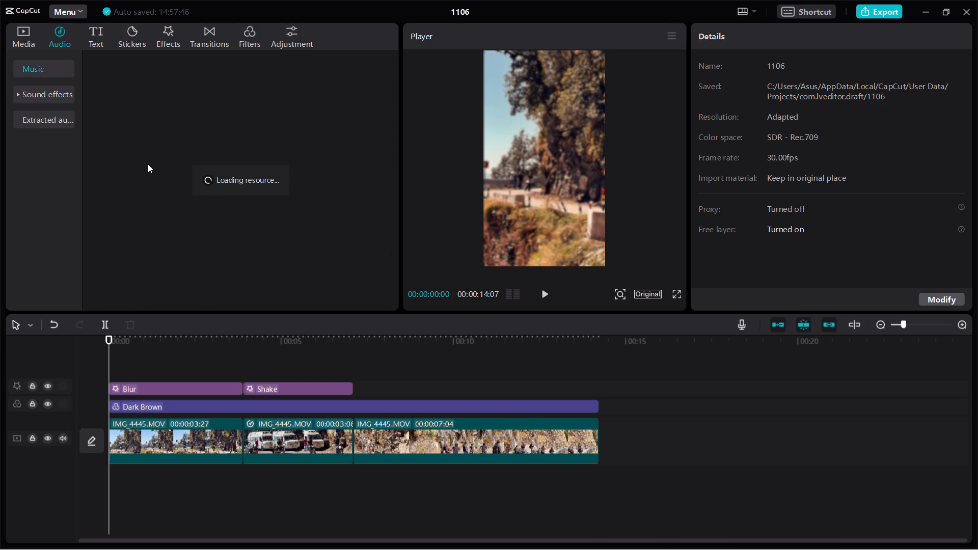
{"action": "double_click", "coordinate": [148, 164]}
Check the Portfolio files for extracted audio, select ReelAudio-66758, and dismiss the file selection without importing.
{"action": "left_click", "coordinate": [48, 128]}
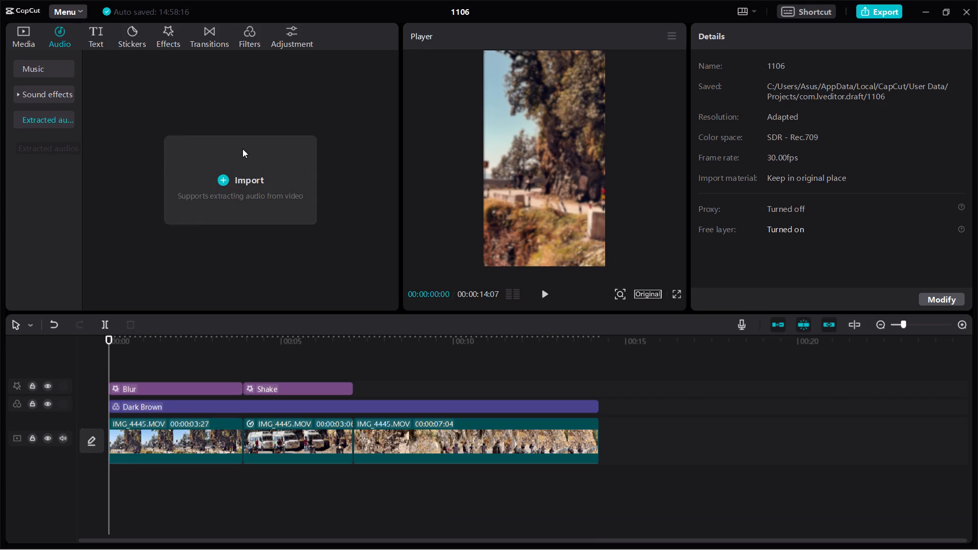
{"action": "left_click", "coordinate": [228, 182]}
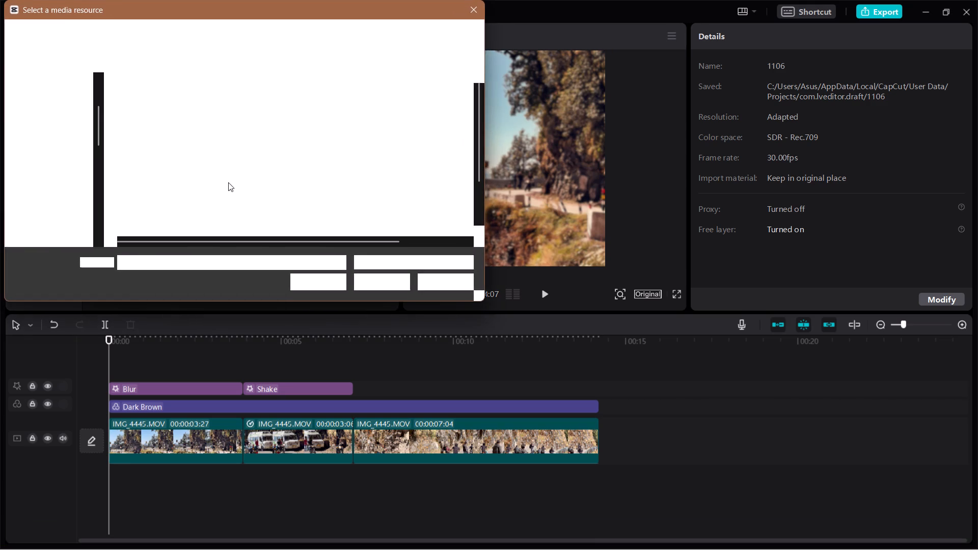
{"action": "scroll", "coordinate": [186, 173], "scroll_direction": "down", "scroll_amount": 2}
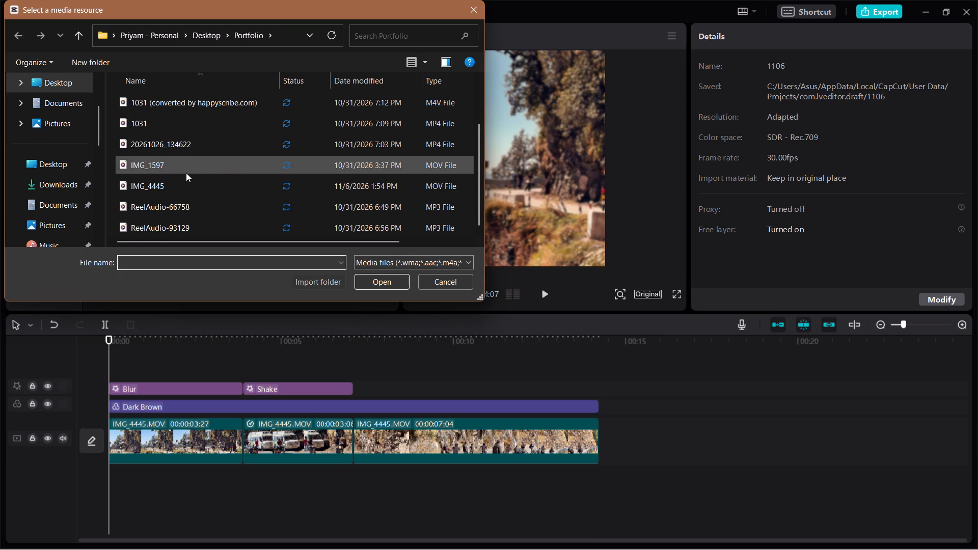
{"action": "scroll", "coordinate": [186, 173], "scroll_direction": "down", "scroll_amount": 4}
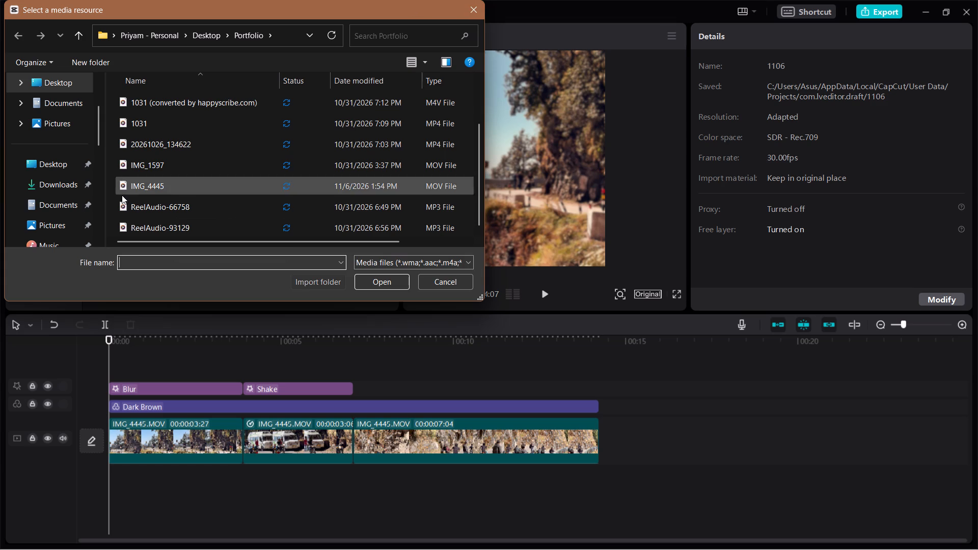
{"action": "left_click", "coordinate": [145, 203]}
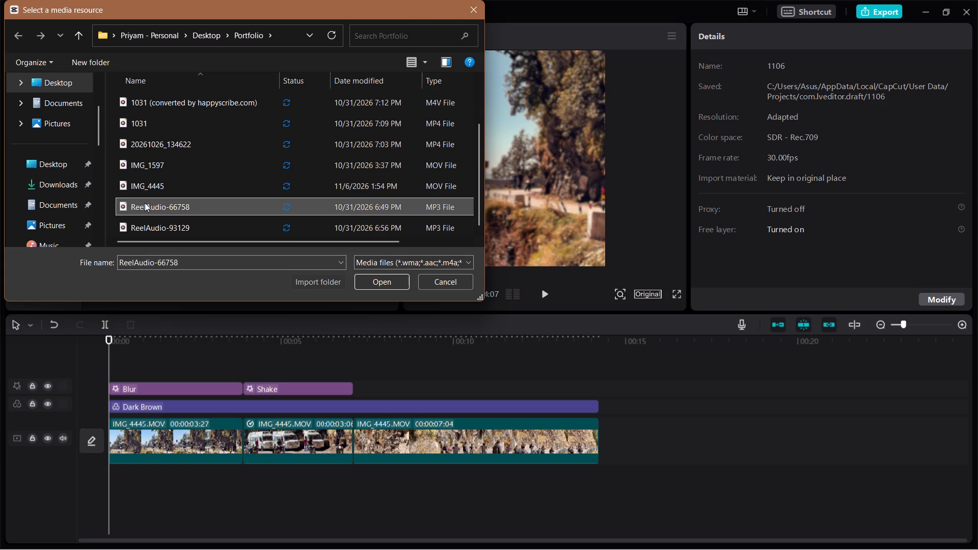
{"action": "left_click", "coordinate": [478, 14]}
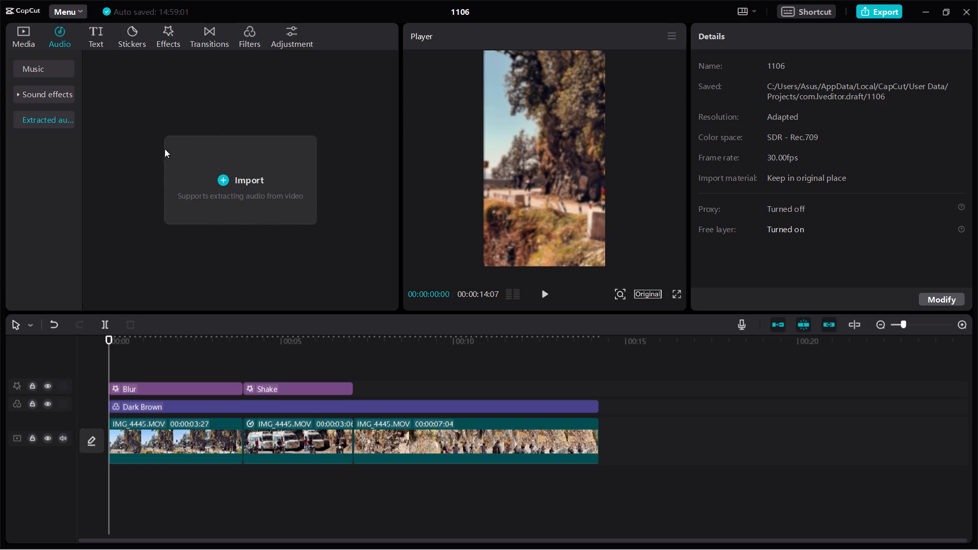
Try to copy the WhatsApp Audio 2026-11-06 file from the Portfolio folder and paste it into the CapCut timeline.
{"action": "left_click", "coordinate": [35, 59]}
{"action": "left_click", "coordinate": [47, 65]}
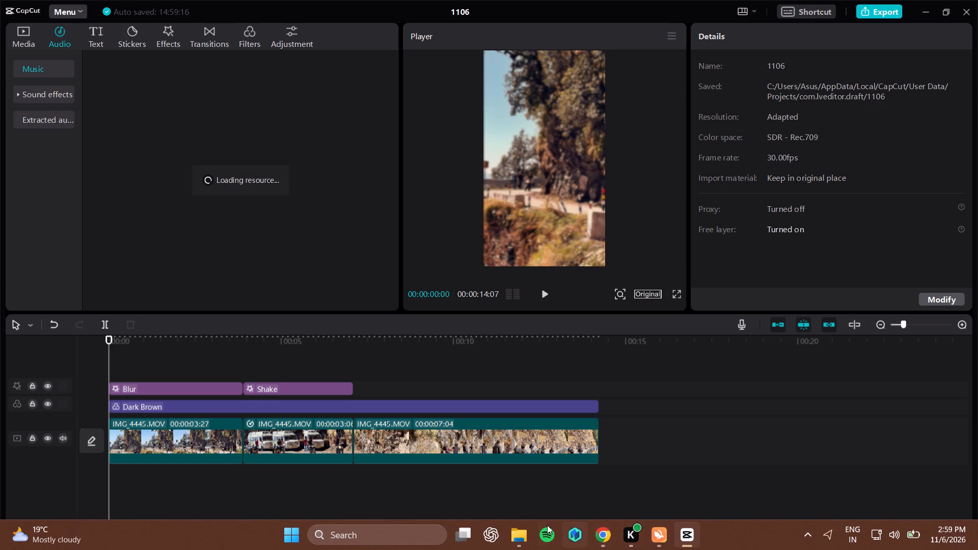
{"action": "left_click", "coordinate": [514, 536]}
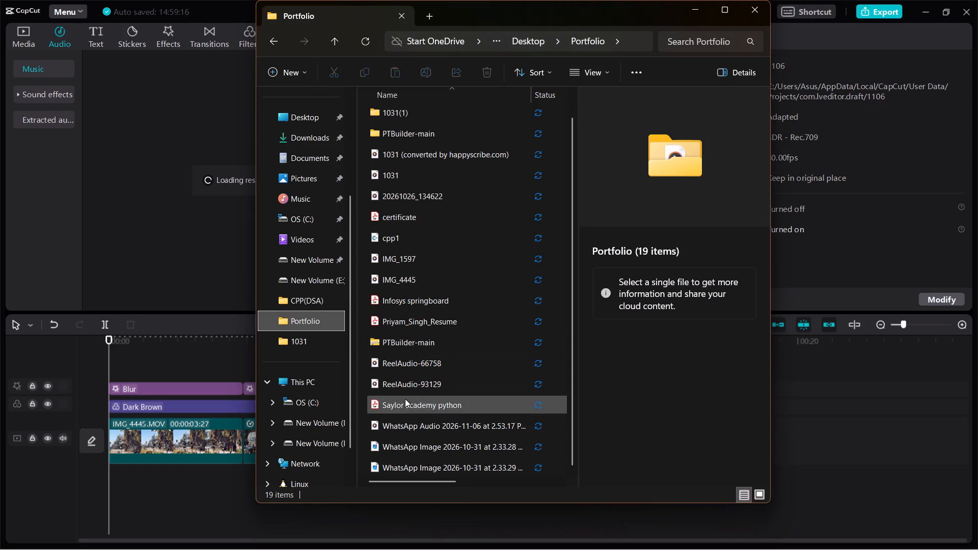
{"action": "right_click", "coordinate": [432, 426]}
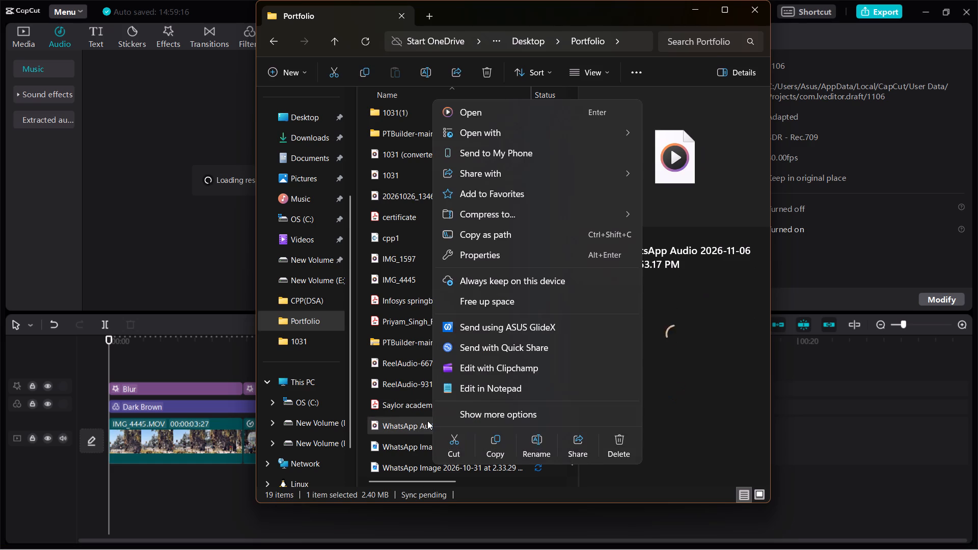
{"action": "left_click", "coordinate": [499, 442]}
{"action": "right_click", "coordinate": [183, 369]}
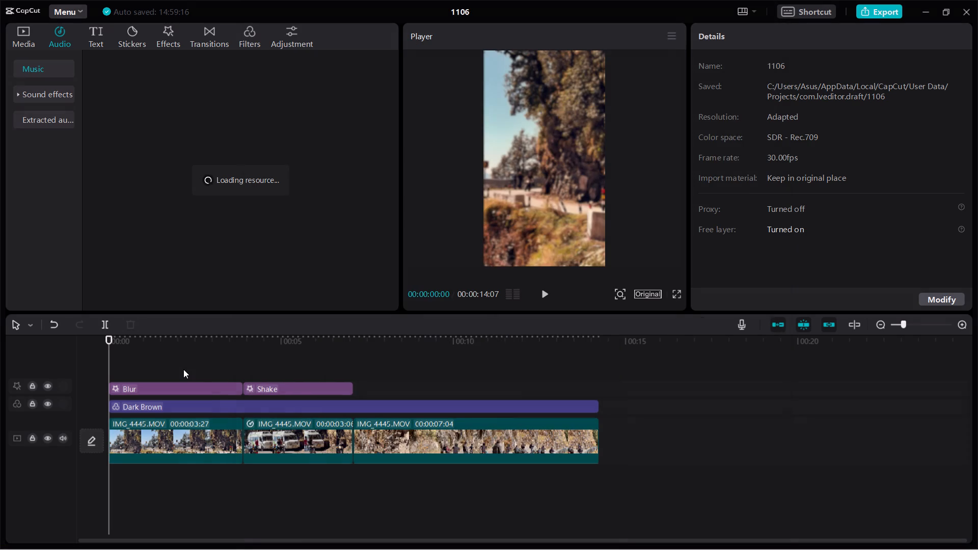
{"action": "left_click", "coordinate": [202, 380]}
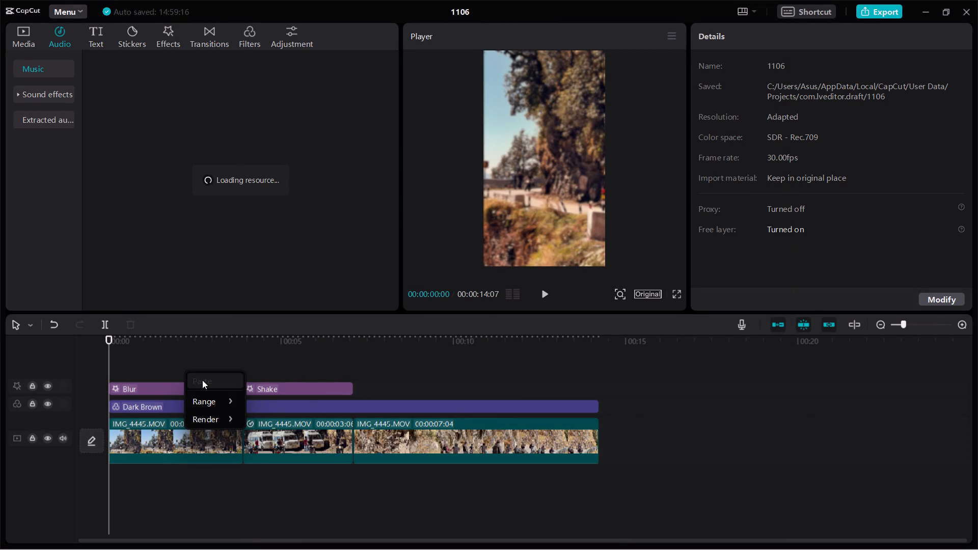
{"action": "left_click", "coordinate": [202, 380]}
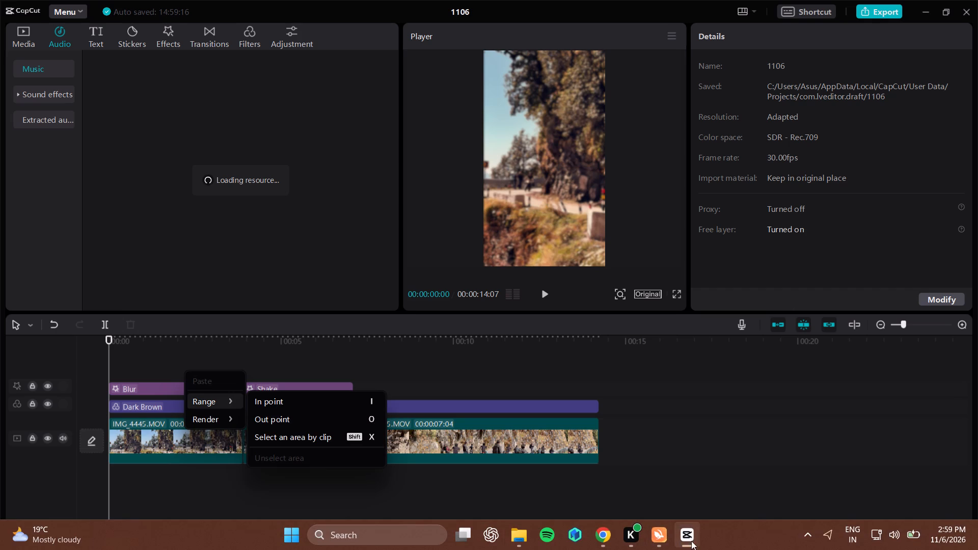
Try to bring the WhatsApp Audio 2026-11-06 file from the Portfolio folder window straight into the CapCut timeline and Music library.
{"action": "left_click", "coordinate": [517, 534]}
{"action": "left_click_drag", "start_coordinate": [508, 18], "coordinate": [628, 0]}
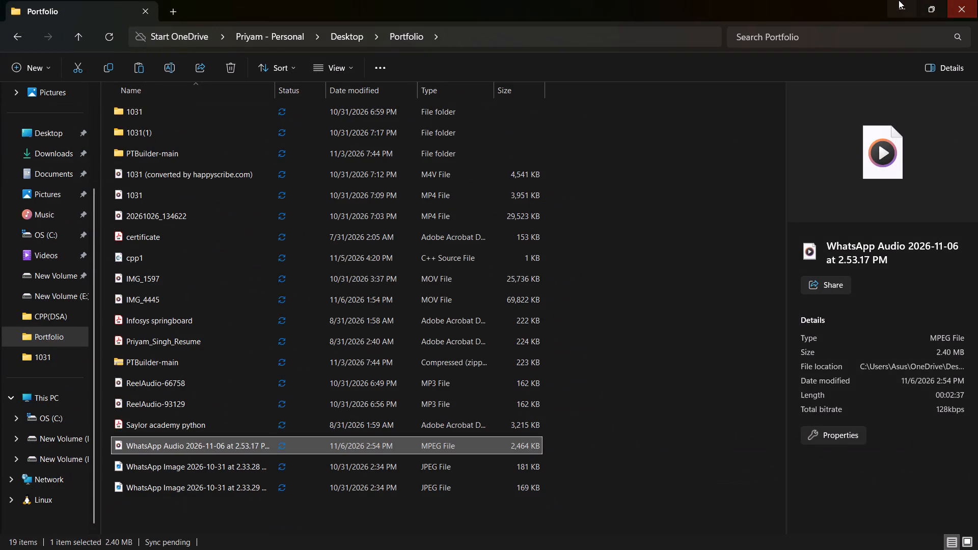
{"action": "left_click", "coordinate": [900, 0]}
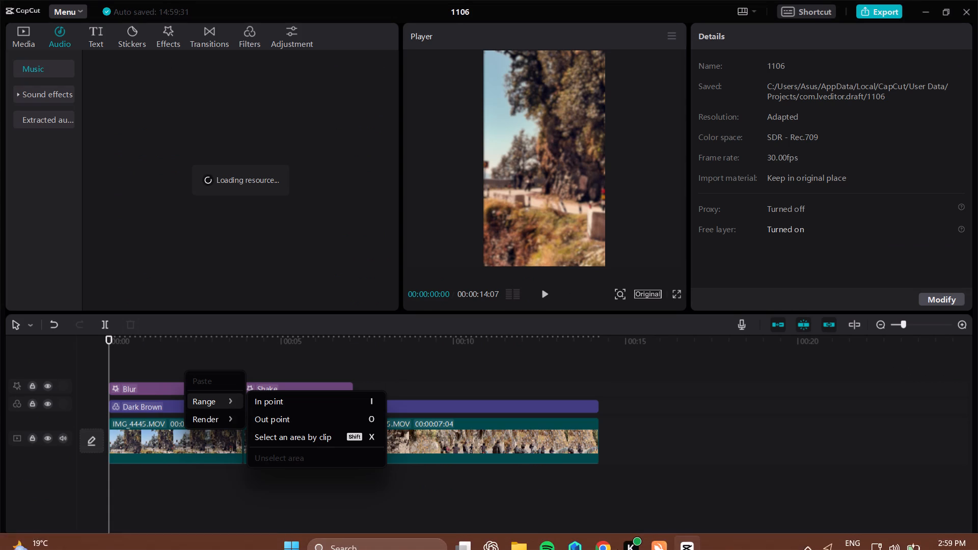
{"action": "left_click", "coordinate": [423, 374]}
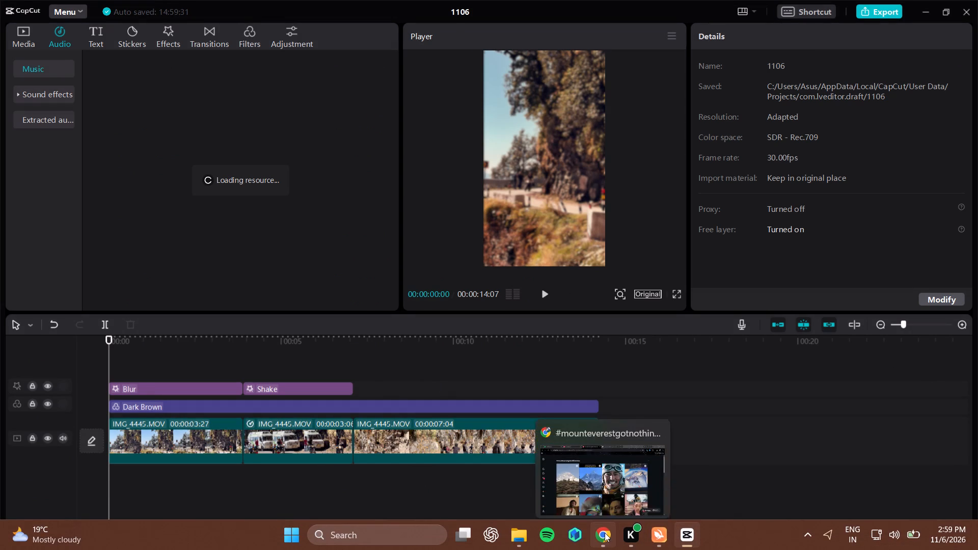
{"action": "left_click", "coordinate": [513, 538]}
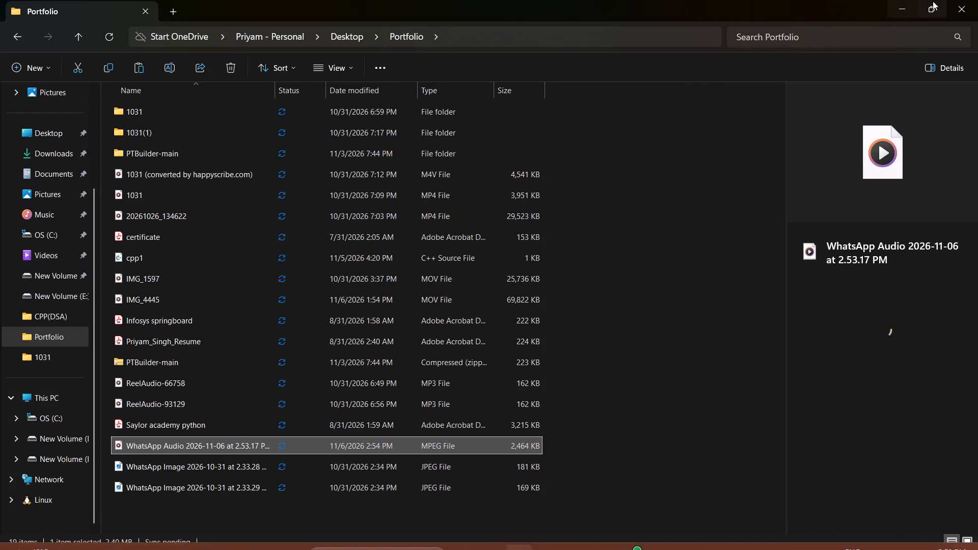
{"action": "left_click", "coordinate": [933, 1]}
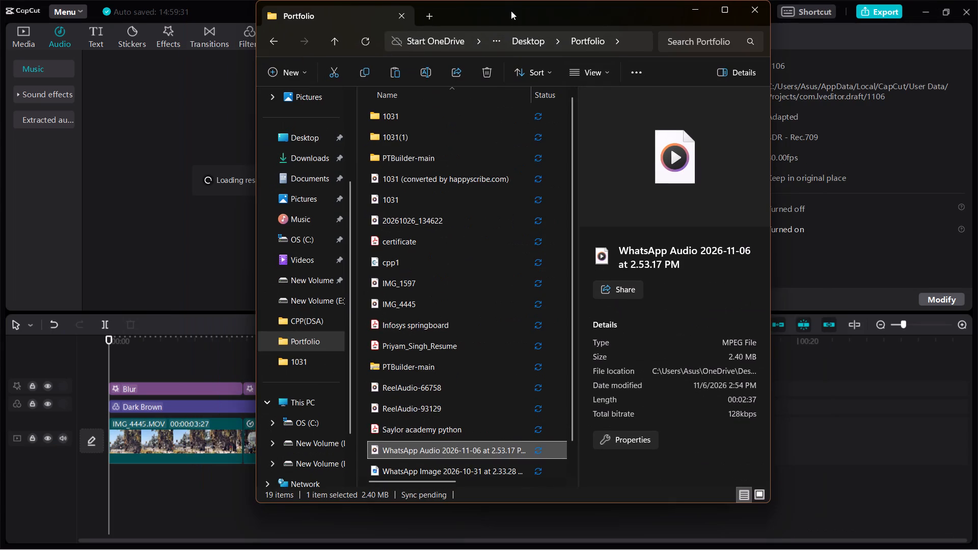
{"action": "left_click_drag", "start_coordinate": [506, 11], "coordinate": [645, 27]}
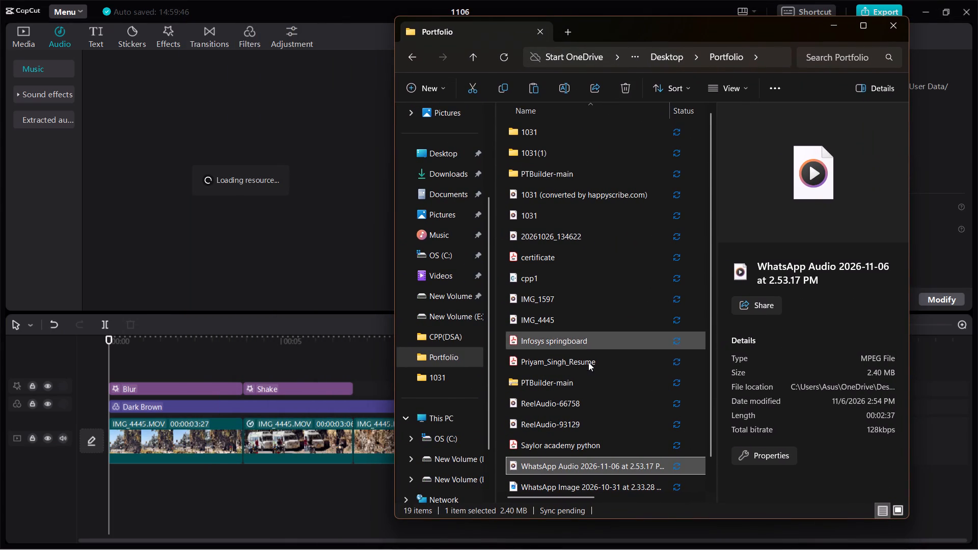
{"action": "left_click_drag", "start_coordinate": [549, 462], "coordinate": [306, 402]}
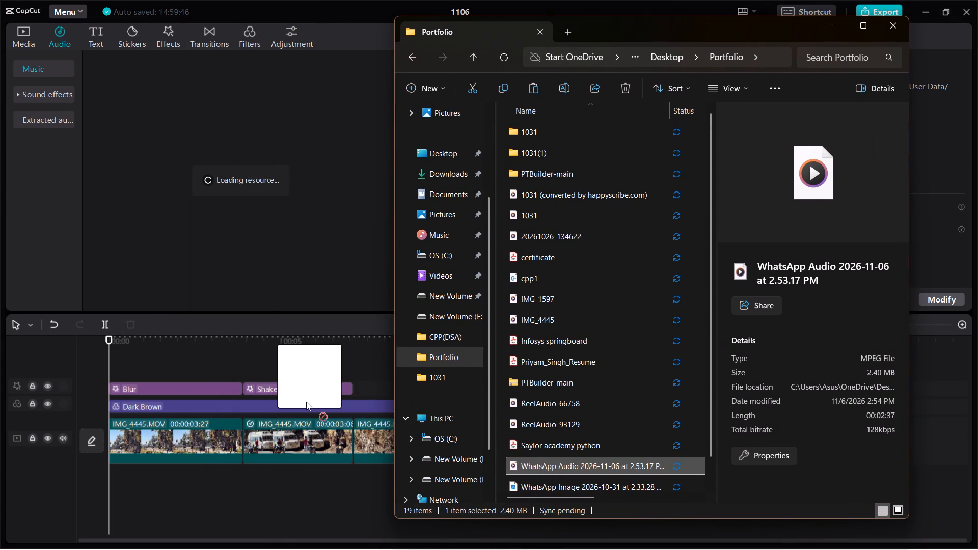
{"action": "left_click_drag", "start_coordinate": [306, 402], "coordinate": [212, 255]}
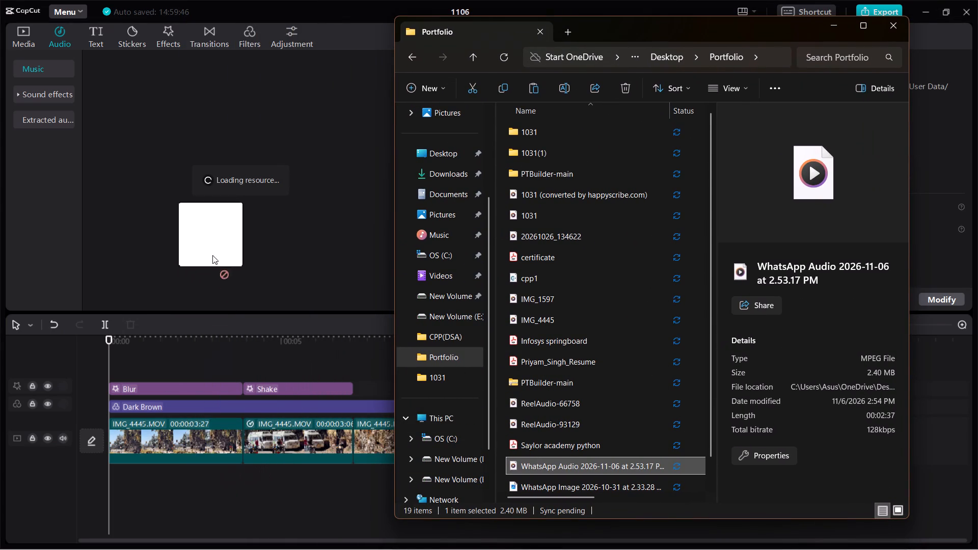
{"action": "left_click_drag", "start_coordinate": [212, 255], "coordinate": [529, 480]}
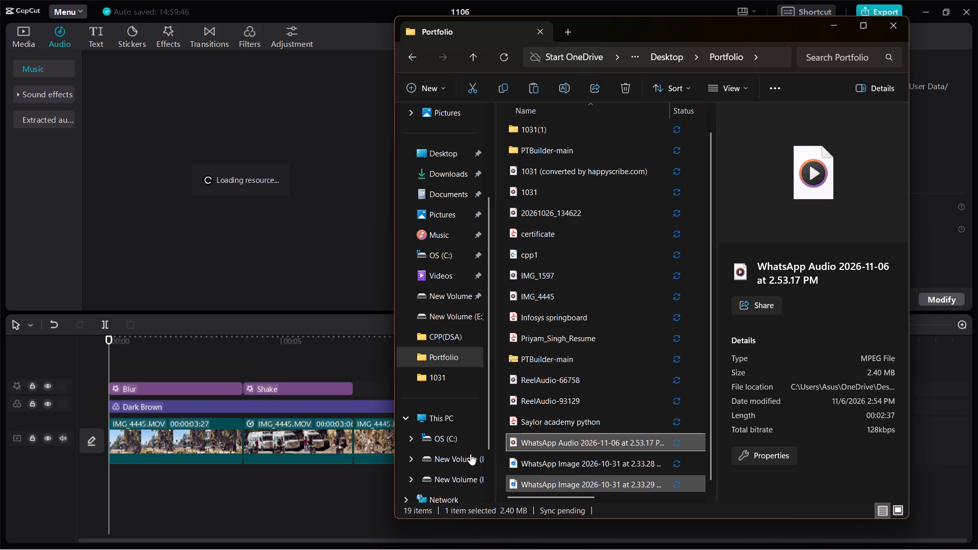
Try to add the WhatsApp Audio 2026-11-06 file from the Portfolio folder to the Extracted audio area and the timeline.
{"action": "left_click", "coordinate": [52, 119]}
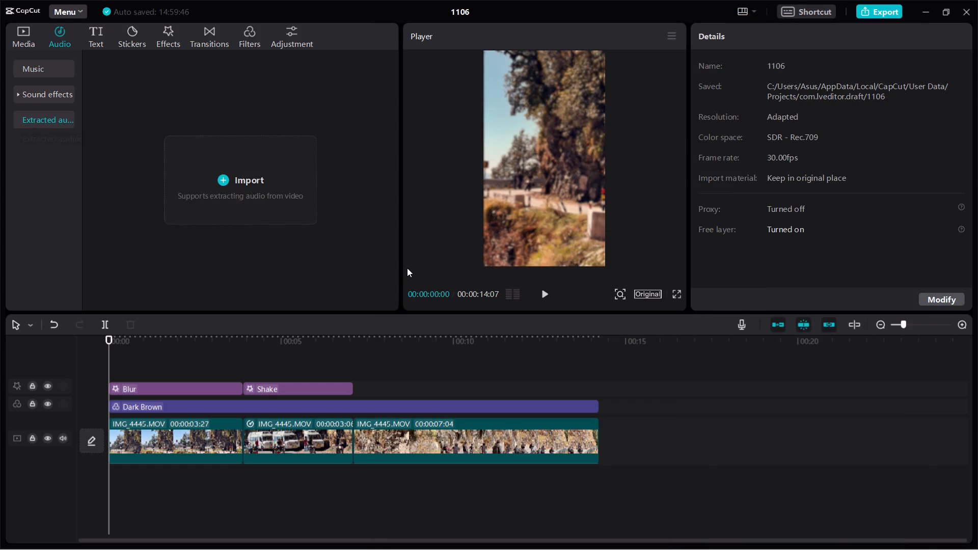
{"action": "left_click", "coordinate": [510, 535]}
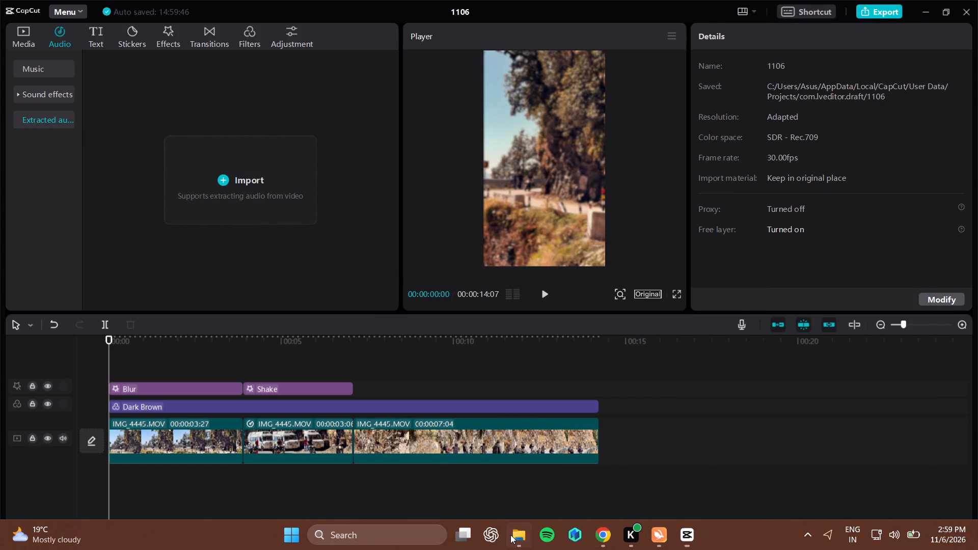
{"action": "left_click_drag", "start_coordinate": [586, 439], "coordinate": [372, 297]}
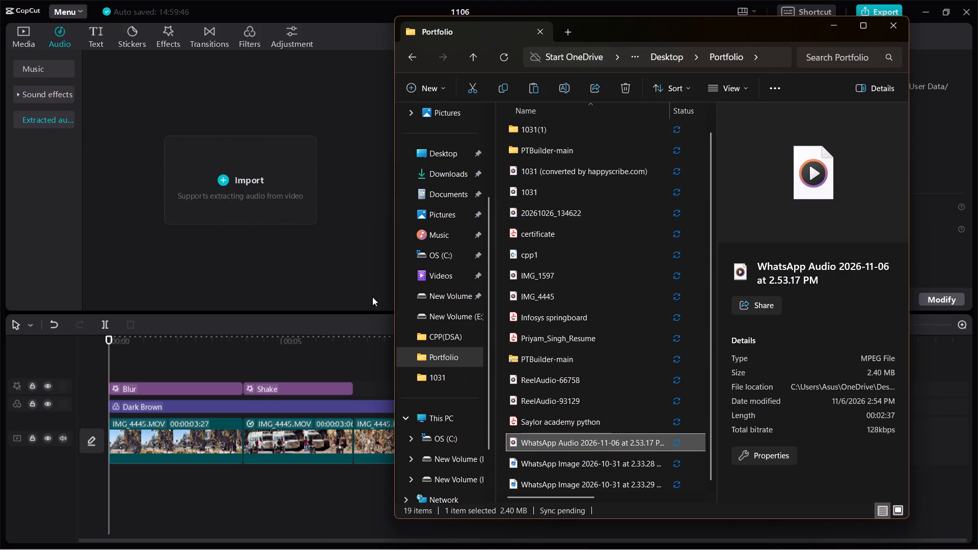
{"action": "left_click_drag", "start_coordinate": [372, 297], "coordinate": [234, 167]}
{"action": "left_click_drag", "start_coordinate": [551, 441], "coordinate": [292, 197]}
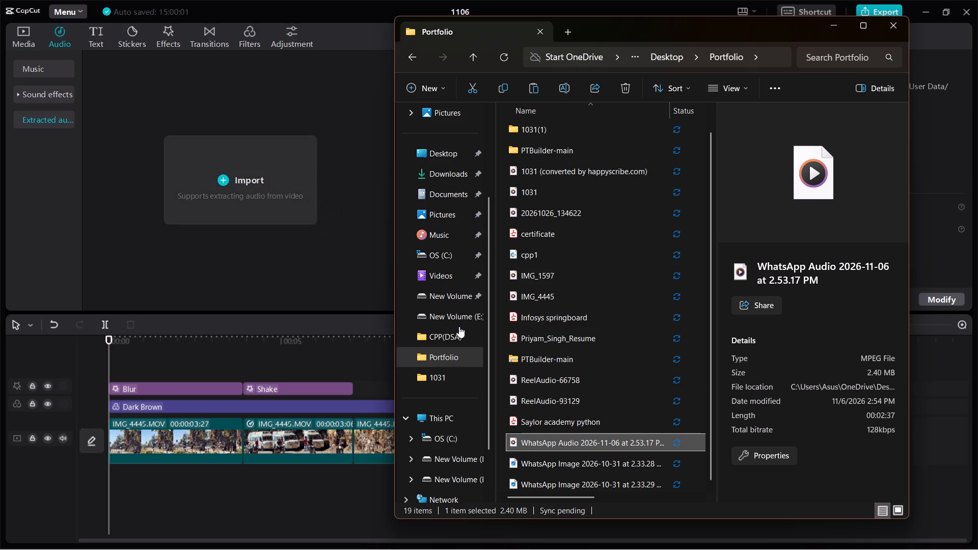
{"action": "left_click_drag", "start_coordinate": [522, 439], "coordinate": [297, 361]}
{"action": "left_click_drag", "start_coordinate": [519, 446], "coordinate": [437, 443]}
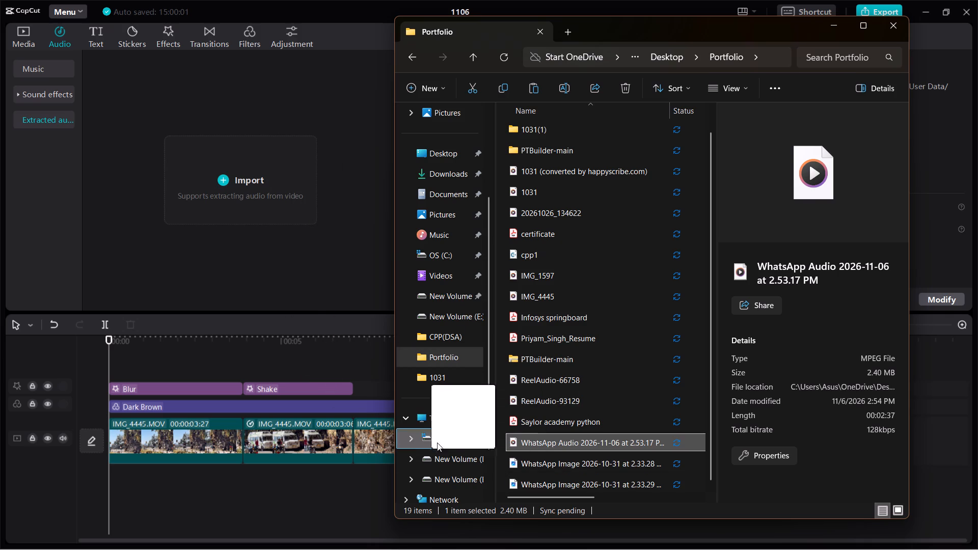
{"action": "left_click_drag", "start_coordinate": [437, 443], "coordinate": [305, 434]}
Examine the first IMG_4445 clip's audio settings and recheck the Music and stock media libraries for a usable soundtrack.
{"action": "left_click", "coordinate": [191, 446]}
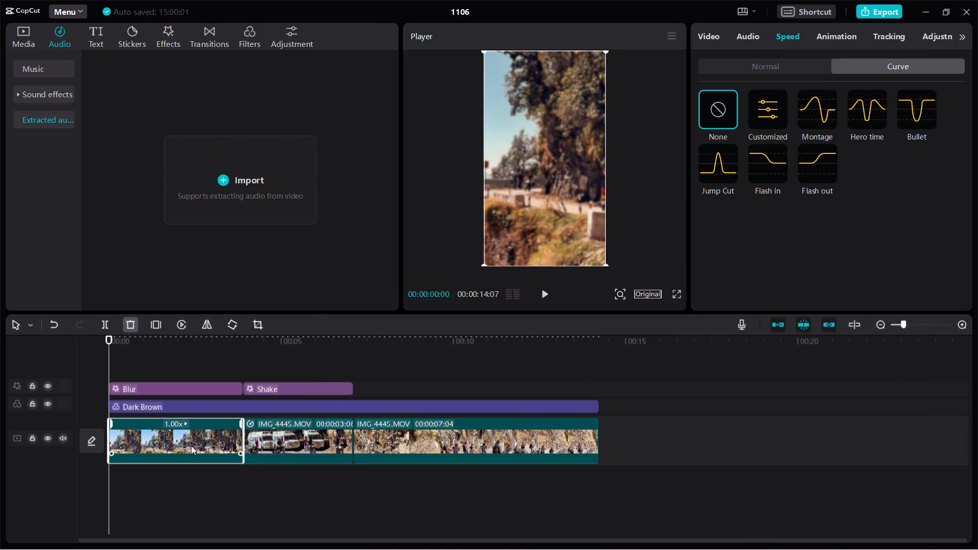
{"action": "left_click", "coordinate": [191, 446]}
{"action": "left_click", "coordinate": [753, 39]}
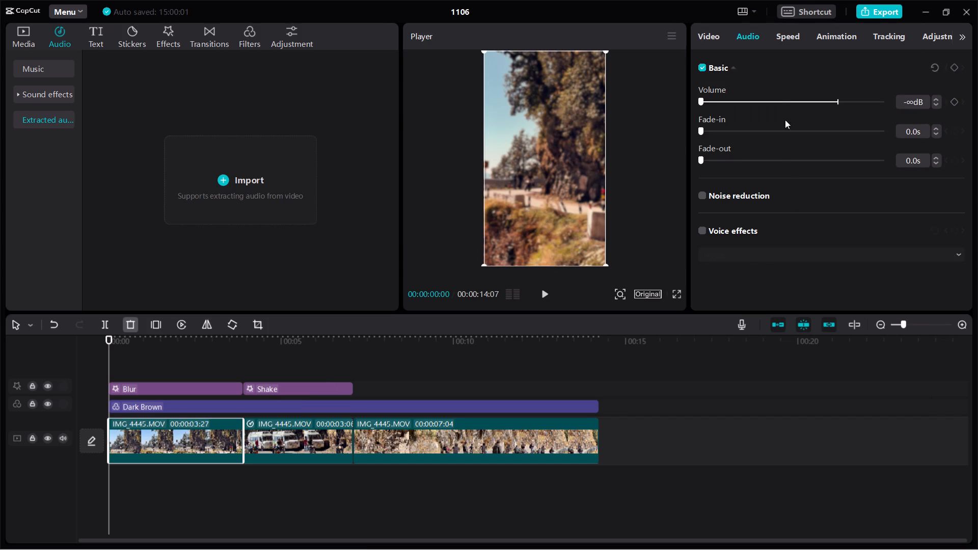
{"action": "scroll", "coordinate": [756, 263], "scroll_direction": "down", "scroll_amount": 3}
{"action": "left_click", "coordinate": [51, 60]}
{"action": "left_click", "coordinate": [47, 70]}
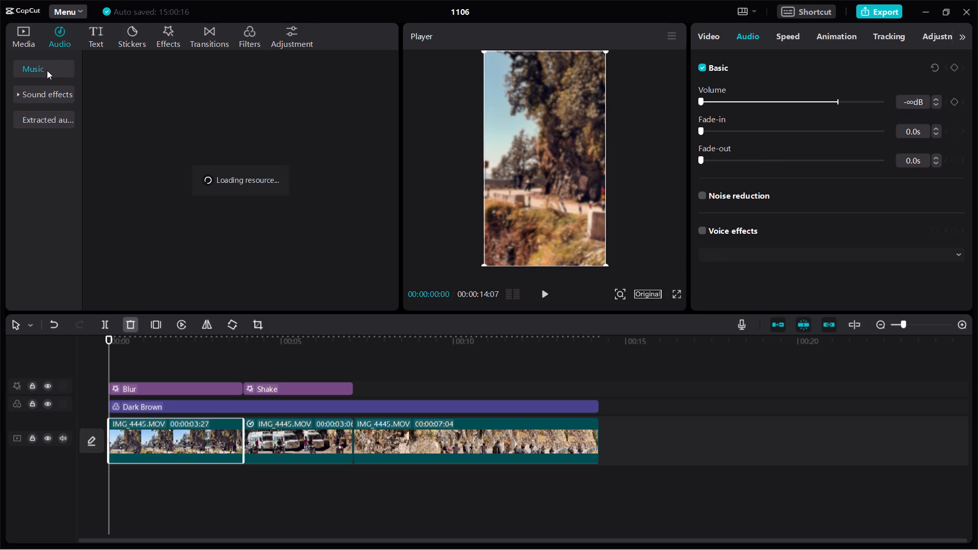
{"action": "left_click", "coordinate": [23, 45]}
{"action": "left_click", "coordinate": [29, 125]}
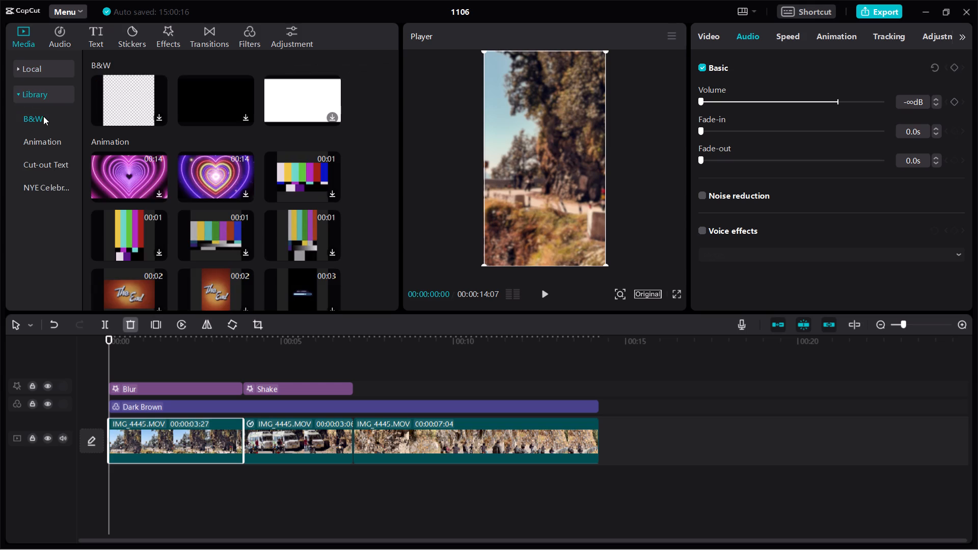
{"action": "left_click", "coordinate": [66, 41]}
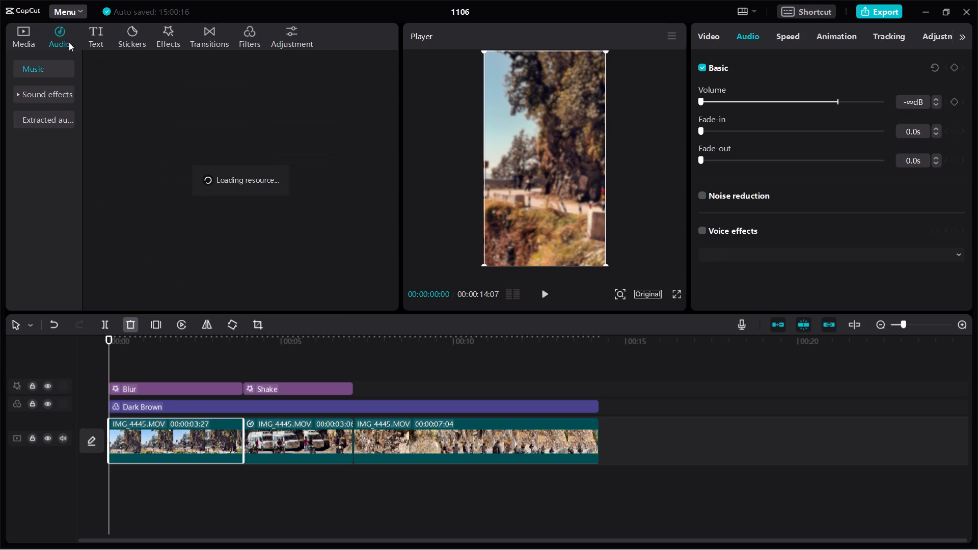
{"action": "double_click", "coordinate": [162, 176]}
{"action": "triple_click", "coordinate": [162, 176]}
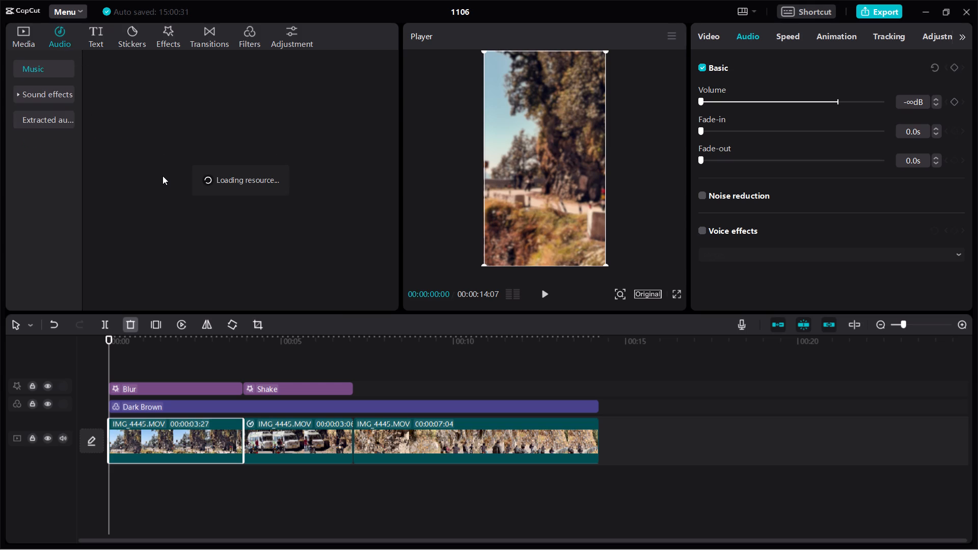
{"action": "right_click", "coordinate": [162, 176]}
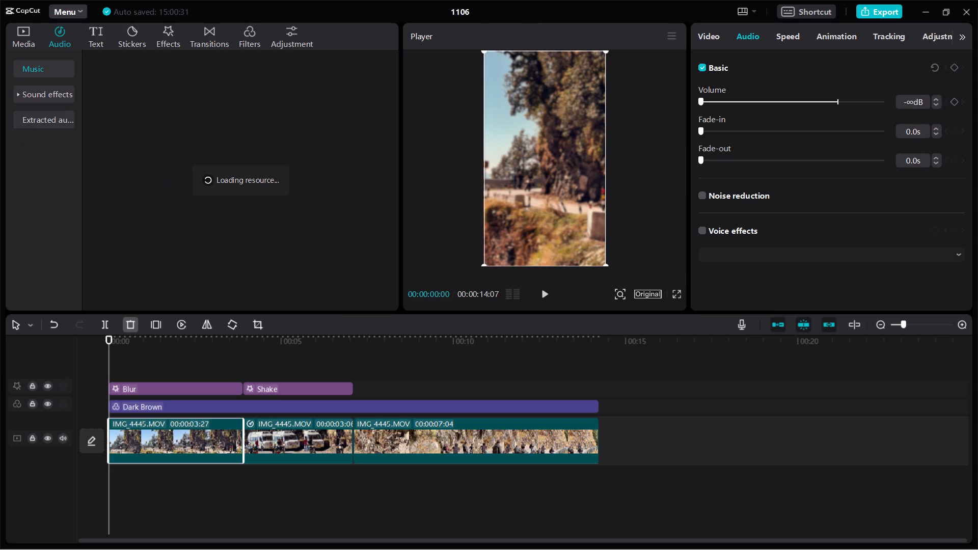
Close the project editor, relaunch CapCut and reopen the 1106 project.
{"action": "left_click", "coordinate": [977, 0]}
{"action": "left_click", "coordinate": [969, 19]}
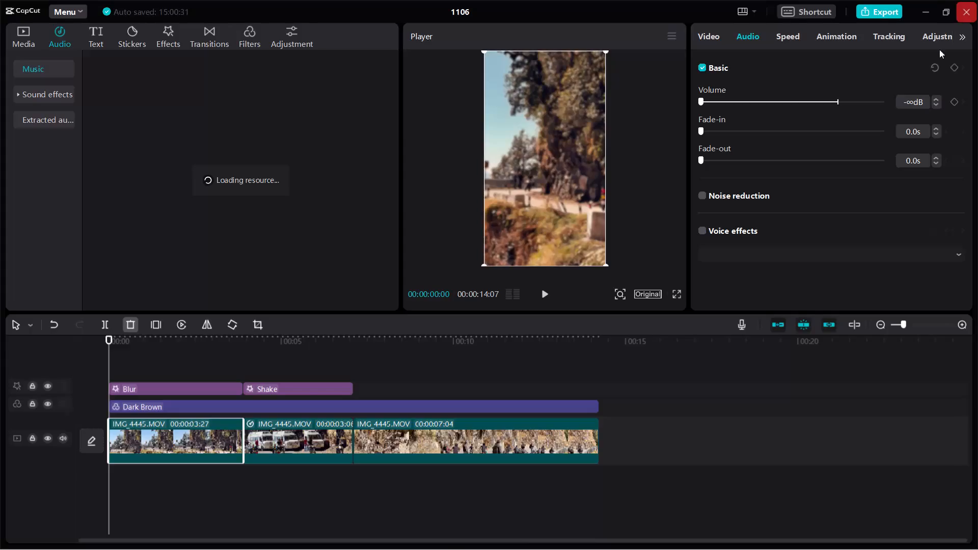
{"action": "left_click_drag", "start_coordinate": [394, 548], "coordinate": [383, 544]}
{"action": "left_click", "coordinate": [383, 544]}
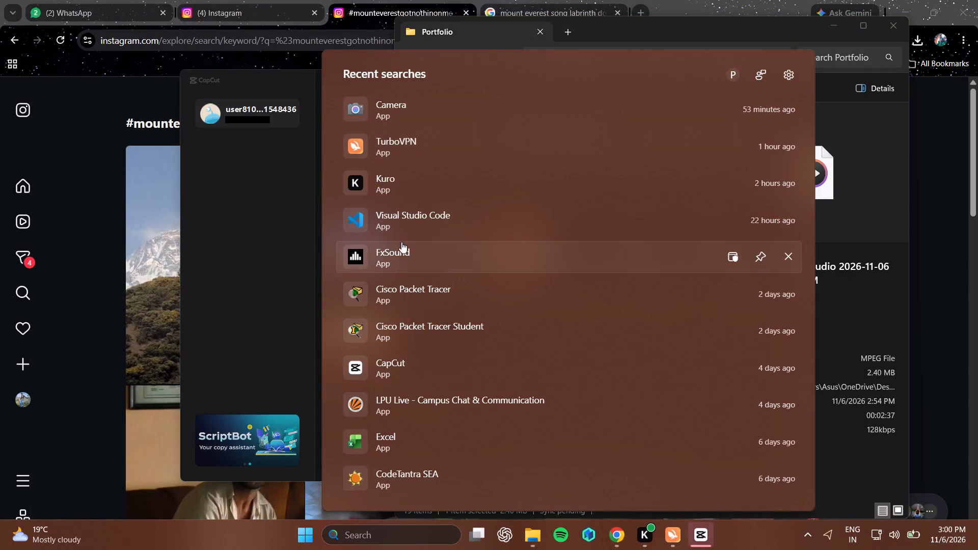
{"action": "left_click", "coordinate": [383, 362]}
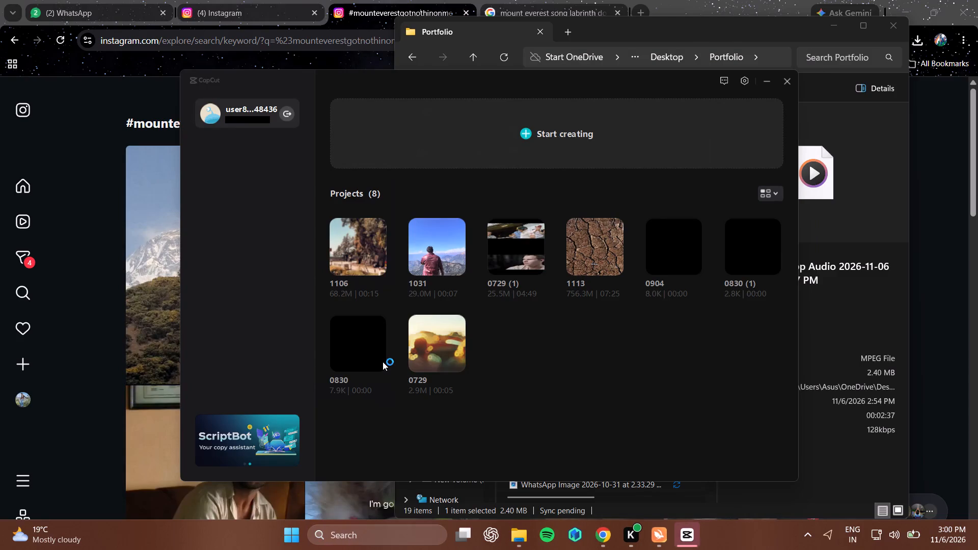
{"action": "left_click", "coordinate": [365, 233]}
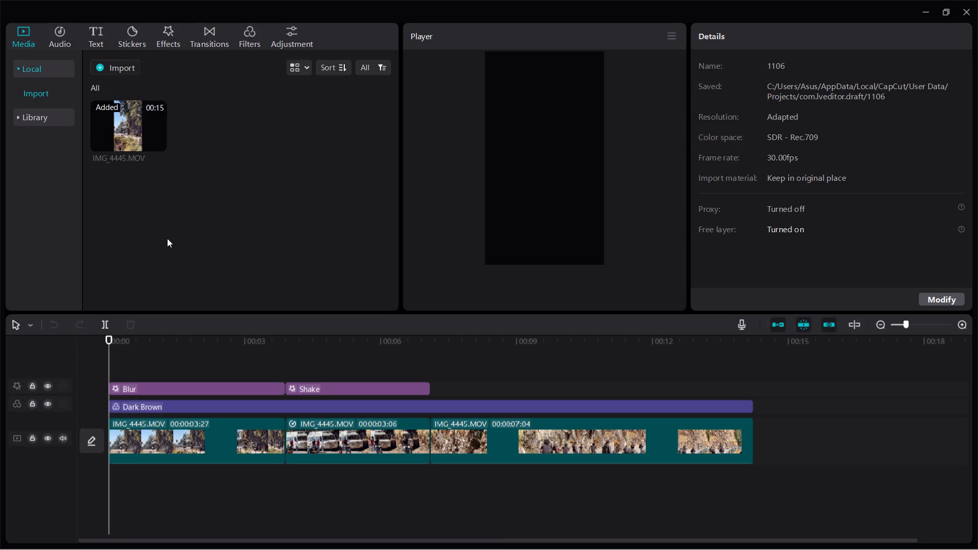
Check the Music audio library again in the reopened 1106 project.
{"action": "left_click", "coordinate": [61, 36]}
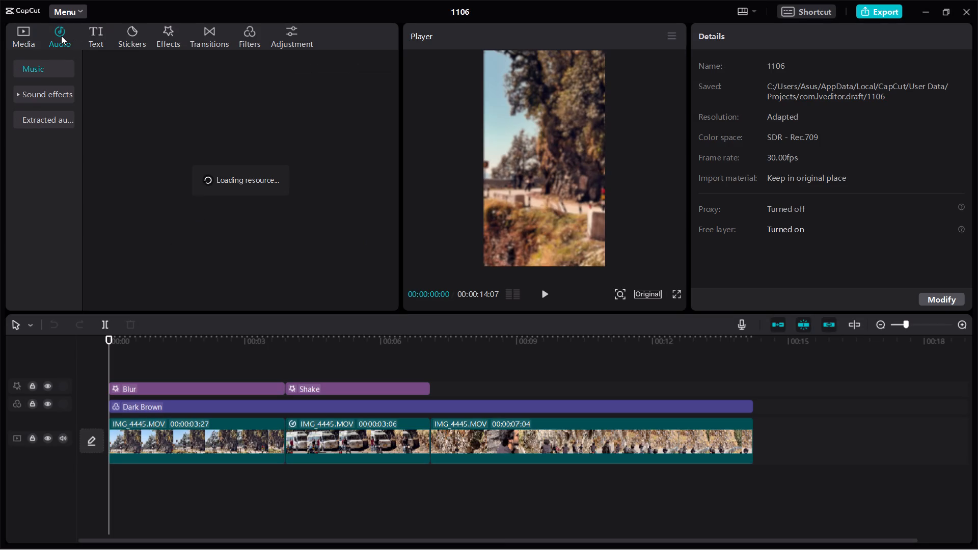
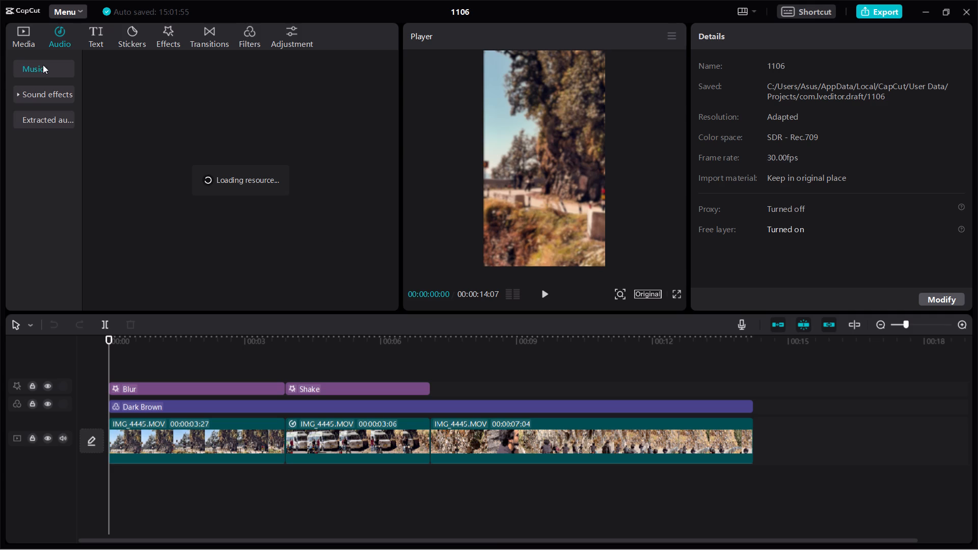
Look through the Sound effects categories and recheck the Music library for usable tracks.
{"action": "left_click", "coordinate": [50, 91]}
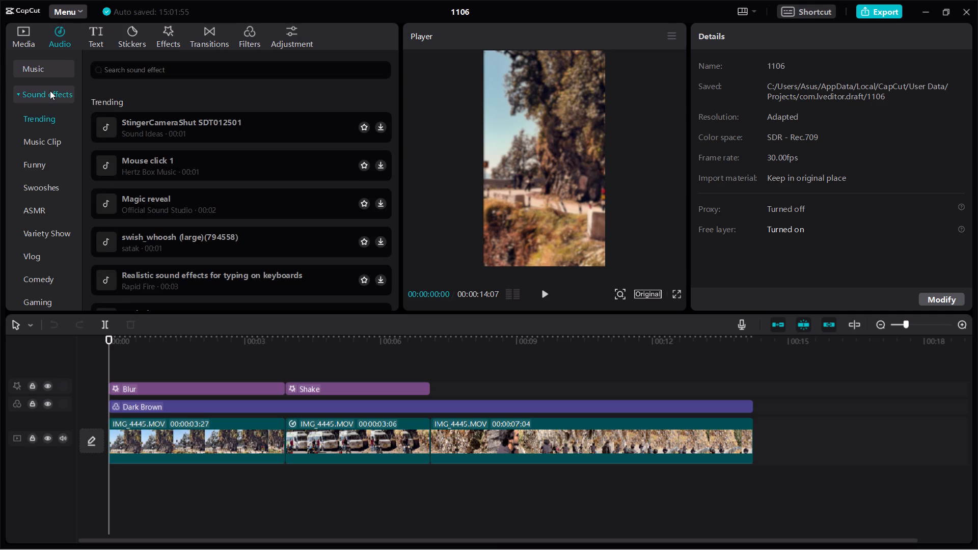
{"action": "scroll", "coordinate": [67, 197], "scroll_direction": "down", "scroll_amount": 4}
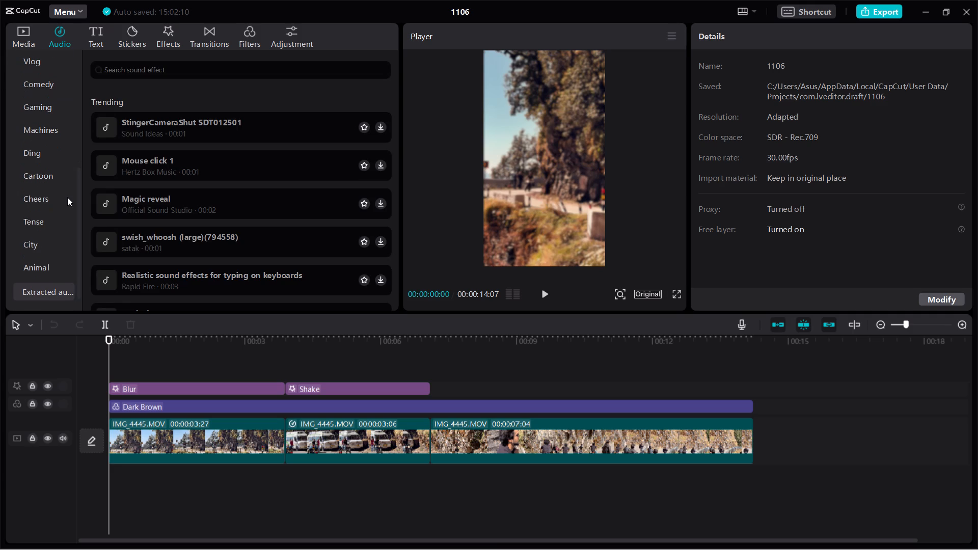
{"action": "scroll", "coordinate": [67, 197], "scroll_direction": "down", "scroll_amount": 6}
{"action": "scroll", "coordinate": [67, 197], "scroll_direction": "up", "scroll_amount": 6}
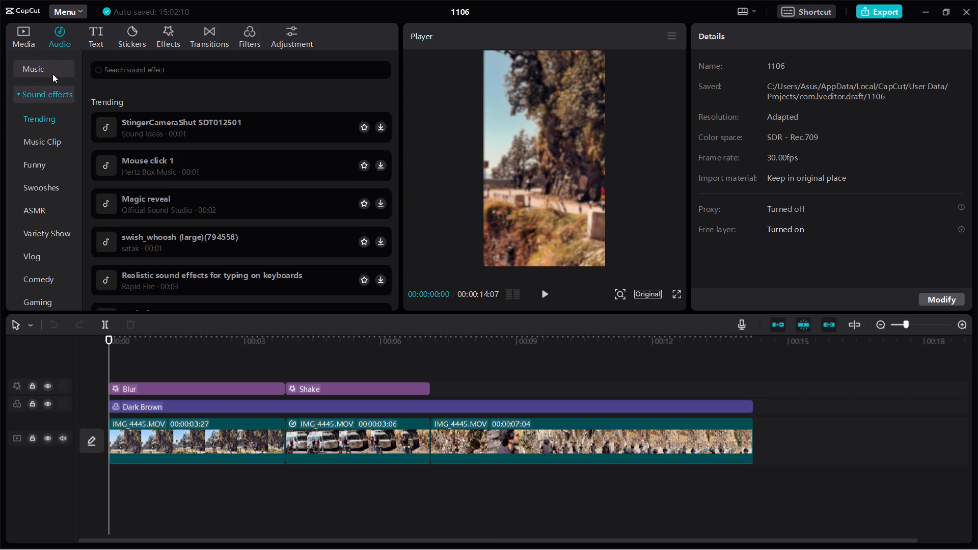
{"action": "left_click", "coordinate": [52, 74]}
Check the Portfolio files for audio to extract, dismiss the file selection without importing, and return to the Music library.
{"action": "left_click", "coordinate": [35, 116]}
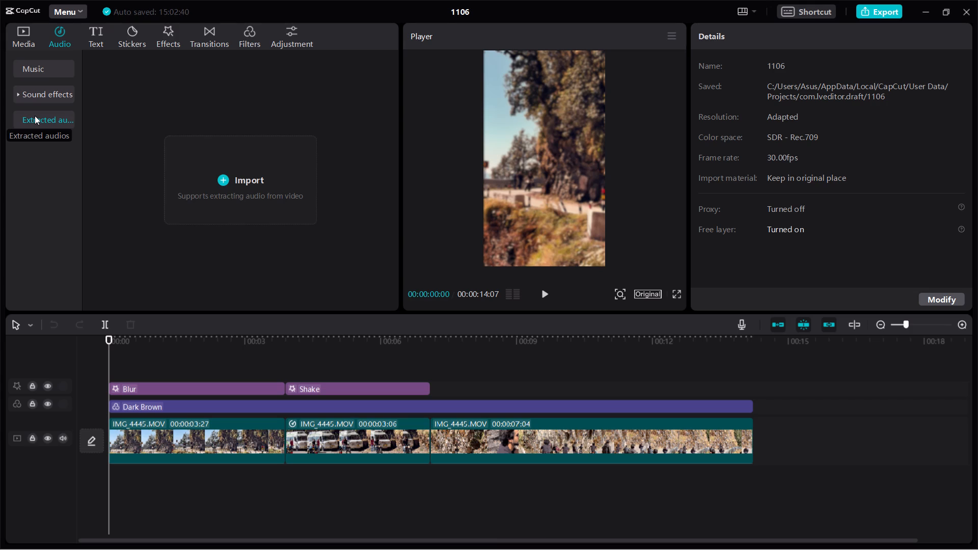
{"action": "left_click", "coordinate": [145, 173]}
{"action": "left_click", "coordinate": [185, 172]}
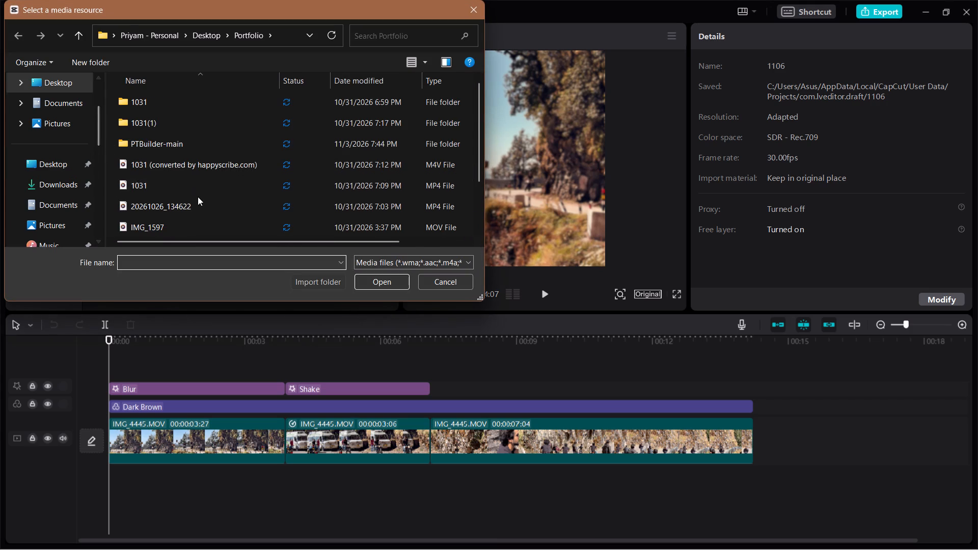
{"action": "scroll", "coordinate": [198, 197], "scroll_direction": "down", "scroll_amount": 6}
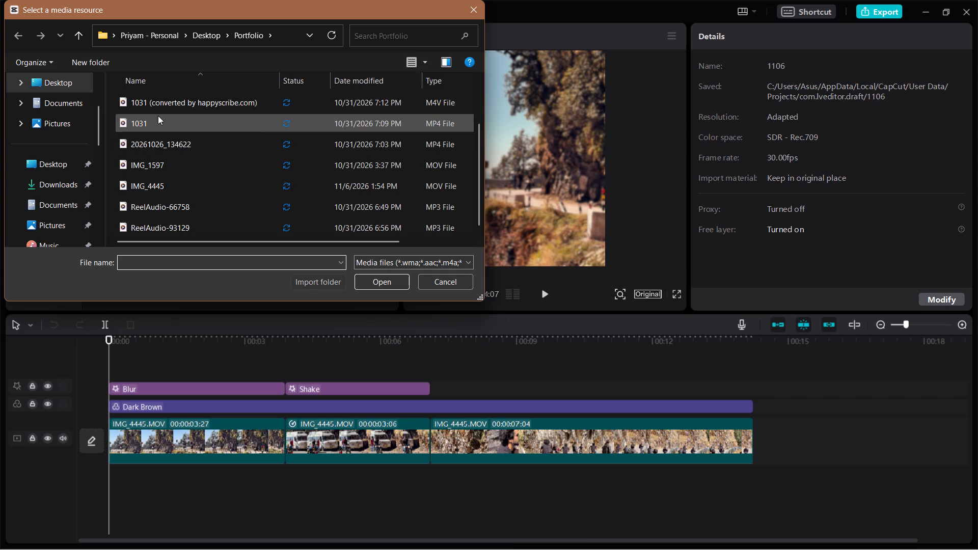
{"action": "left_click", "coordinate": [480, 16]}
{"action": "left_click", "coordinate": [50, 74]}
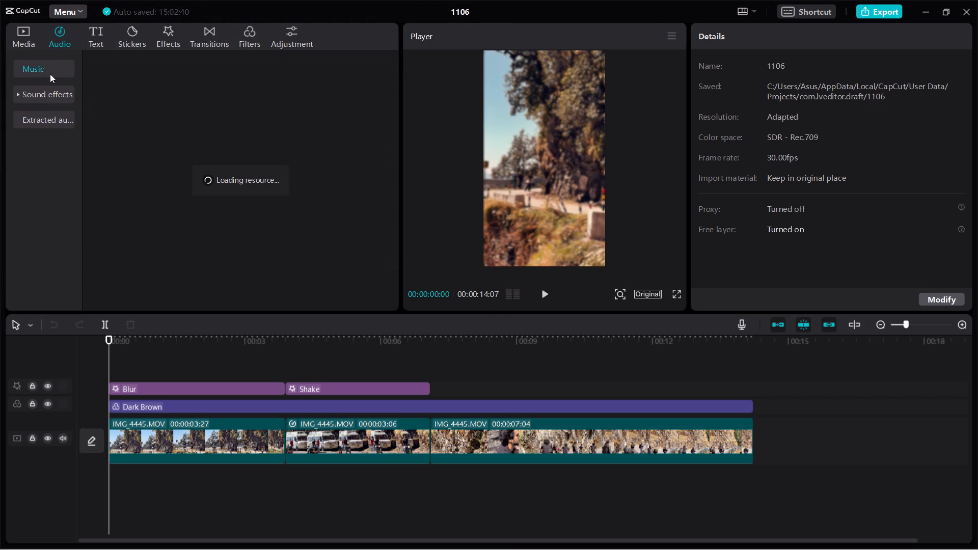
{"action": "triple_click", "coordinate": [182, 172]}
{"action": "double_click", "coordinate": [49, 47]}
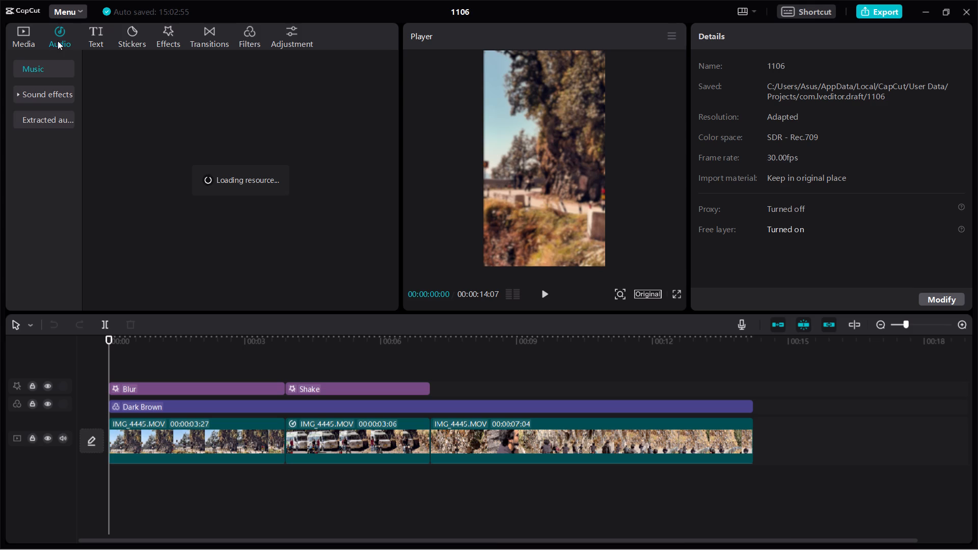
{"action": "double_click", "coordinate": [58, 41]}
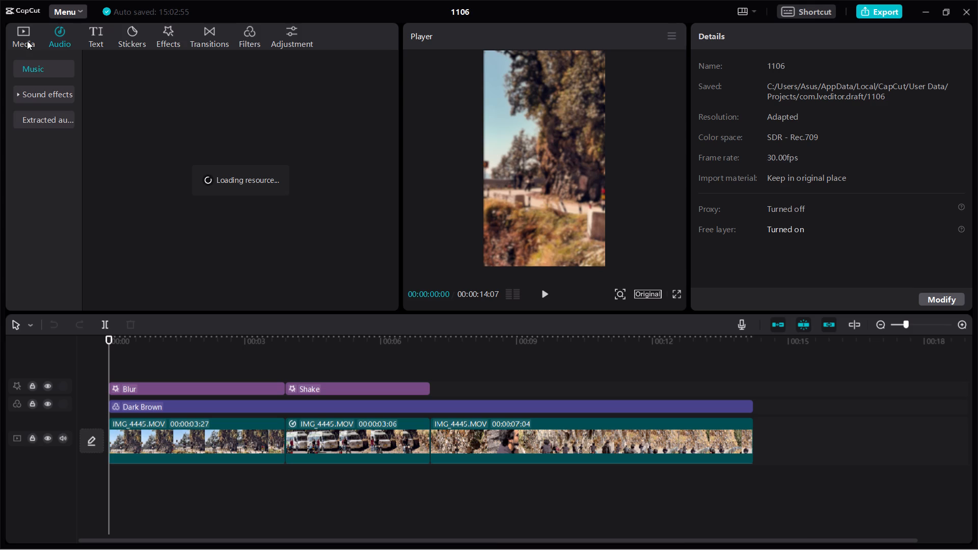
Check the Portfolio folder's media files for the soundtrack, dismiss the file selection without importing, and return to the Music library.
{"action": "left_click", "coordinate": [27, 41]}
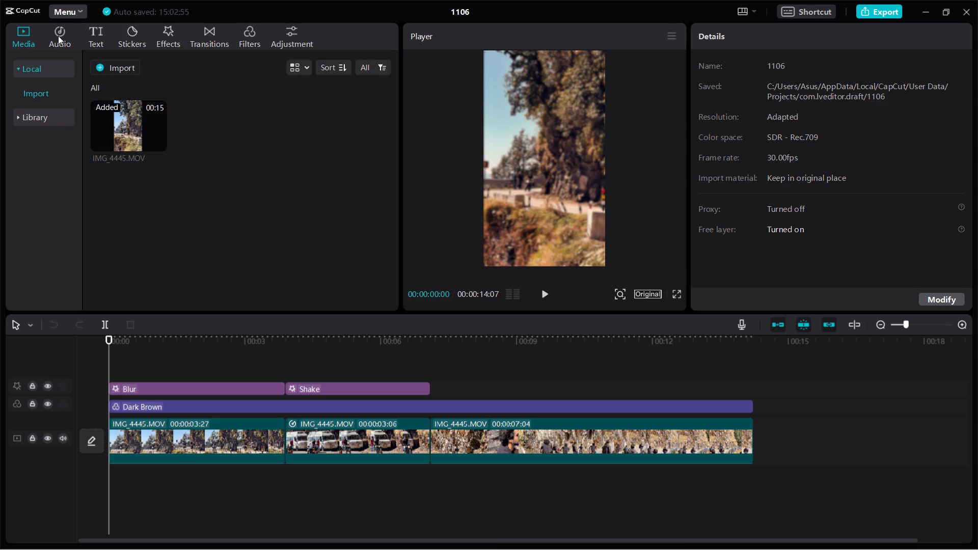
{"action": "left_click", "coordinate": [129, 67]}
{"action": "scroll", "coordinate": [121, 187], "scroll_direction": "down", "scroll_amount": 6}
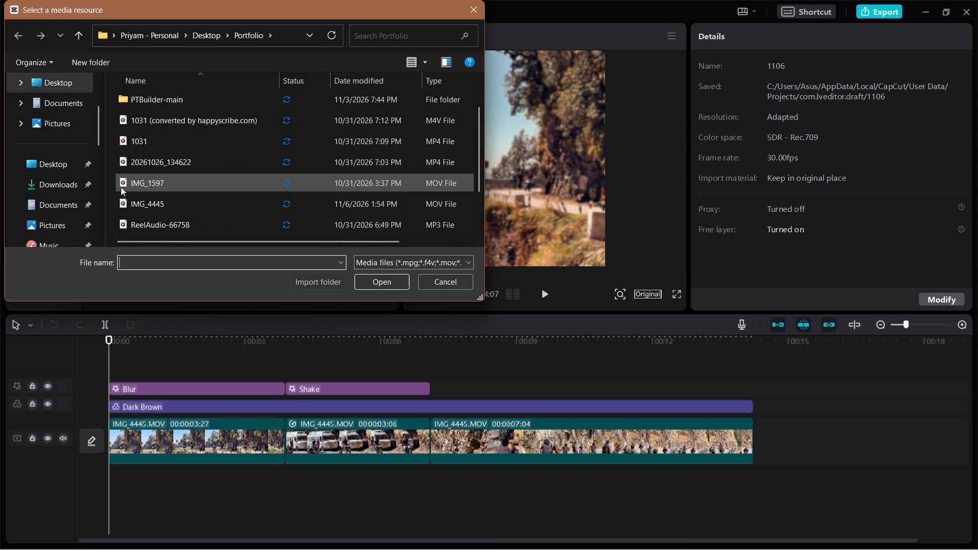
{"action": "scroll", "coordinate": [121, 187], "scroll_direction": "down", "scroll_amount": 2}
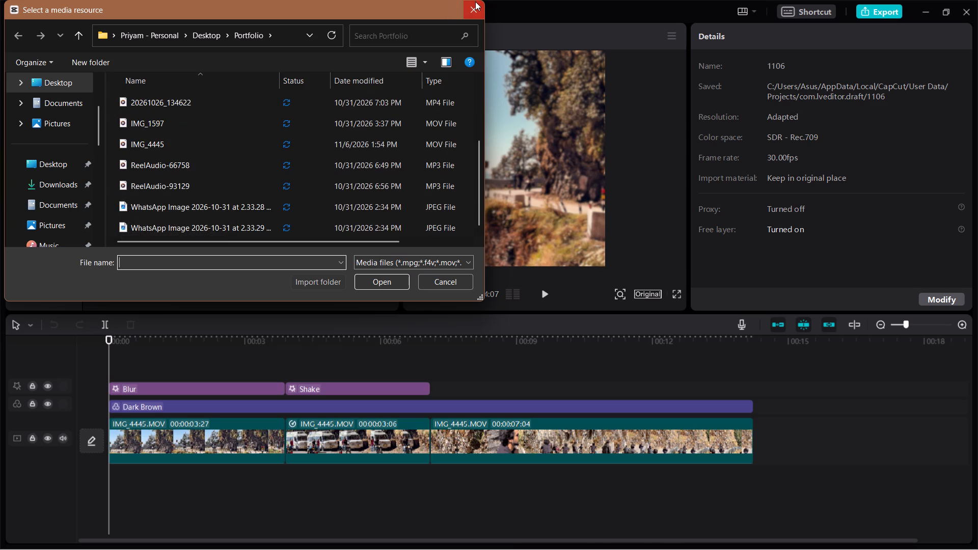
{"action": "left_click", "coordinate": [475, 2]}
{"action": "left_click", "coordinate": [56, 37]}
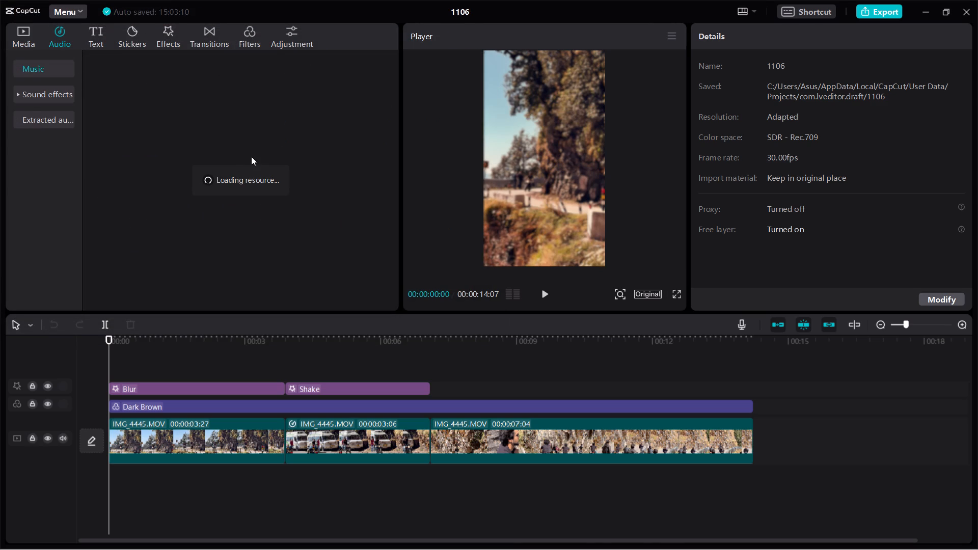
Close project 1106 and exit CapCut to get back to the Instagram results in Chrome.
{"action": "left_click", "coordinate": [964, 10]}
{"action": "left_click", "coordinate": [885, 28]}
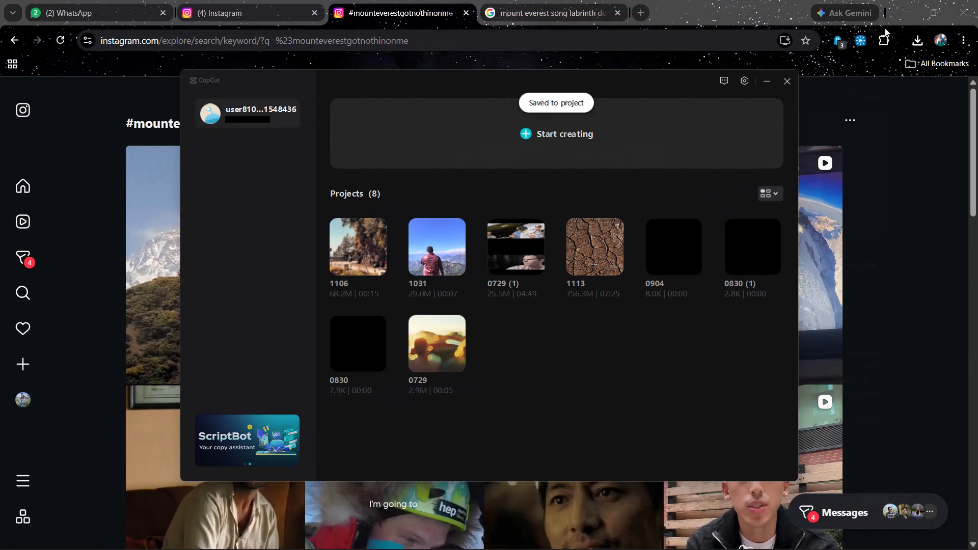
{"action": "left_click", "coordinate": [791, 78]}
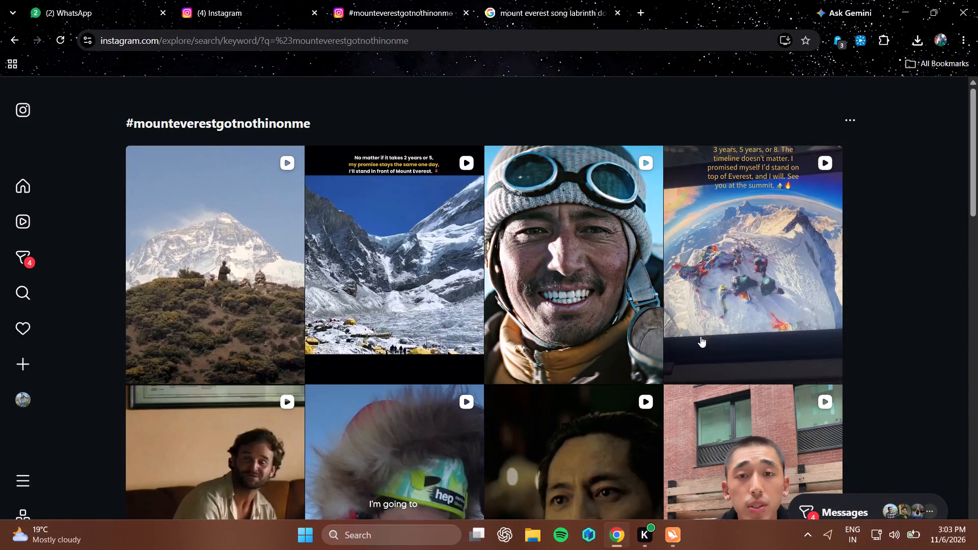
Play the "No matter if it takes 2 years or 5" reel, close it, and browse the #mounteverestgotnothinonme results for a reel with the song.
{"action": "left_click", "coordinate": [424, 306]}
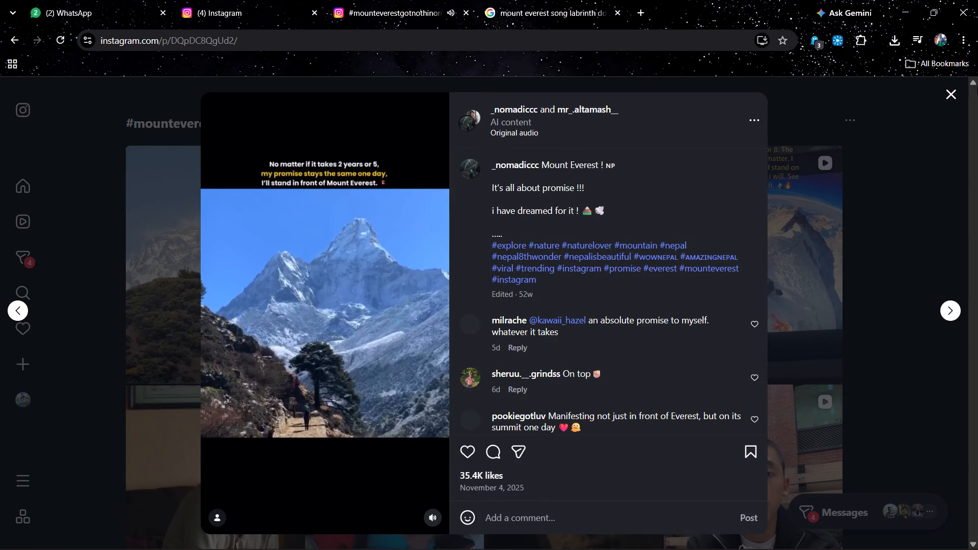
{"action": "left_click", "coordinate": [959, 98]}
{"action": "scroll", "coordinate": [642, 244], "scroll_direction": "down", "scroll_amount": 2}
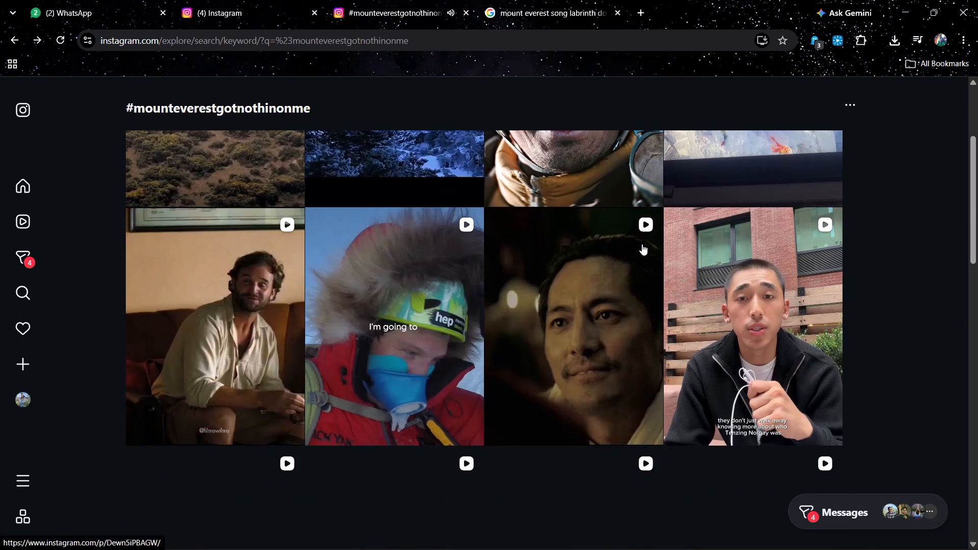
{"action": "scroll", "coordinate": [642, 244], "scroll_direction": "down", "scroll_amount": 1}
{"action": "scroll", "coordinate": [467, 306], "scroll_direction": "down", "scroll_amount": 1}
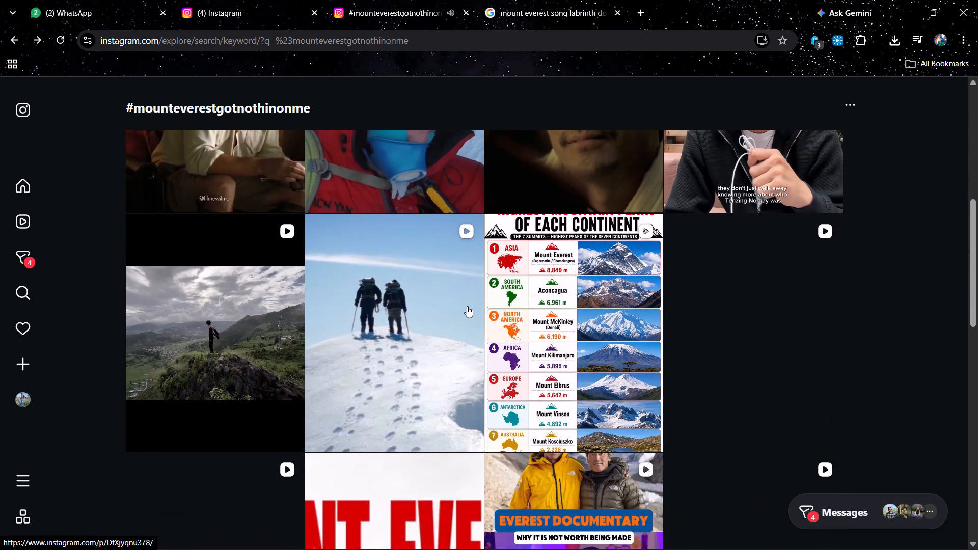
{"action": "scroll", "coordinate": [467, 306], "scroll_direction": "down", "scroll_amount": 5}
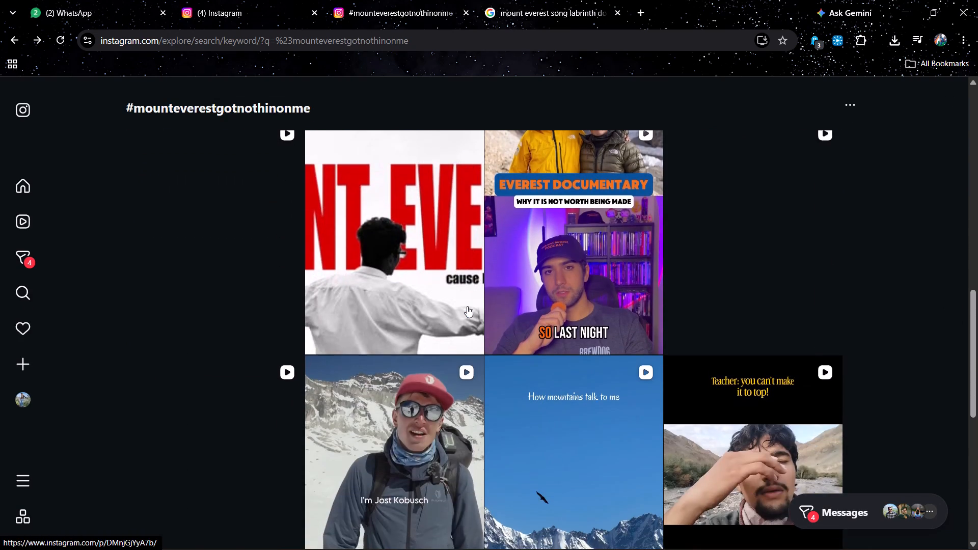
{"action": "scroll", "coordinate": [467, 306], "scroll_direction": "down", "scroll_amount": 2}
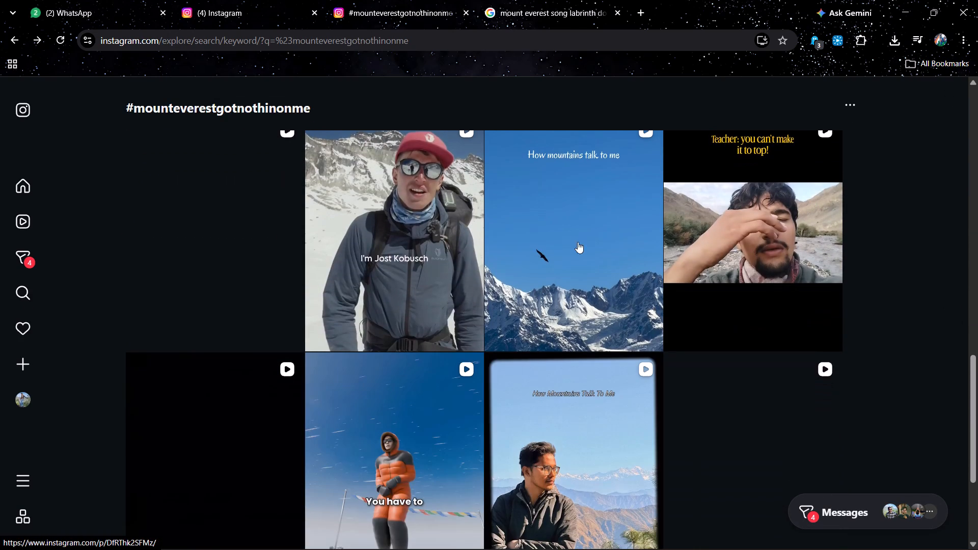
{"action": "scroll", "coordinate": [451, 409], "scroll_direction": "down", "scroll_amount": 3}
{"action": "scroll", "coordinate": [451, 409], "scroll_direction": "up", "scroll_amount": 6}
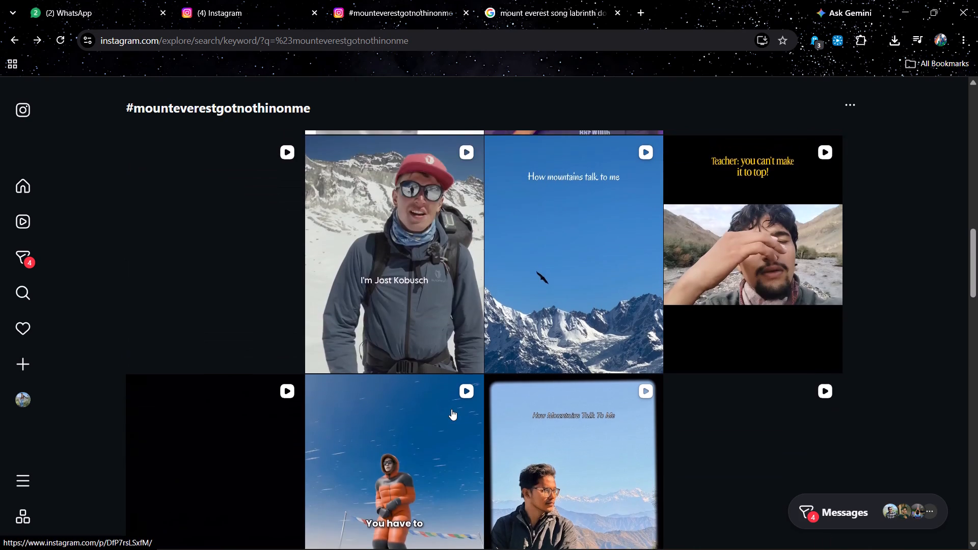
{"action": "scroll", "coordinate": [451, 409], "scroll_direction": "up", "scroll_amount": 4}
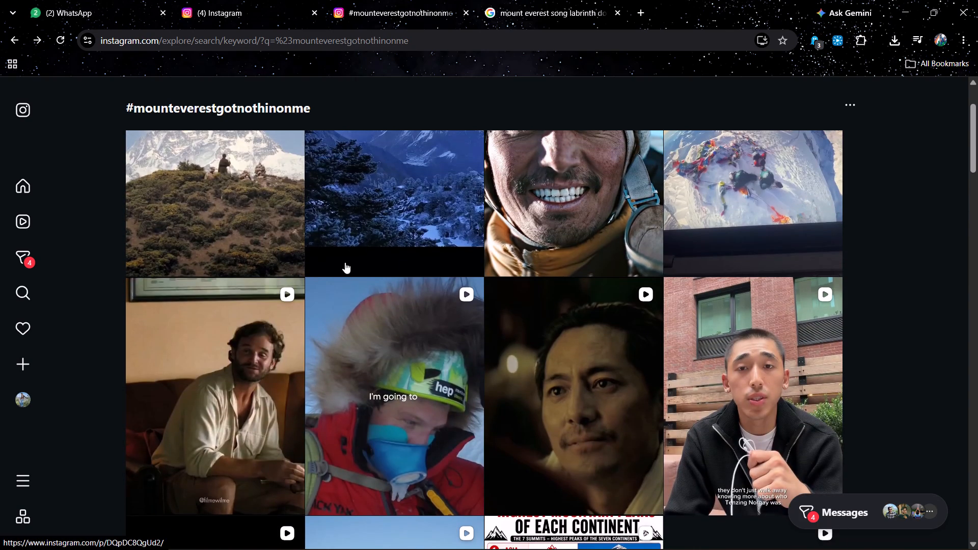
{"action": "scroll", "coordinate": [330, 261], "scroll_direction": "up", "scroll_amount": 1}
Sample the ocean.of.films Tenzing reel and the "3 years, 5 years, or 8" reel for the song, and continue browsing the hashtag results.
{"action": "left_click", "coordinate": [264, 240]}
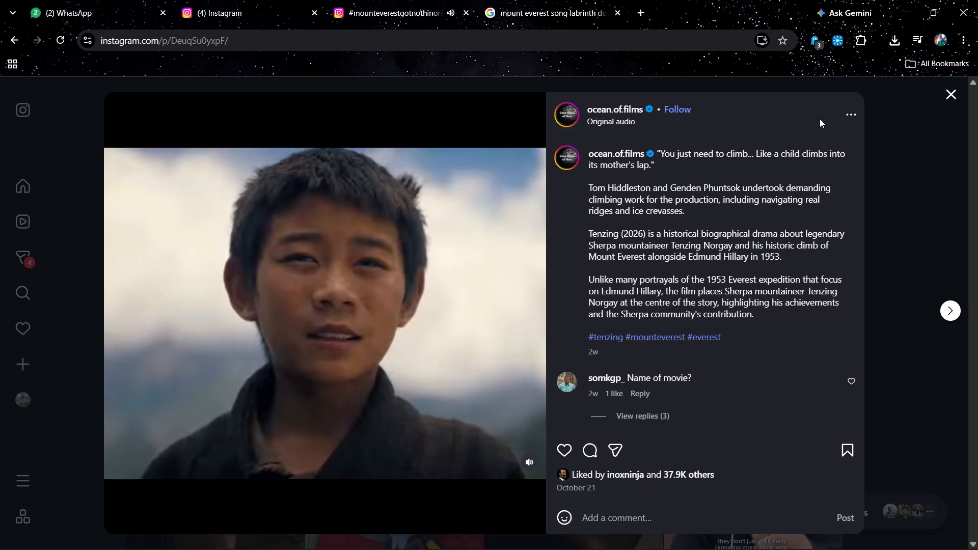
{"action": "left_click", "coordinate": [953, 91]}
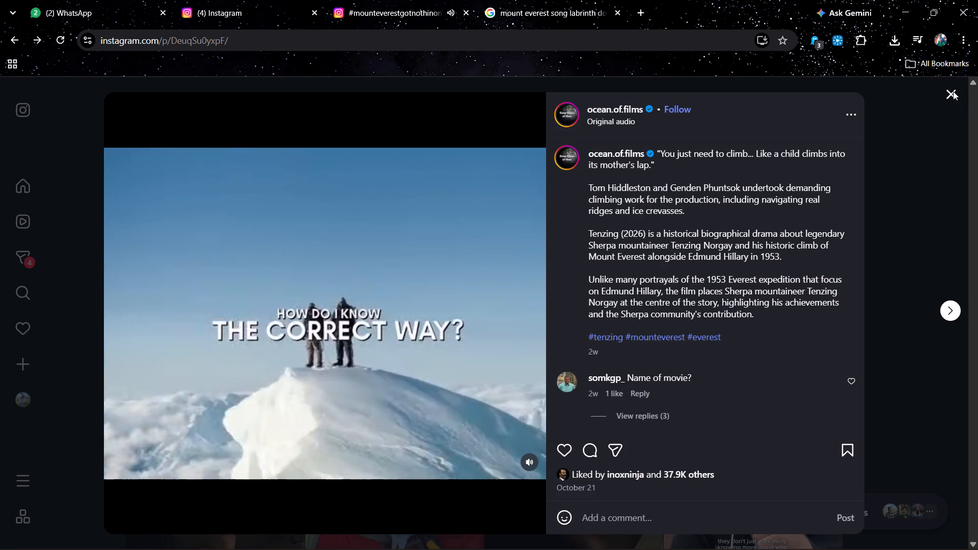
{"action": "left_click", "coordinate": [779, 215]}
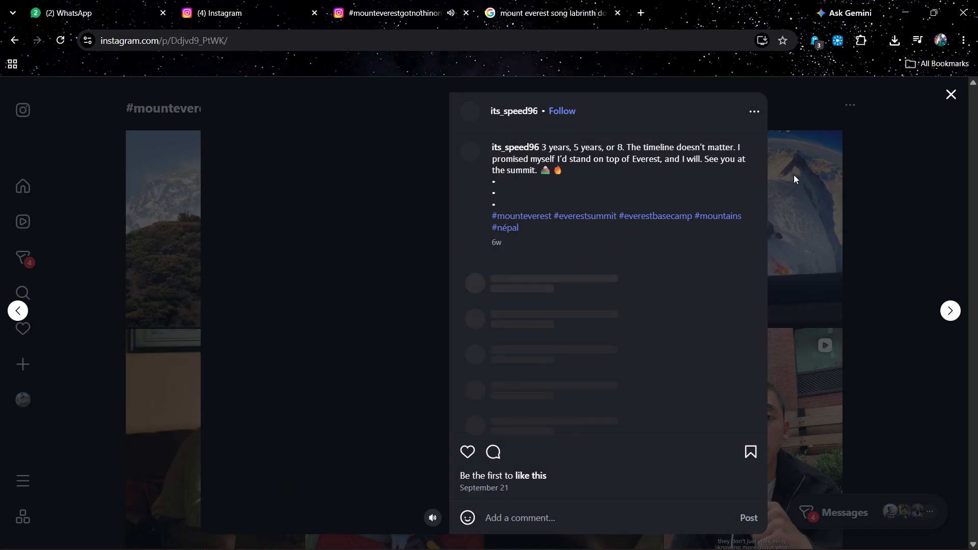
{"action": "left_click", "coordinate": [948, 89]}
{"action": "scroll", "coordinate": [802, 325], "scroll_direction": "down", "scroll_amount": 4}
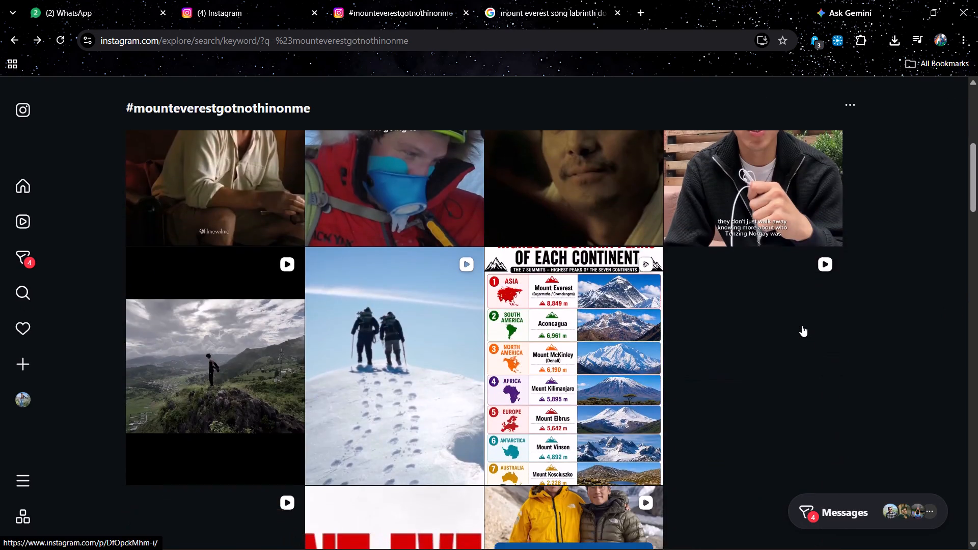
{"action": "scroll", "coordinate": [802, 325], "scroll_direction": "down", "scroll_amount": 9}
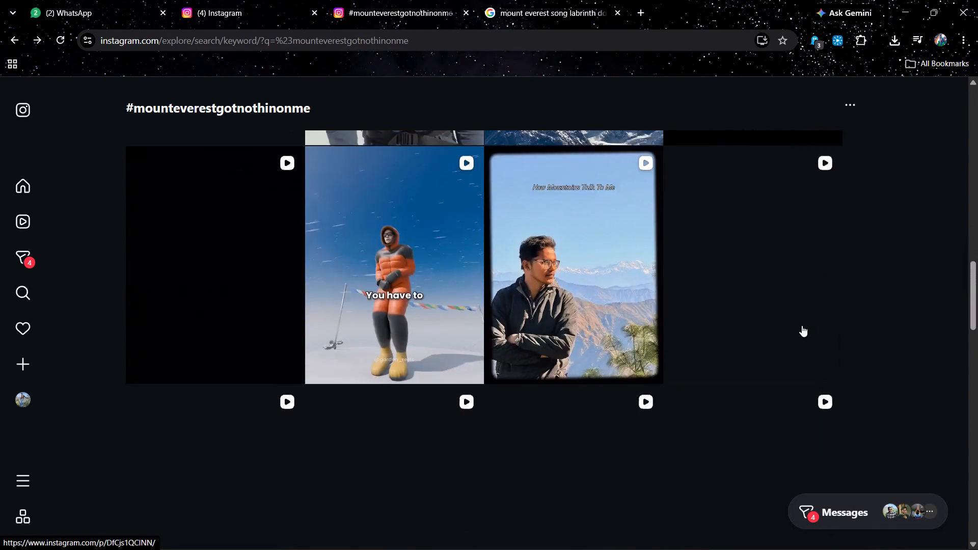
In Chrome, browse the Instagram reels under #mounteverestgotnothinonme and open one from the results.
{"action": "scroll", "coordinate": [802, 325], "scroll_direction": "down", "scroll_amount": 2}
{"action": "scroll", "coordinate": [802, 325], "scroll_direction": "up", "scroll_amount": 7}
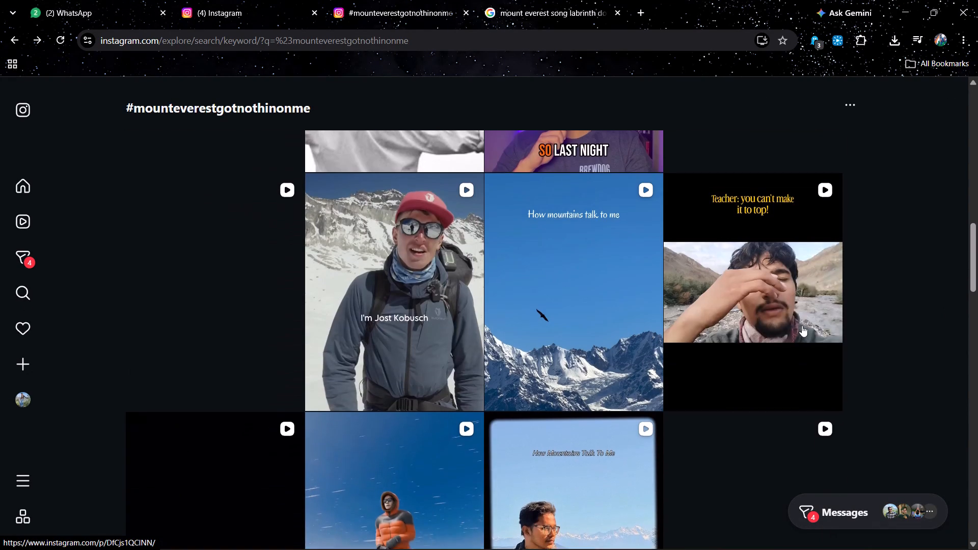
{"action": "scroll", "coordinate": [802, 325], "scroll_direction": "up", "scroll_amount": 8}
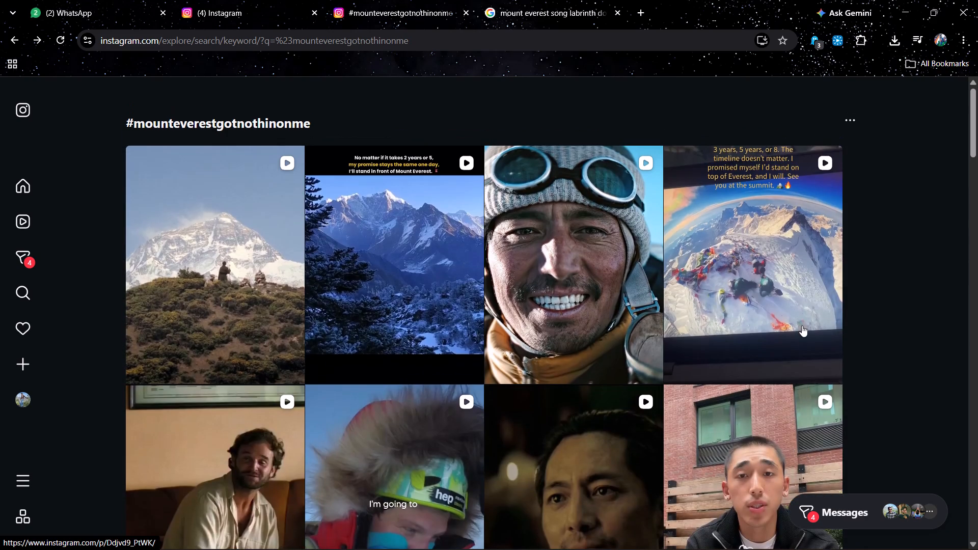
{"action": "scroll", "coordinate": [467, 414], "scroll_direction": "down", "scroll_amount": 5}
{"action": "left_click", "coordinate": [204, 322]}
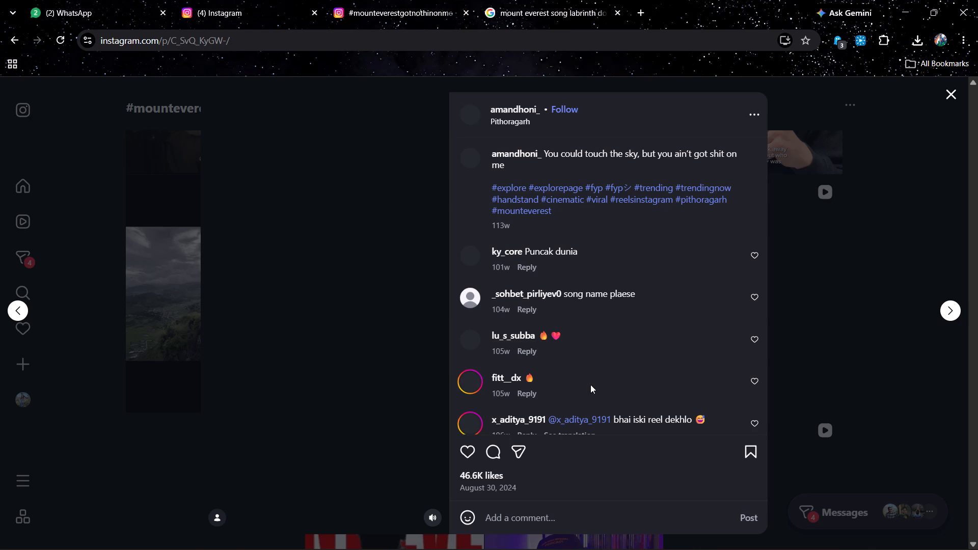
Read through the Pithoragarh handstand reel's caption and comments, and look over the surrounding #mounteverestgotnothinonme results and the other Instagram tab.
{"action": "scroll", "coordinate": [590, 384], "scroll_direction": "down", "scroll_amount": 6}
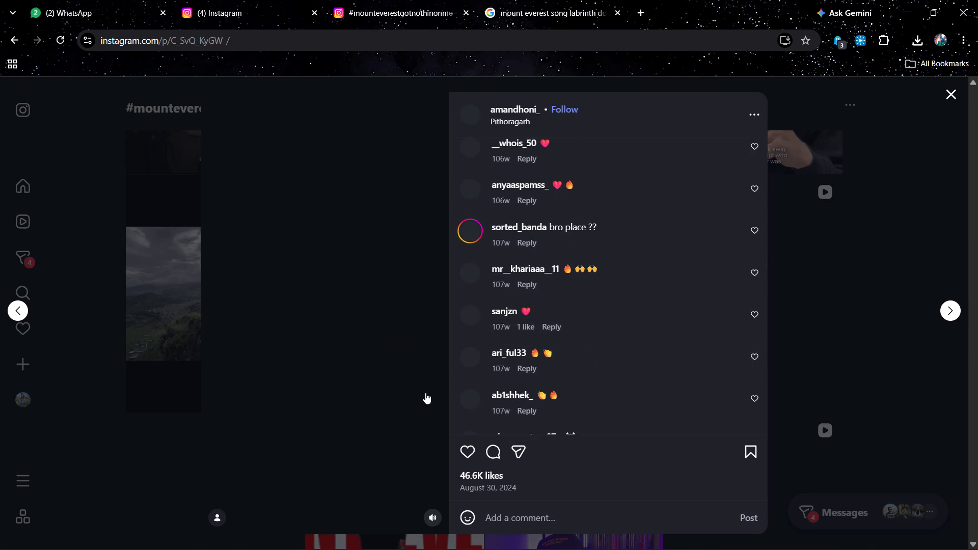
{"action": "scroll", "coordinate": [634, 182], "scroll_direction": "up", "scroll_amount": 8}
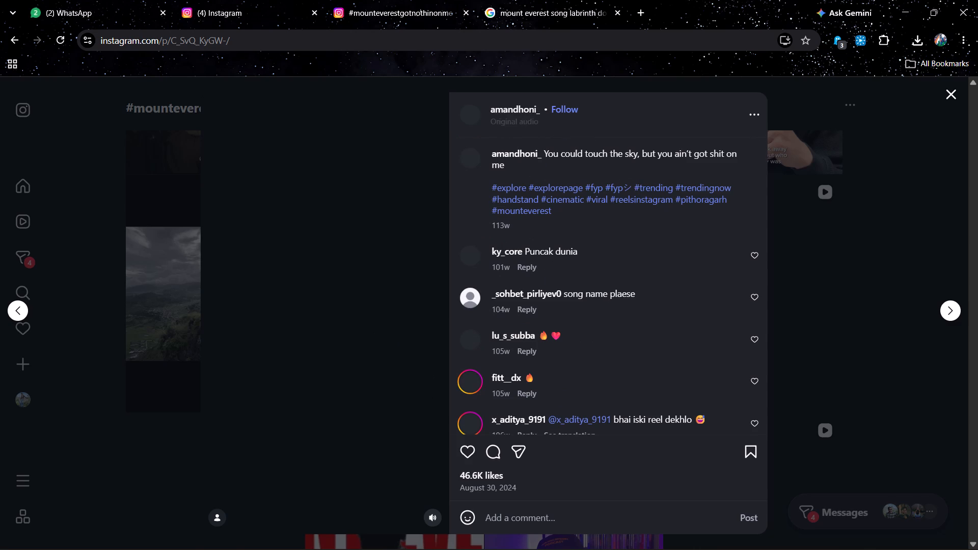
{"action": "left_click", "coordinate": [945, 91]}
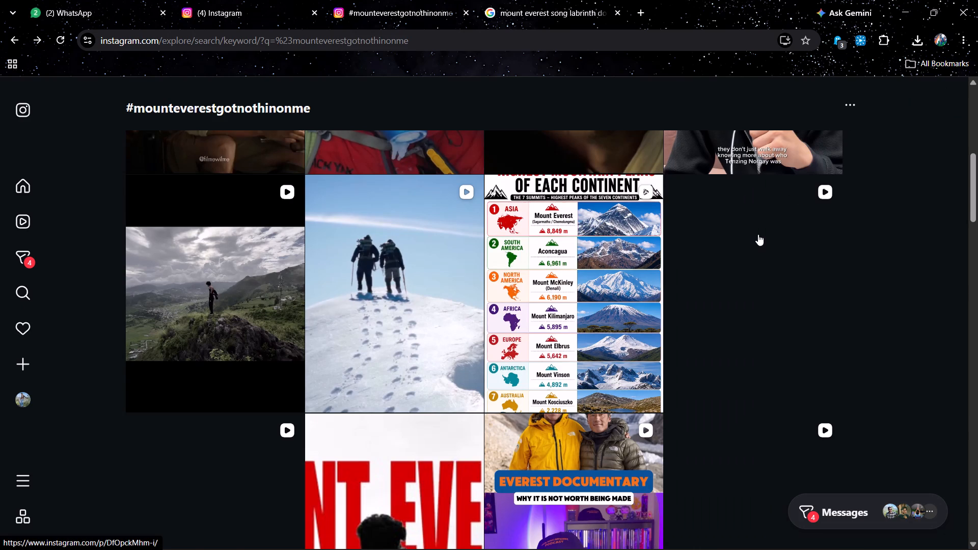
{"action": "scroll", "coordinate": [758, 234], "scroll_direction": "up", "scroll_amount": 1}
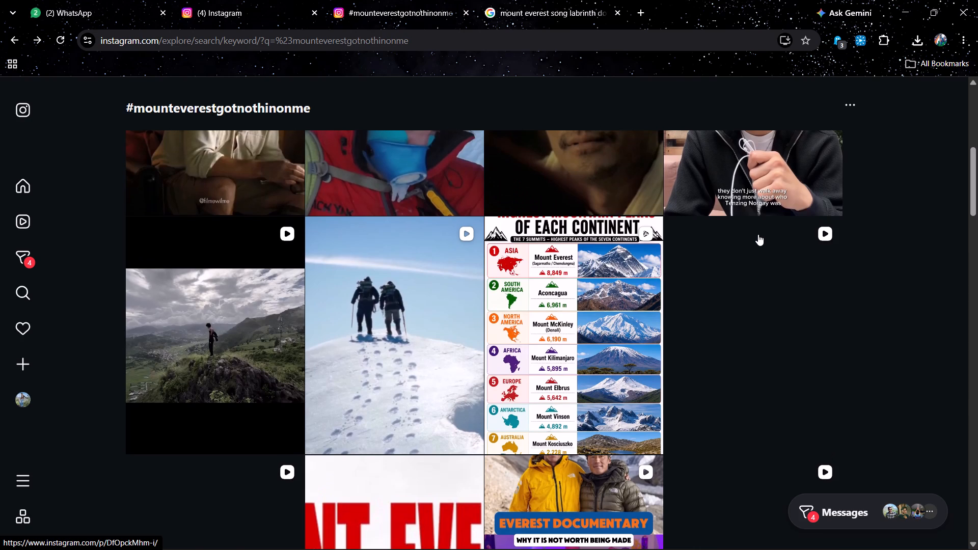
{"action": "left_click", "coordinate": [259, 378]}
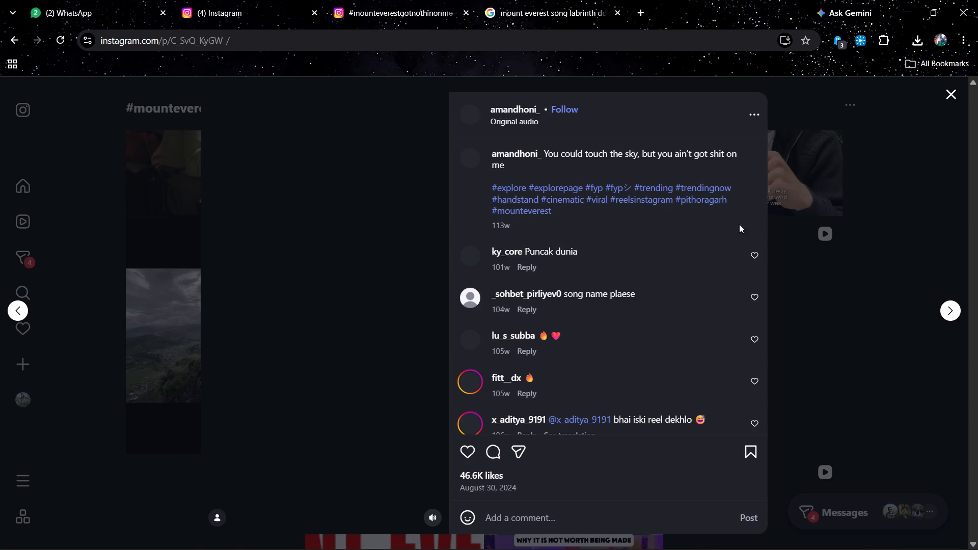
{"action": "left_click", "coordinate": [948, 88]}
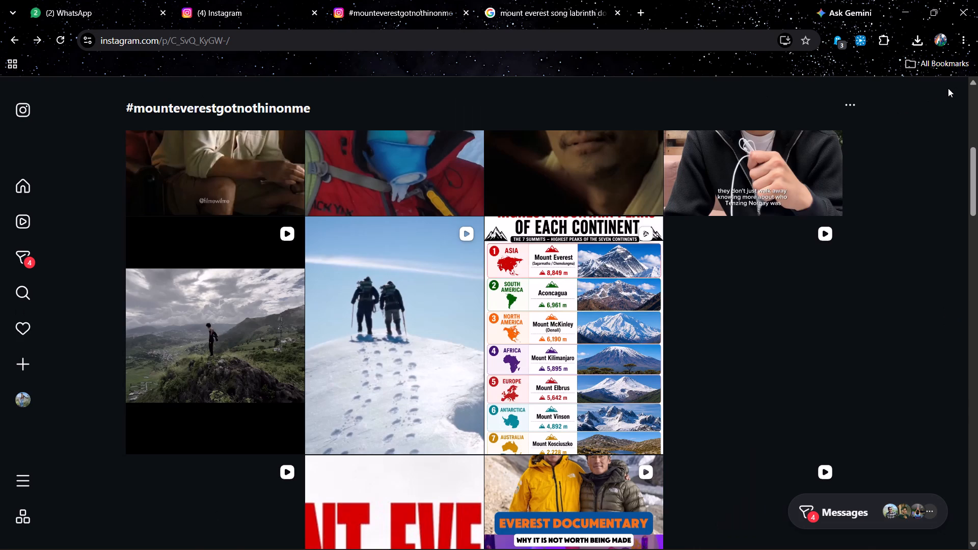
{"action": "scroll", "coordinate": [455, 240], "scroll_direction": "up", "scroll_amount": 5}
{"action": "left_click", "coordinate": [220, 0]}
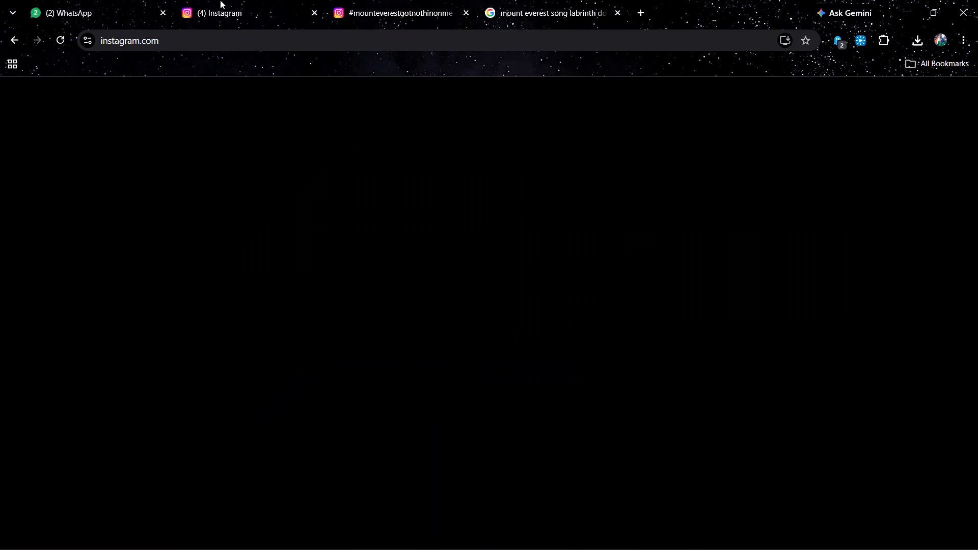
{"action": "left_click", "coordinate": [397, 0]}
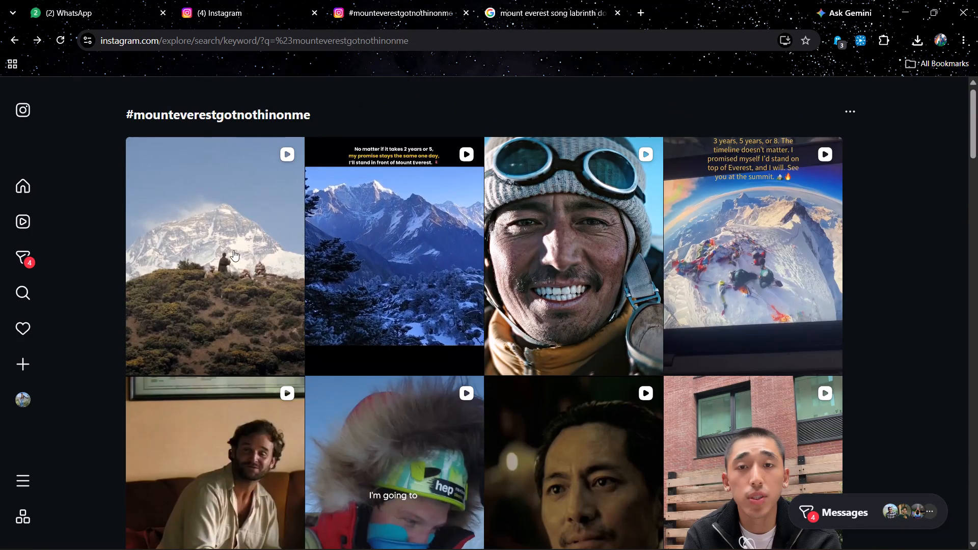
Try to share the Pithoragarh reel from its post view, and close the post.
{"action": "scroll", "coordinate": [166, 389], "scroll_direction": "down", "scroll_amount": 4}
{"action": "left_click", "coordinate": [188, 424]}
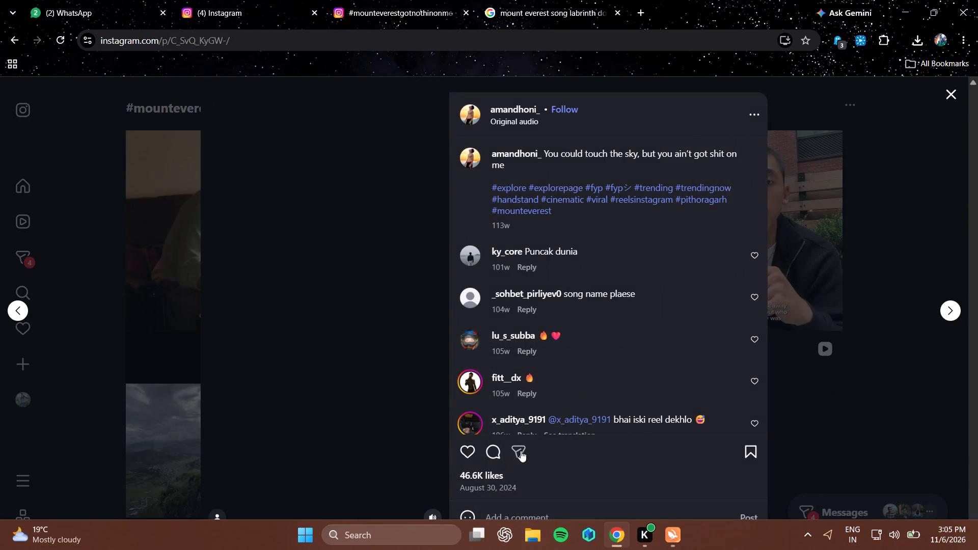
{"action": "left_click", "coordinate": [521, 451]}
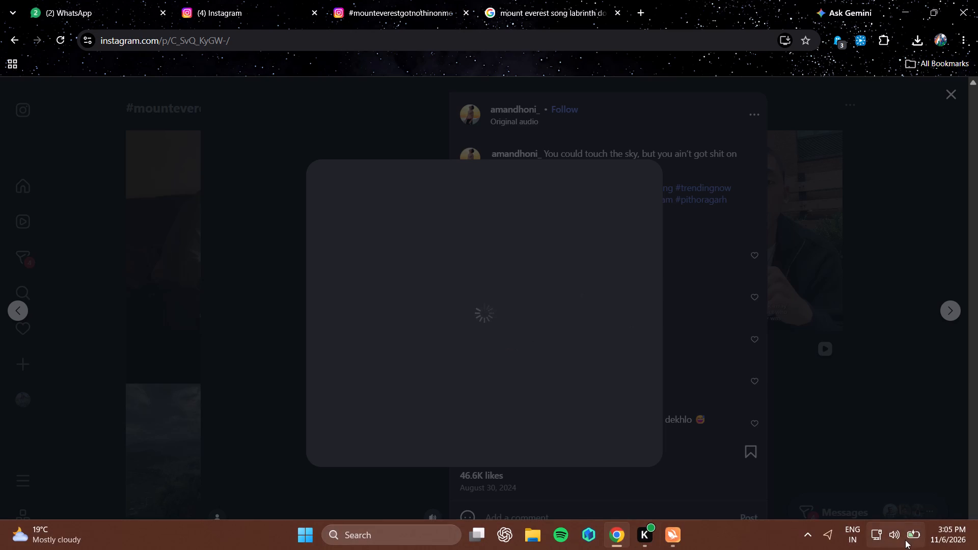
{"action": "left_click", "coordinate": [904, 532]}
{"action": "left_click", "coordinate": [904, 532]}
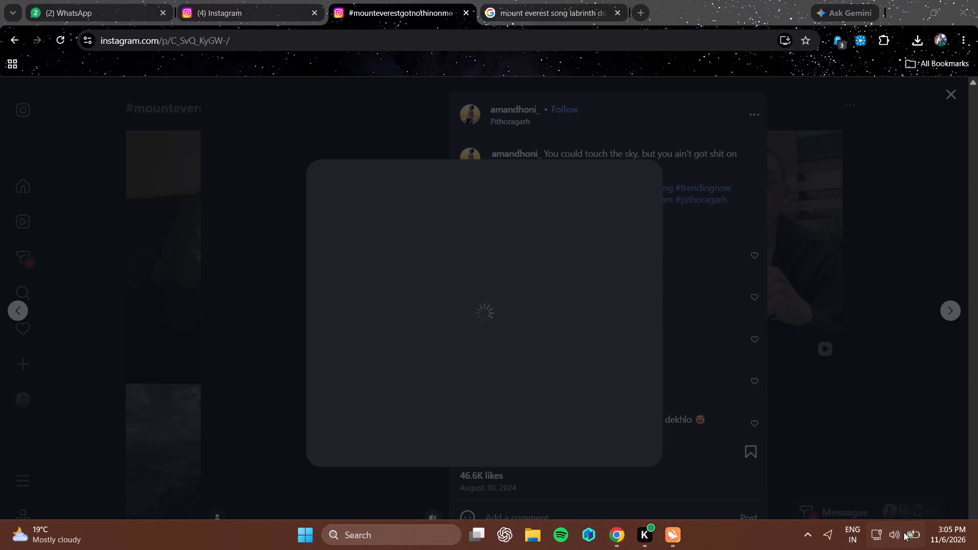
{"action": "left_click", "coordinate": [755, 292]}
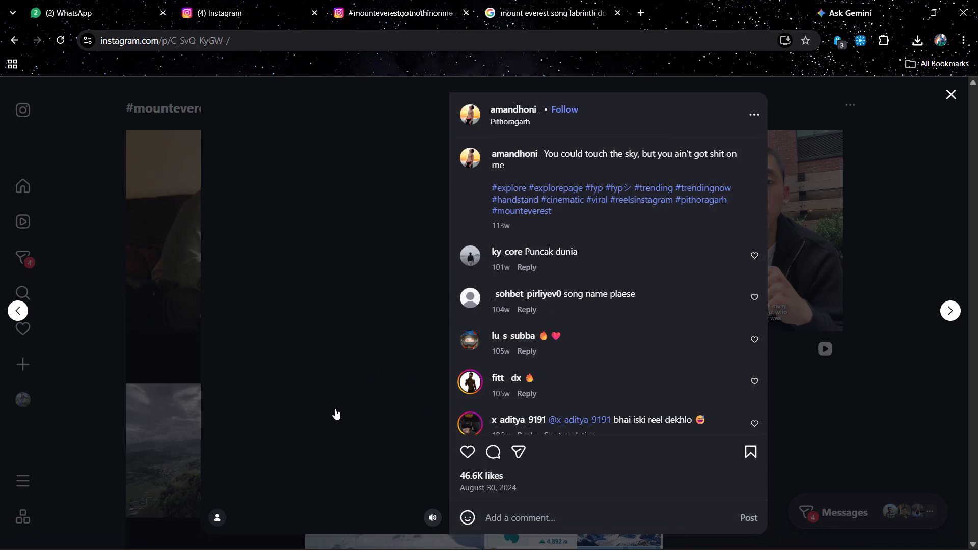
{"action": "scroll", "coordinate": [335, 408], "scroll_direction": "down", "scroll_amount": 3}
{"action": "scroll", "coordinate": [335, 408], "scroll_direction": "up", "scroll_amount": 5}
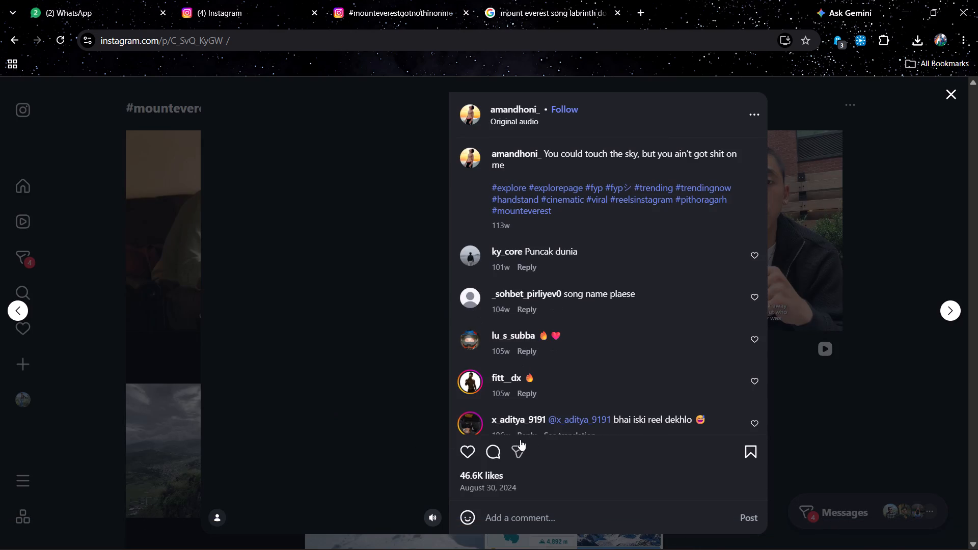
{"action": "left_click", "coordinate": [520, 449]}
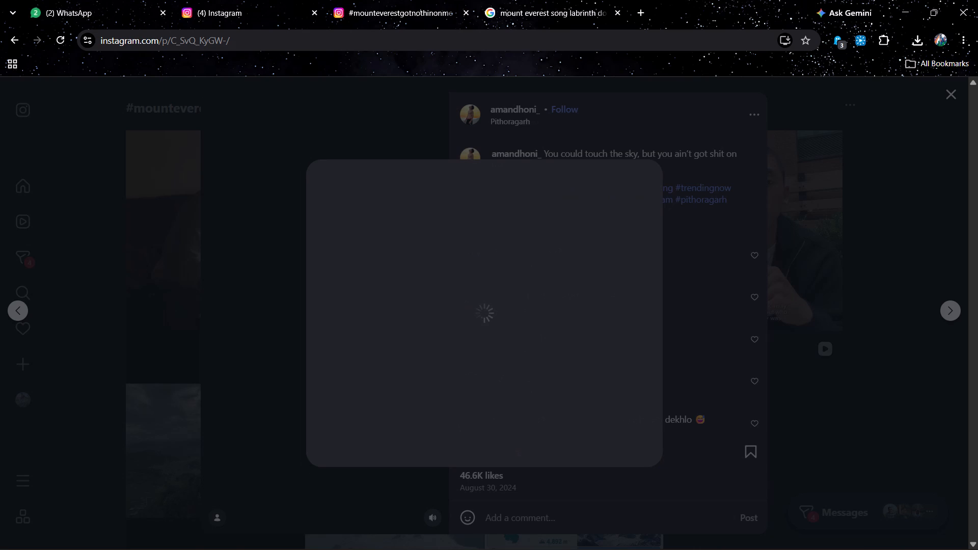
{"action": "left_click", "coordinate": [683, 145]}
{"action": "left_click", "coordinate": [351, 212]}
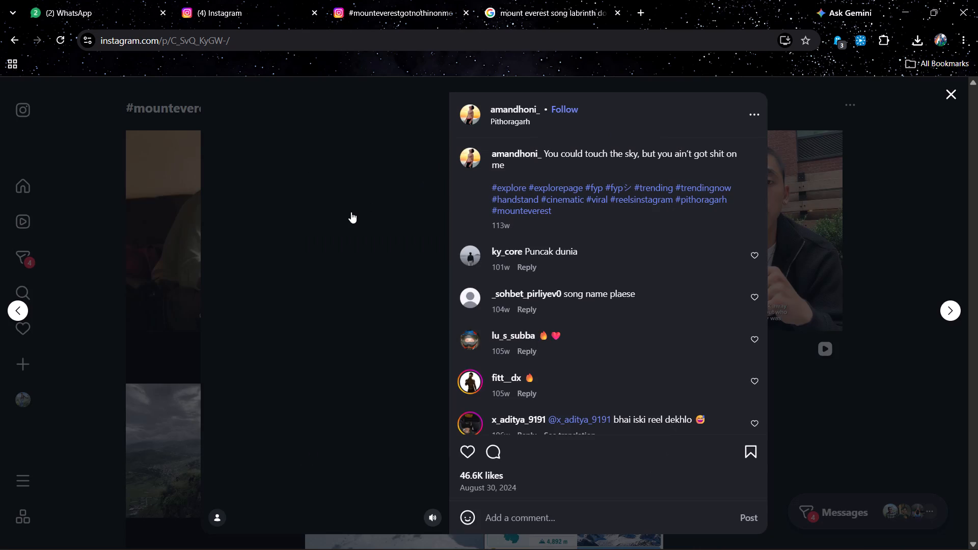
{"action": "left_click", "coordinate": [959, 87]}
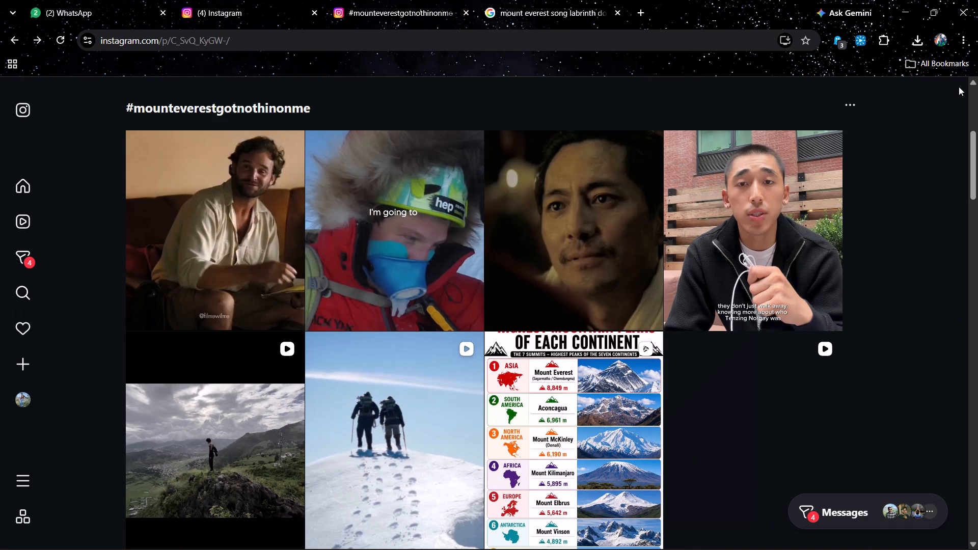
Reopen the Pithoragarh handstand reel from the #mounteverestgotnothinonme results.
{"action": "scroll", "coordinate": [538, 461], "scroll_direction": "down", "scroll_amount": 3}
{"action": "left_click", "coordinate": [258, 313]}
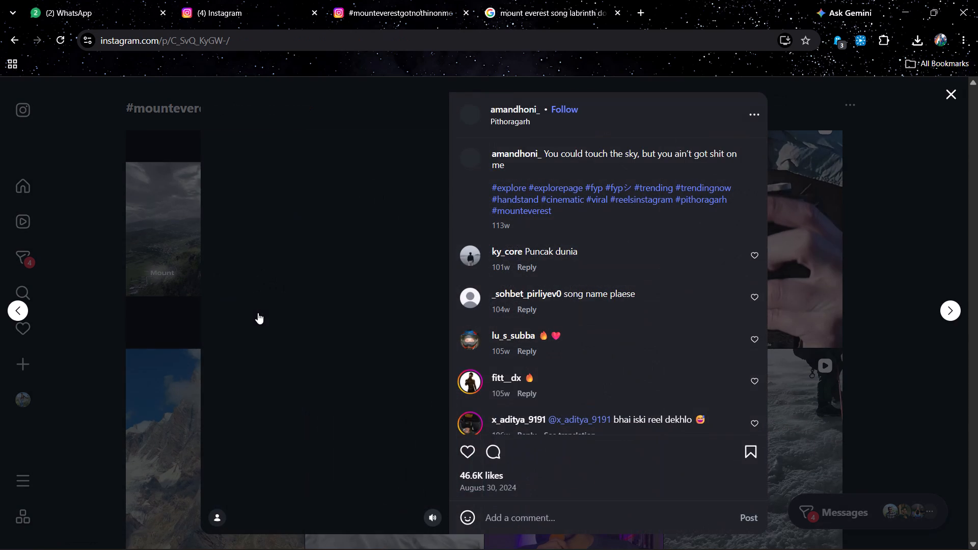
Check the system network settings and the Turbo VPN connection, and return to the reel.
{"action": "left_click", "coordinate": [901, 540]}
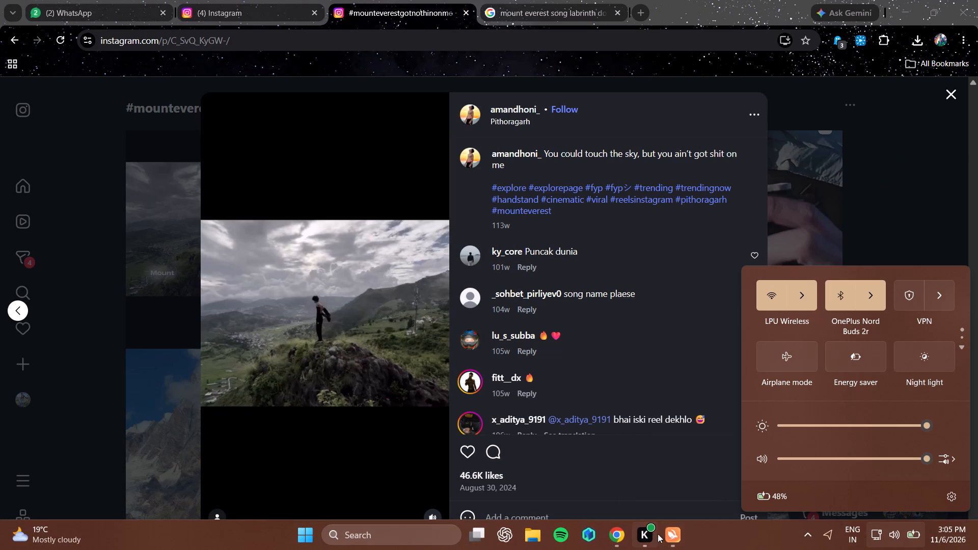
{"action": "left_click", "coordinate": [672, 531]}
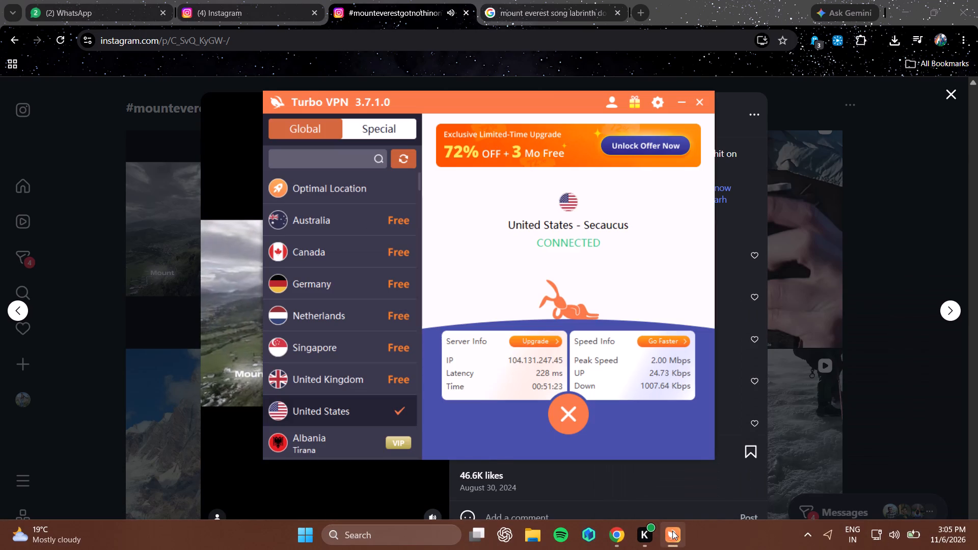
{"action": "left_click", "coordinate": [672, 531]}
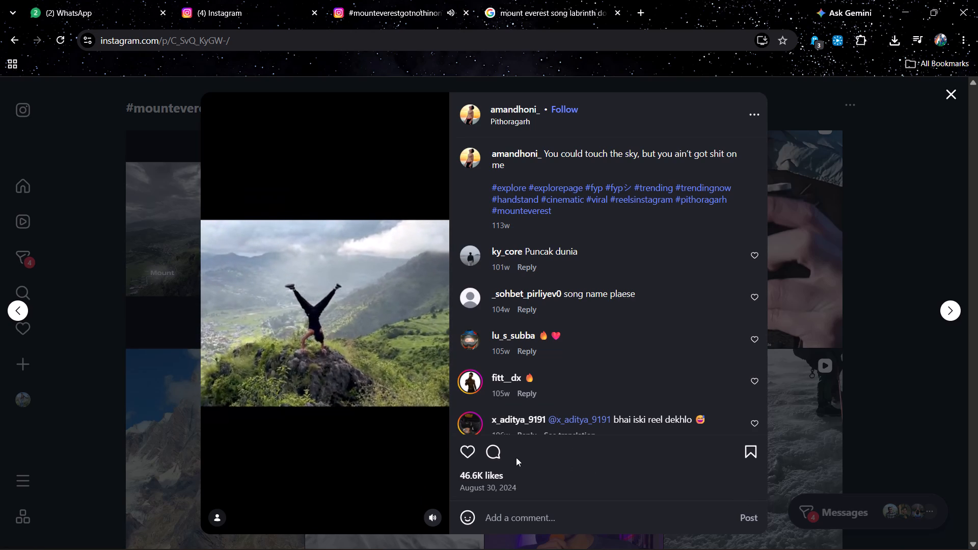
Go to the Pithoragarh reel's own post page and copy its share link.
{"action": "left_click", "coordinate": [751, 109]}
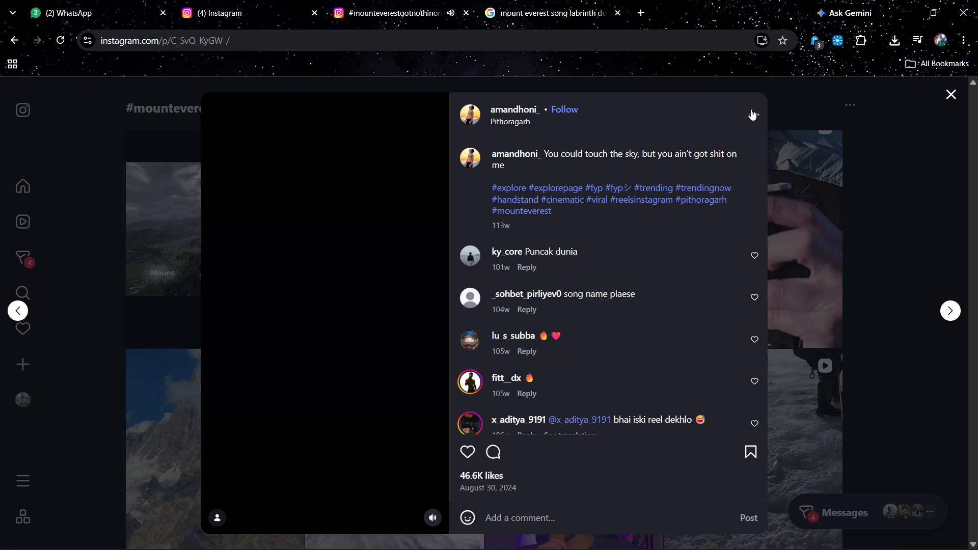
{"action": "left_click", "coordinate": [755, 112]}
{"action": "left_click", "coordinate": [755, 112]}
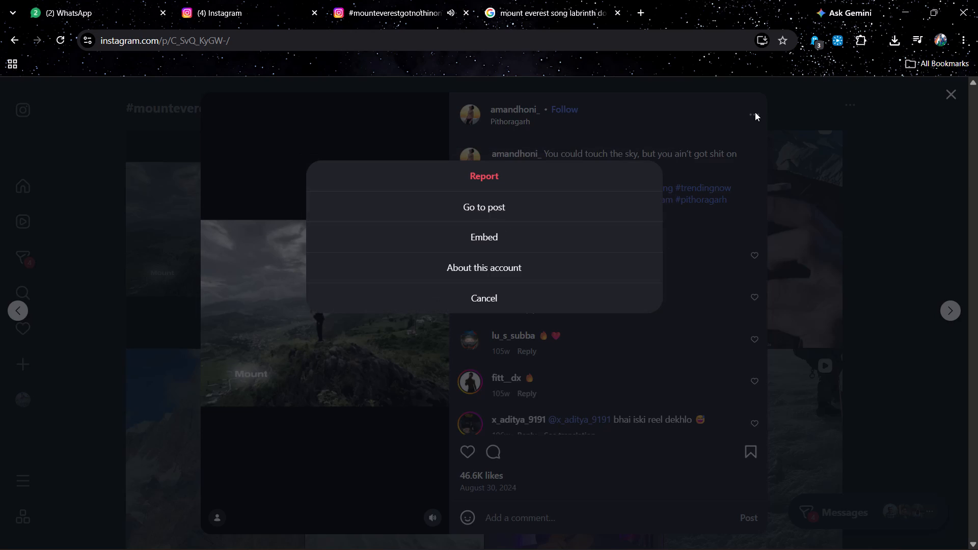
{"action": "left_click", "coordinate": [512, 206]}
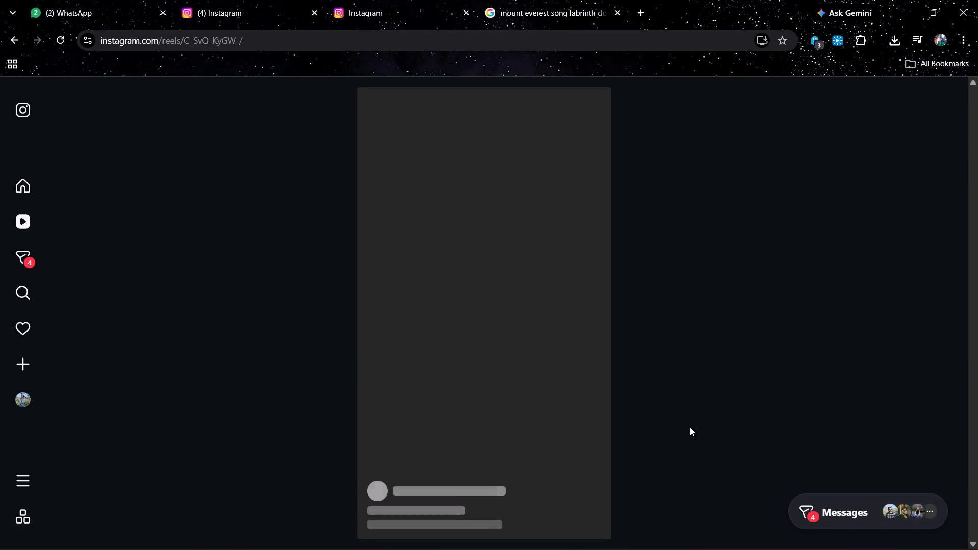
{"action": "left_click", "coordinate": [636, 421]}
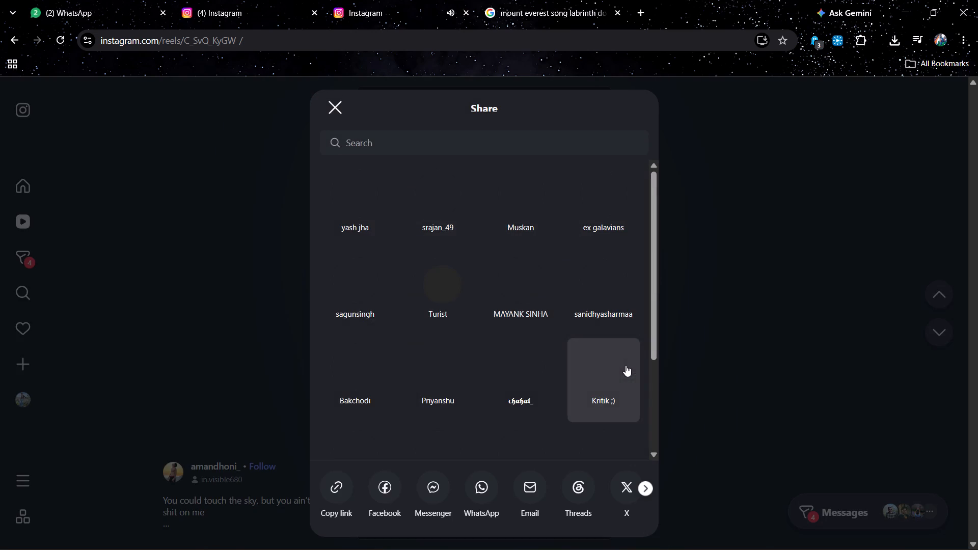
{"action": "left_click", "coordinate": [339, 477]}
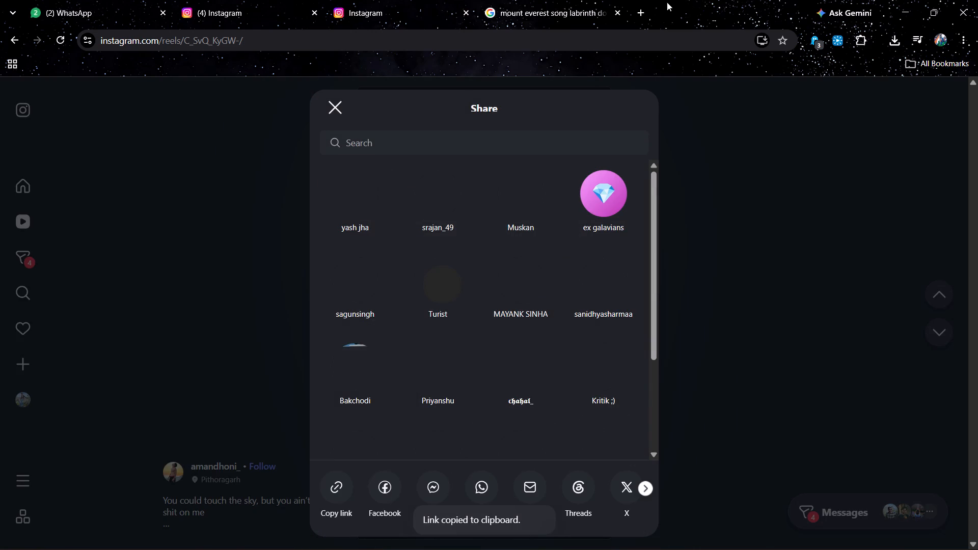
Search Google in a new tab for "instareel downlaod".
{"action": "left_click", "coordinate": [637, 11]}
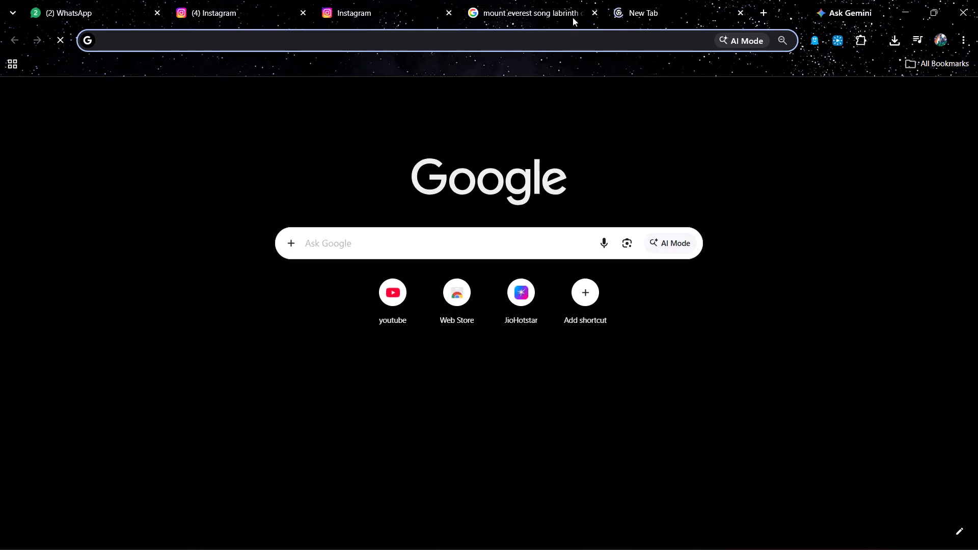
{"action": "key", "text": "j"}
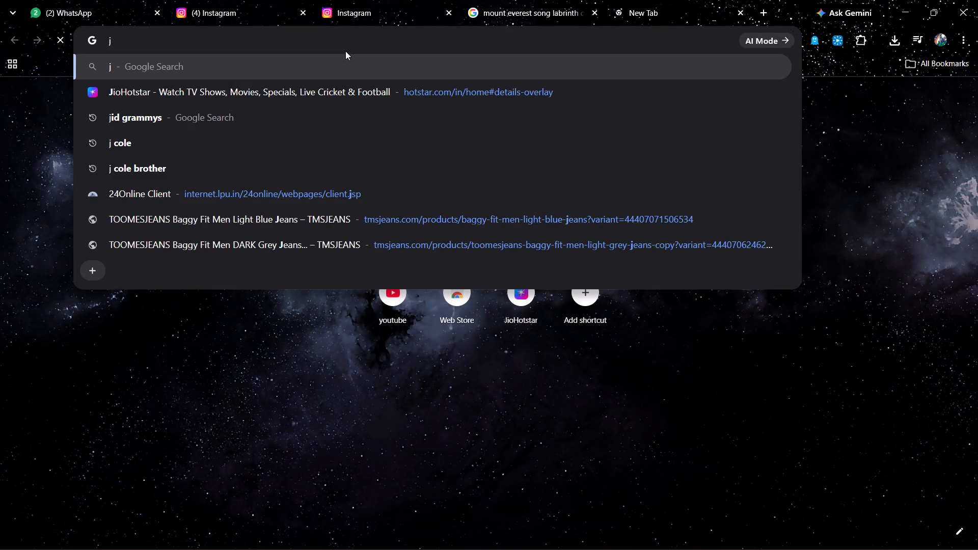
{"action": "key", "text": "BackSpace"}
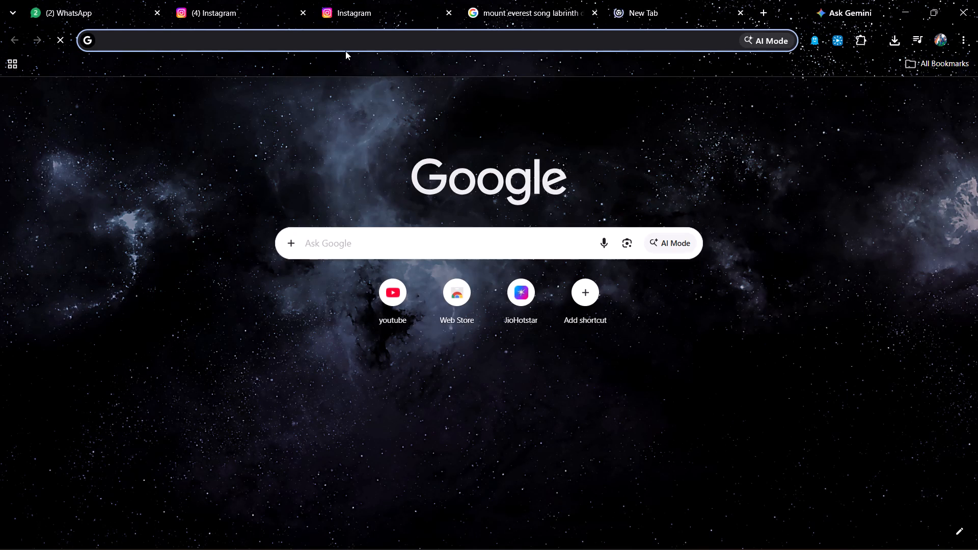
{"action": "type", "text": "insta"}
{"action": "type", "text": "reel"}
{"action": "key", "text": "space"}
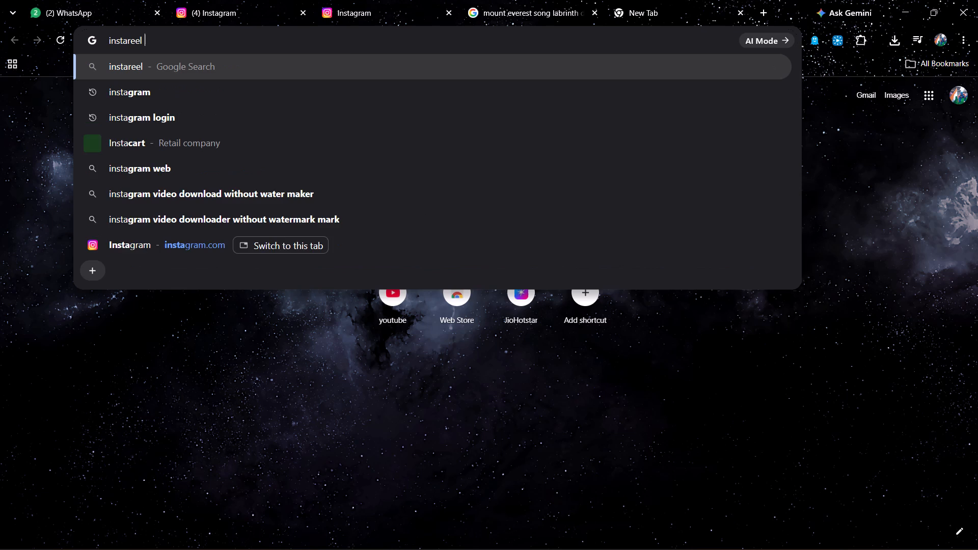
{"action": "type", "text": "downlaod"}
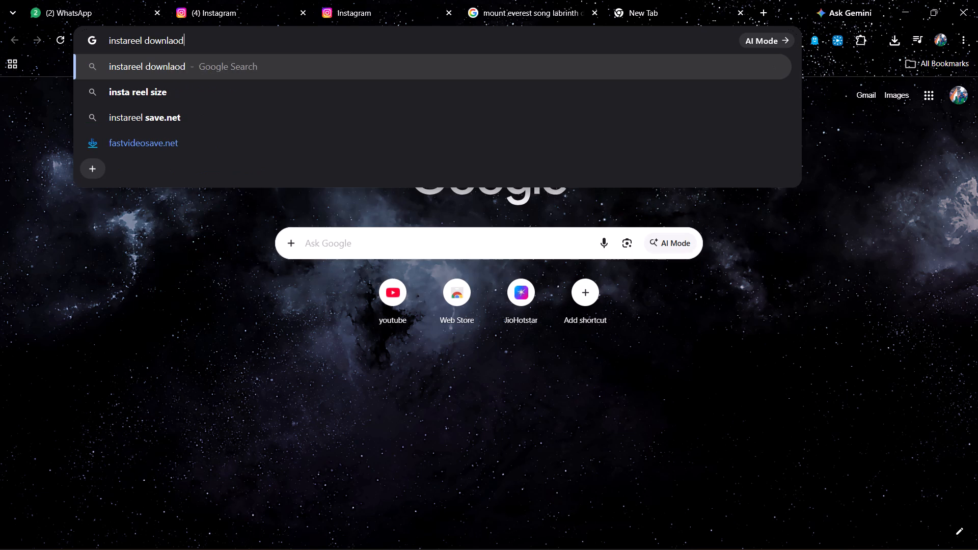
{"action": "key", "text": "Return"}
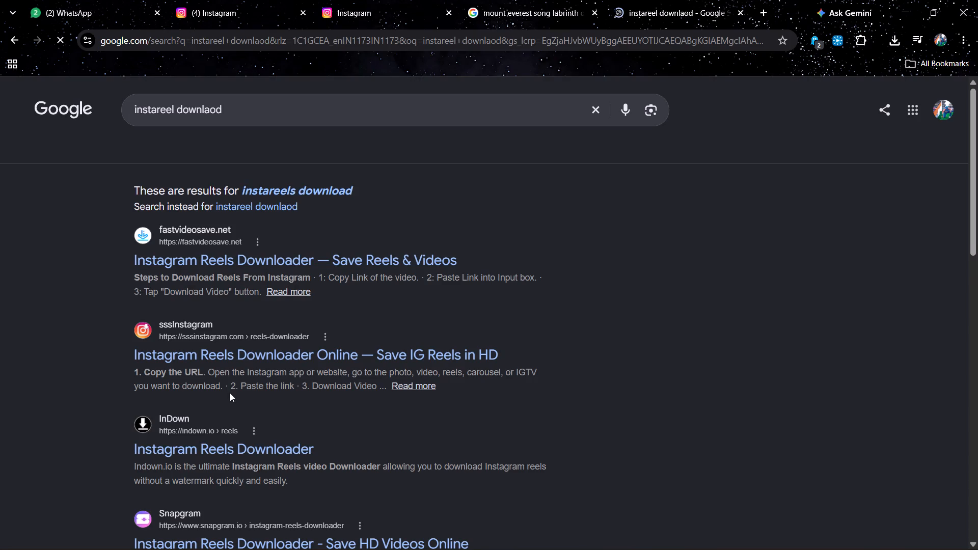
Open InDown's Instagram Reels Downloader from the results, paste the copied reel link into it, and block the site's clipboard access.
{"action": "left_click", "coordinate": [223, 430]}
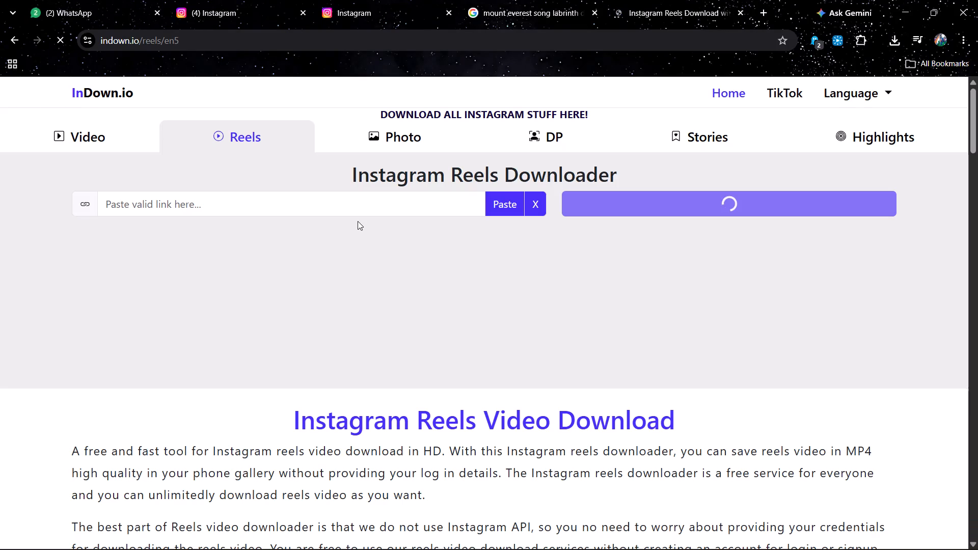
{"action": "left_click", "coordinate": [256, 204]}
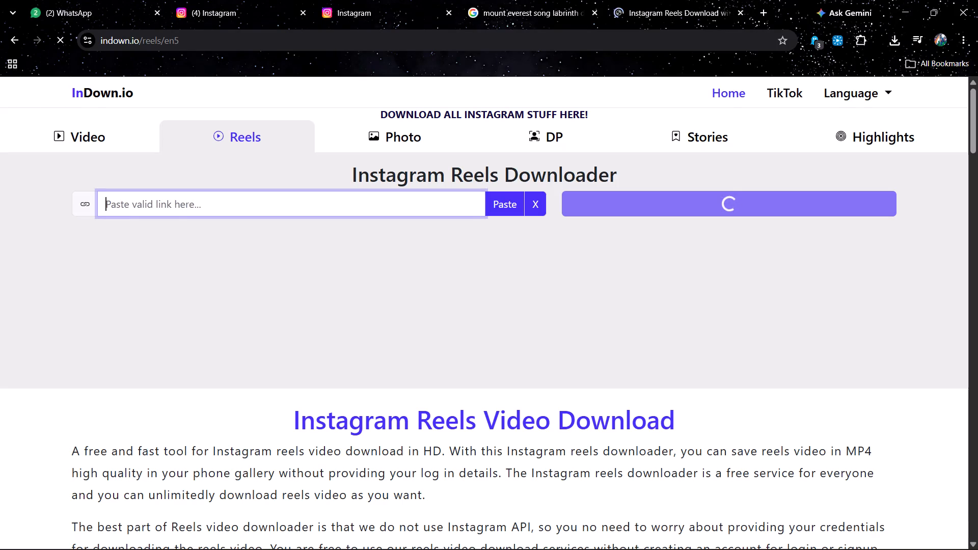
{"action": "key", "text": "ctrl+v"}
{"action": "left_click", "coordinate": [503, 202]}
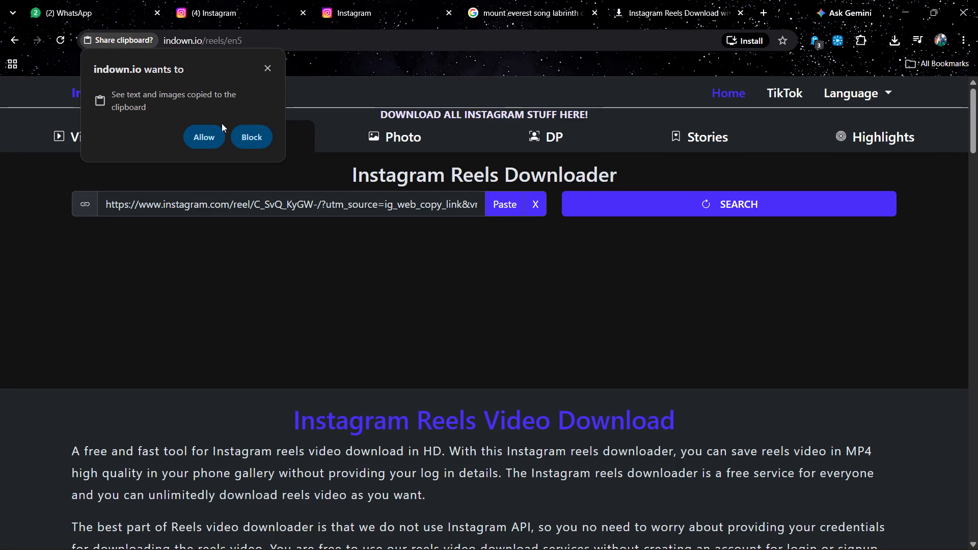
{"action": "left_click", "coordinate": [249, 137]}
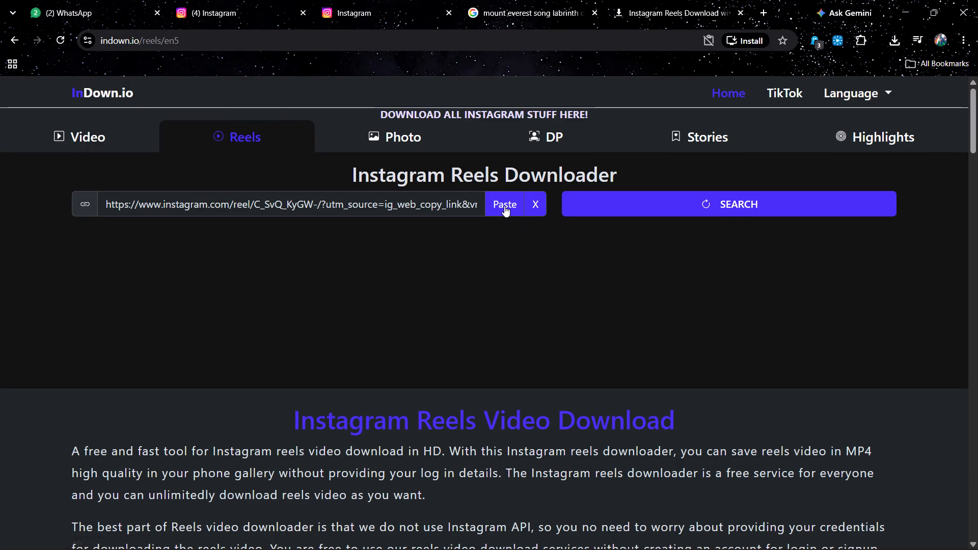
Search InDown for the pasted reel link and download the Mount Everest reel video from Download Server 1.
{"action": "left_click", "coordinate": [504, 206]}
{"action": "left_click", "coordinate": [640, 212]}
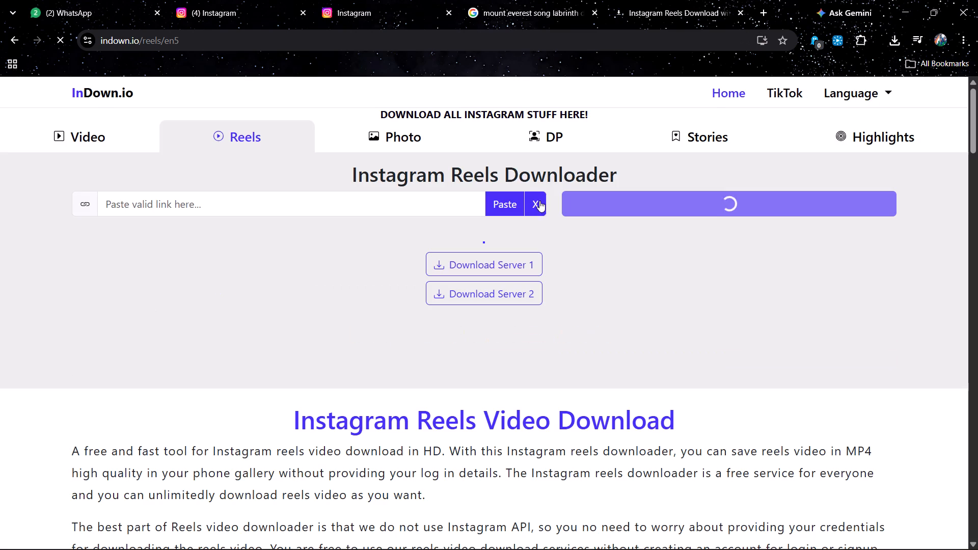
{"action": "left_click", "coordinate": [507, 265]}
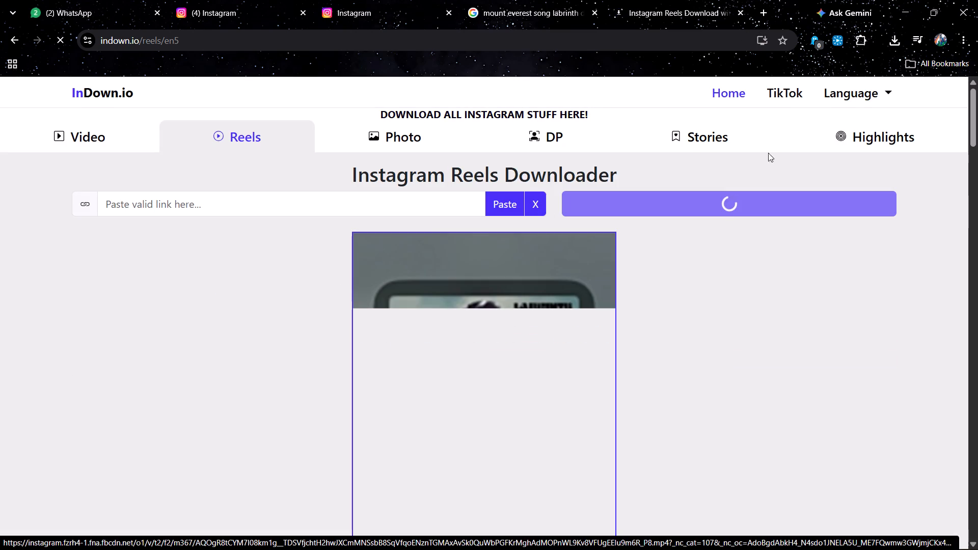
{"action": "scroll", "coordinate": [469, 332], "scroll_direction": "down", "scroll_amount": 2}
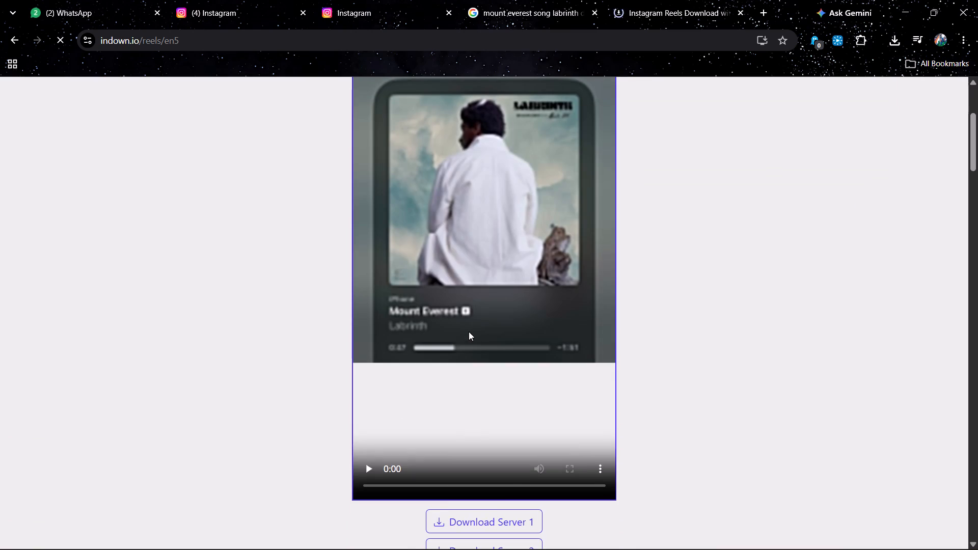
{"action": "scroll", "coordinate": [469, 332], "scroll_direction": "down", "scroll_amount": 2}
{"action": "left_click", "coordinate": [472, 367]}
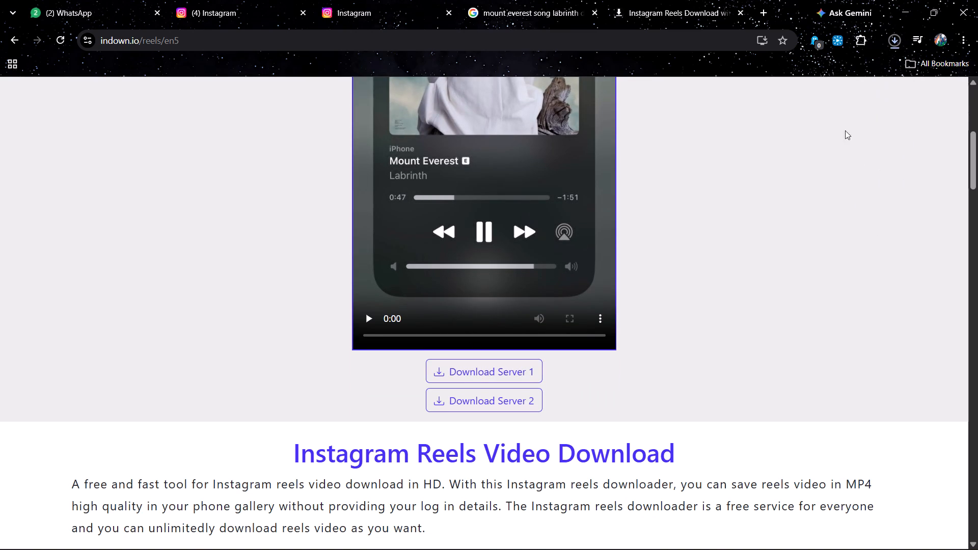
Open the browser's full download history to check the progress of the reel download.
{"action": "left_click", "coordinate": [901, 42]}
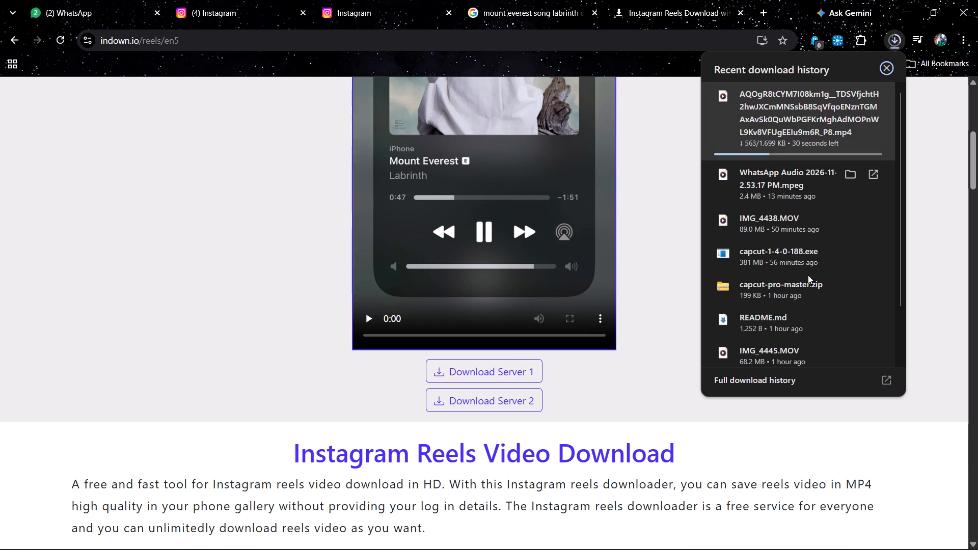
{"action": "left_click", "coordinate": [755, 383]}
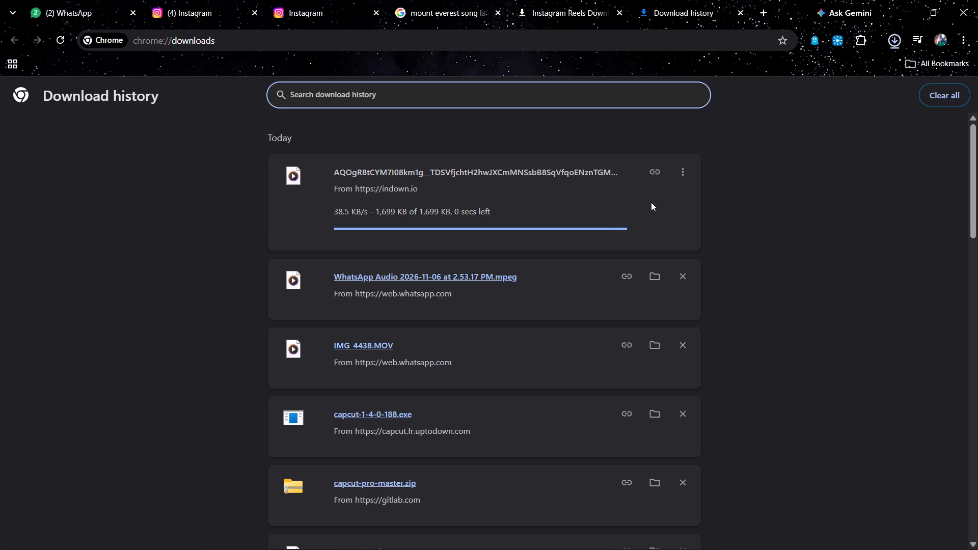
Locate the newly downloaded AQOgR8tCYM7I08km1g reel video on drive E: and copy it to the Portfolio folder.
{"action": "left_click", "coordinate": [655, 175]}
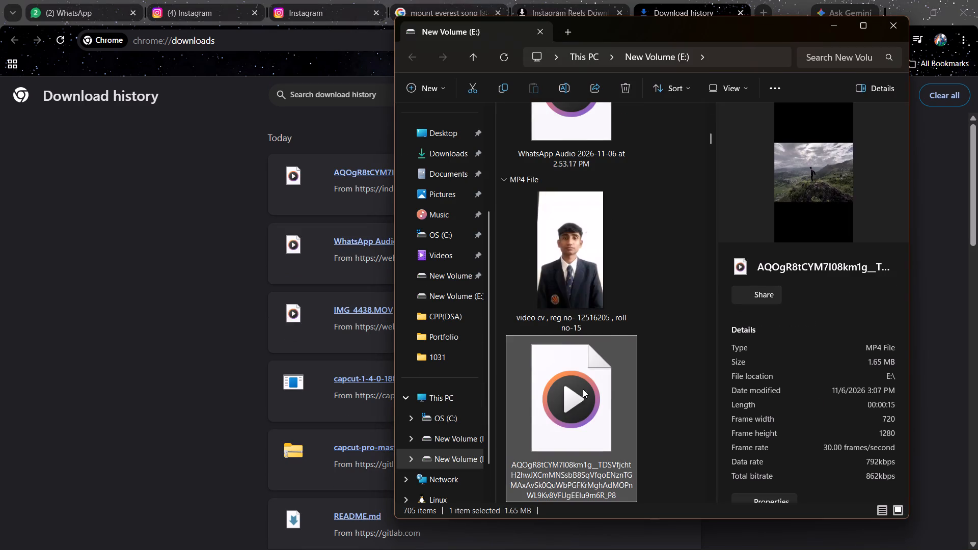
{"action": "left_click_drag", "start_coordinate": [575, 397], "coordinate": [457, 341]}
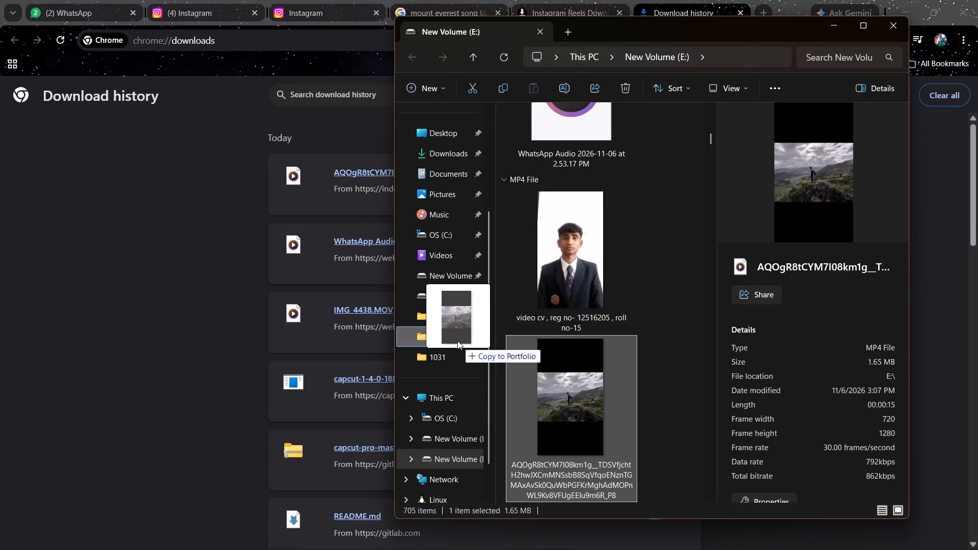
{"action": "left_click_drag", "start_coordinate": [457, 341], "coordinate": [456, 339]}
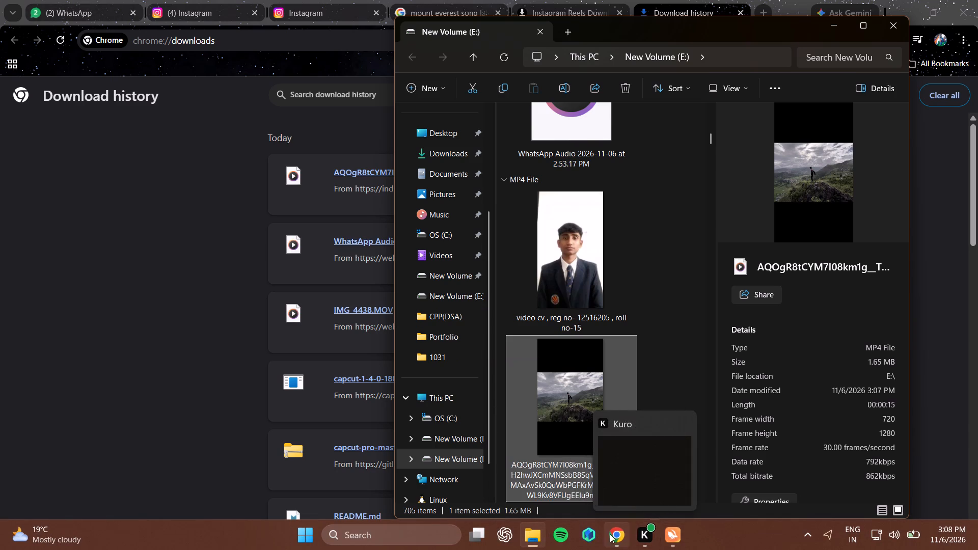
Launch CapCut and open the 1106 project.
{"action": "left_click", "coordinate": [431, 532]}
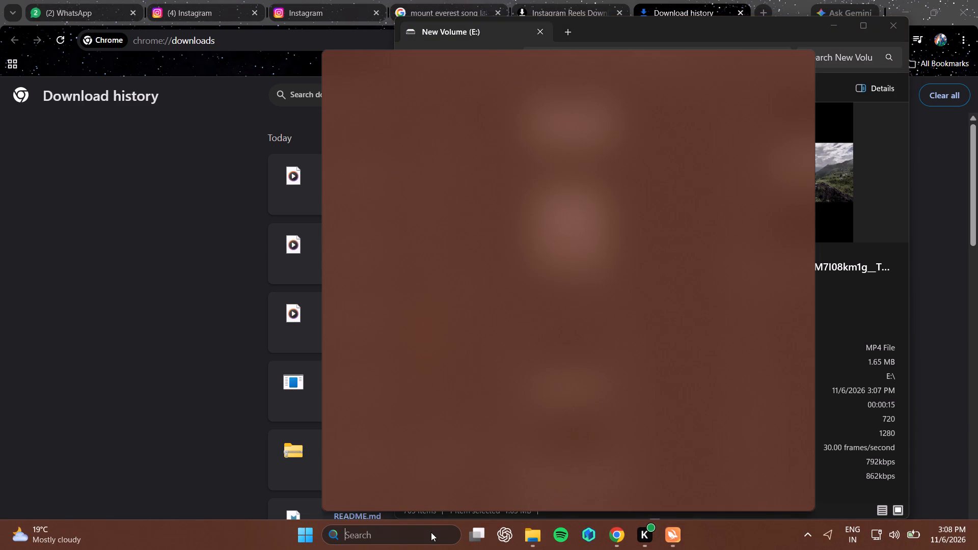
{"action": "type", "text": "ca"}
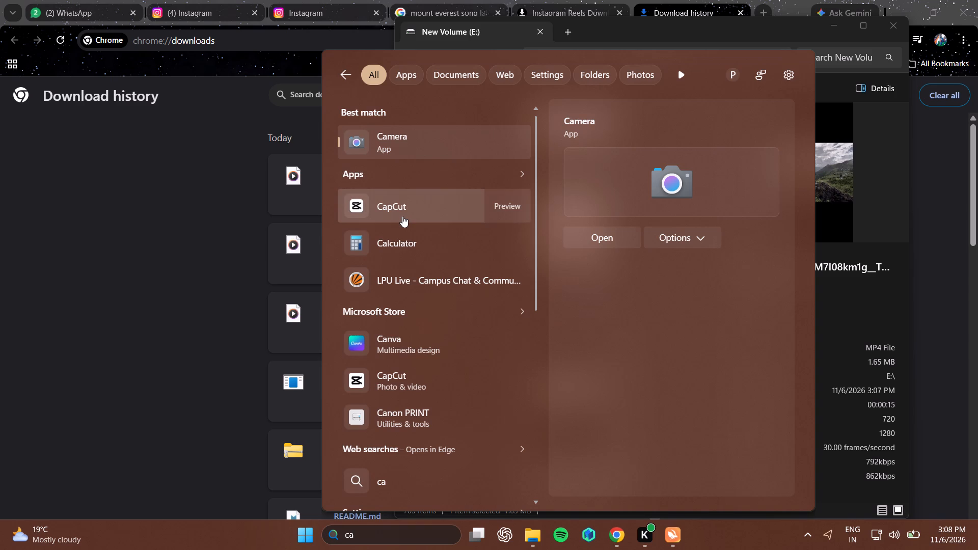
{"action": "left_click", "coordinate": [402, 216]}
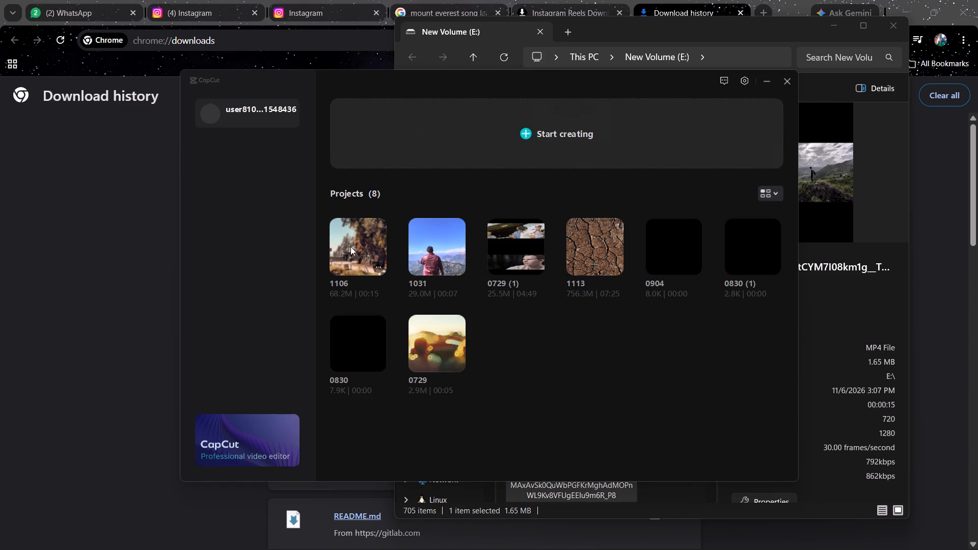
{"action": "left_click", "coordinate": [350, 246]}
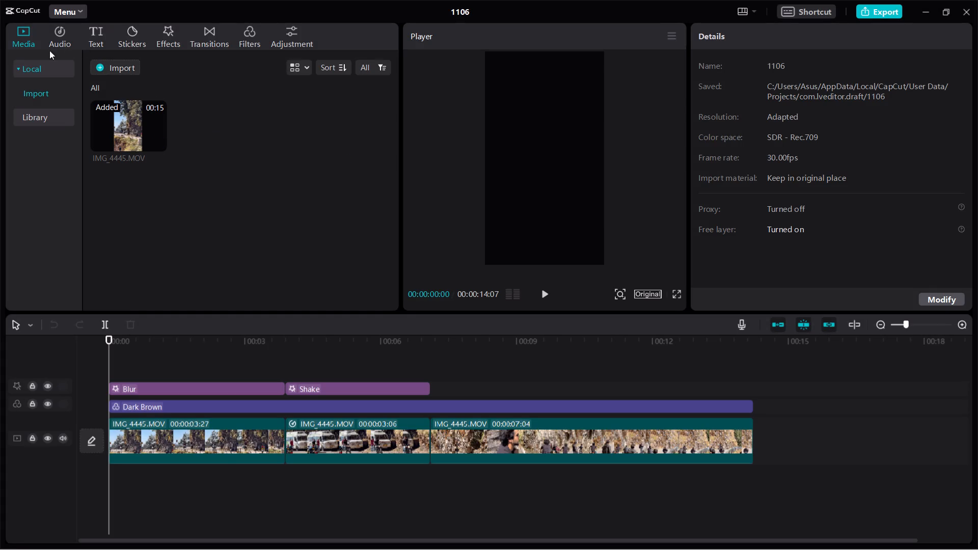
Extract the audio from the AQOgR8tCYM7I08km1g MP4 in the Portfolio folder into the project's extracted audios.
{"action": "left_click", "coordinate": [62, 47]}
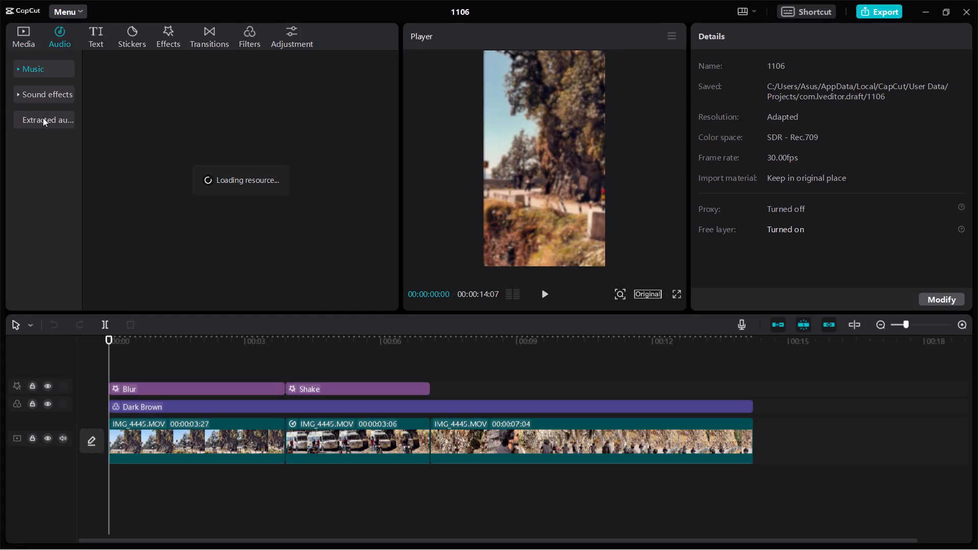
{"action": "left_click", "coordinate": [49, 124]}
{"action": "left_click", "coordinate": [196, 181]}
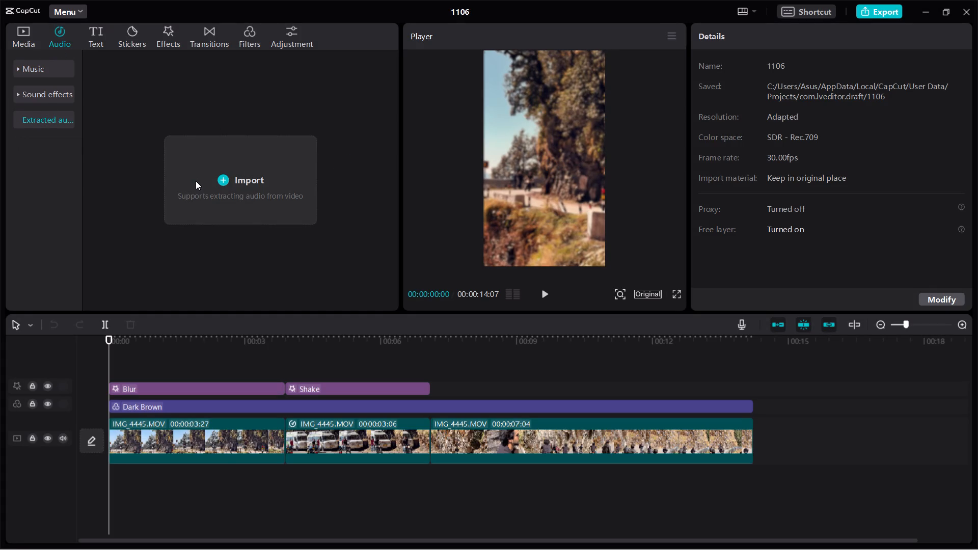
{"action": "scroll", "coordinate": [60, 202], "scroll_direction": "down", "scroll_amount": 1}
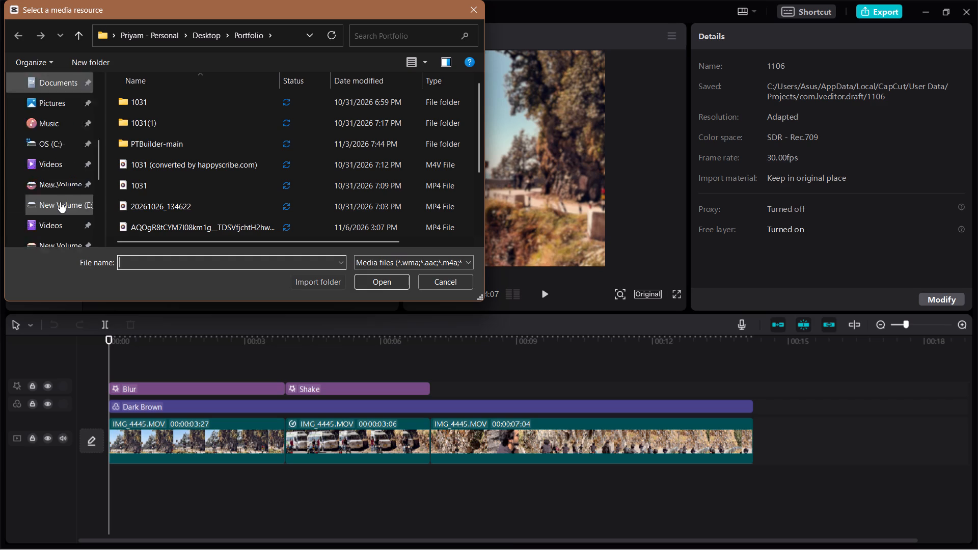
{"action": "scroll", "coordinate": [60, 202], "scroll_direction": "down", "scroll_amount": 1}
{"action": "scroll", "coordinate": [59, 130], "scroll_direction": "up", "scroll_amount": 1}
{"action": "left_click", "coordinate": [46, 99]}
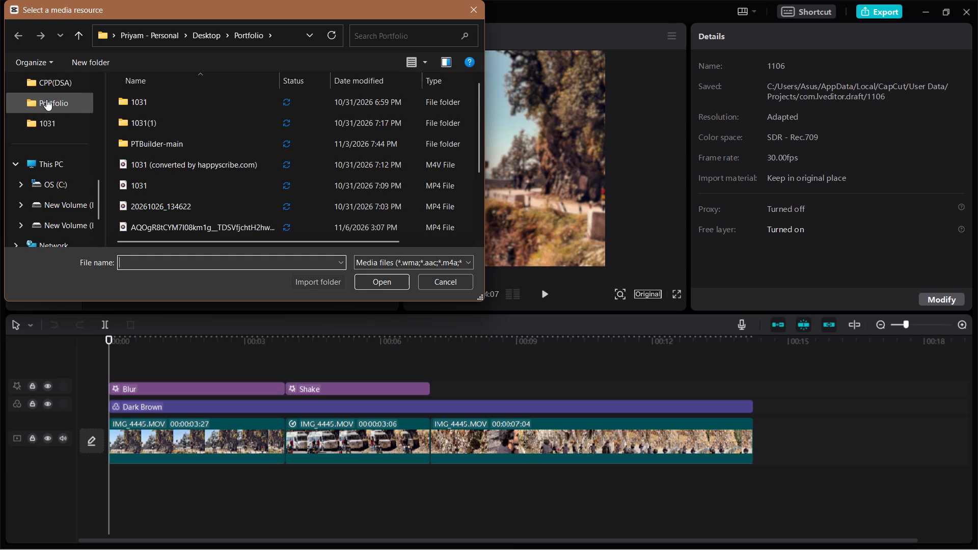
{"action": "scroll", "coordinate": [187, 187], "scroll_direction": "down", "scroll_amount": 1}
{"action": "left_click", "coordinate": [183, 143]}
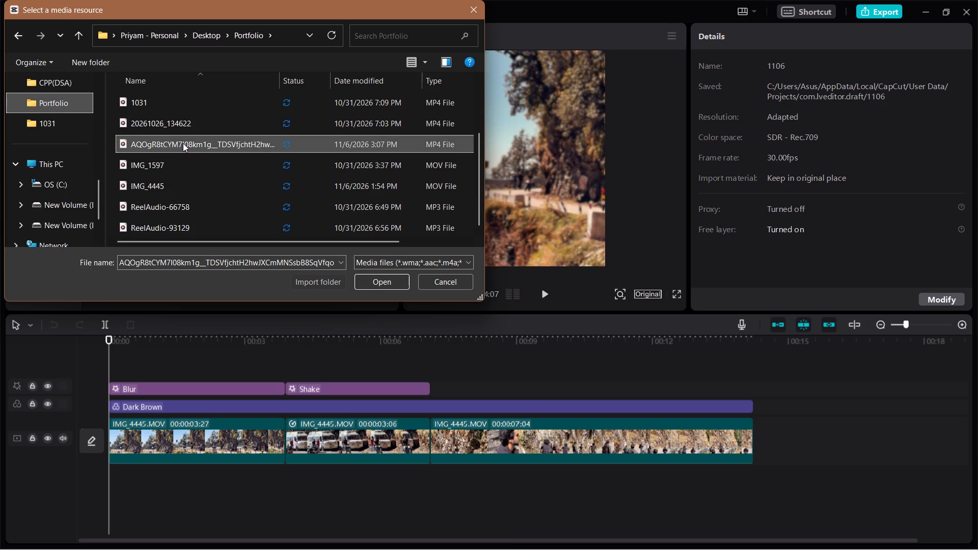
{"action": "key", "text": "Return"}
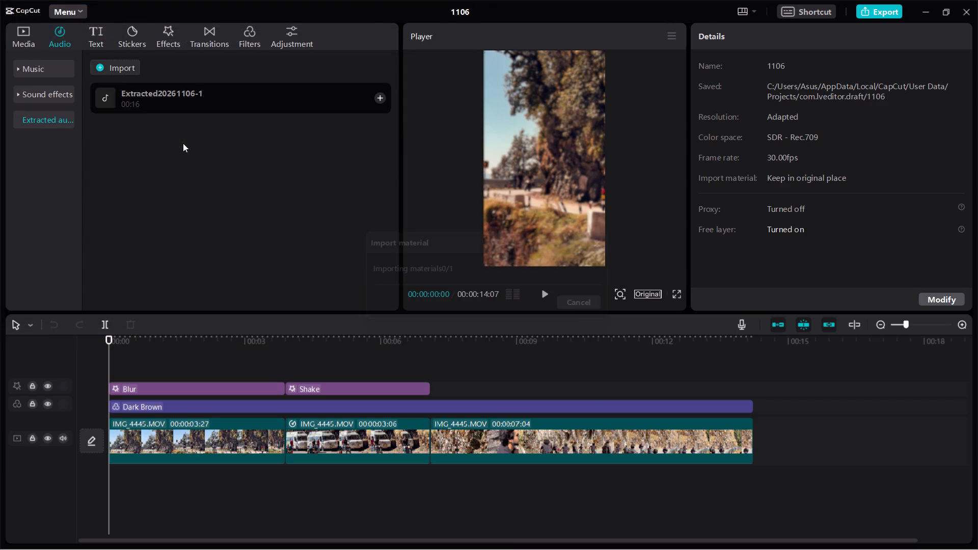
Add the extracted reel audio to the timeline at 00:00.
{"action": "left_click", "coordinate": [379, 100]}
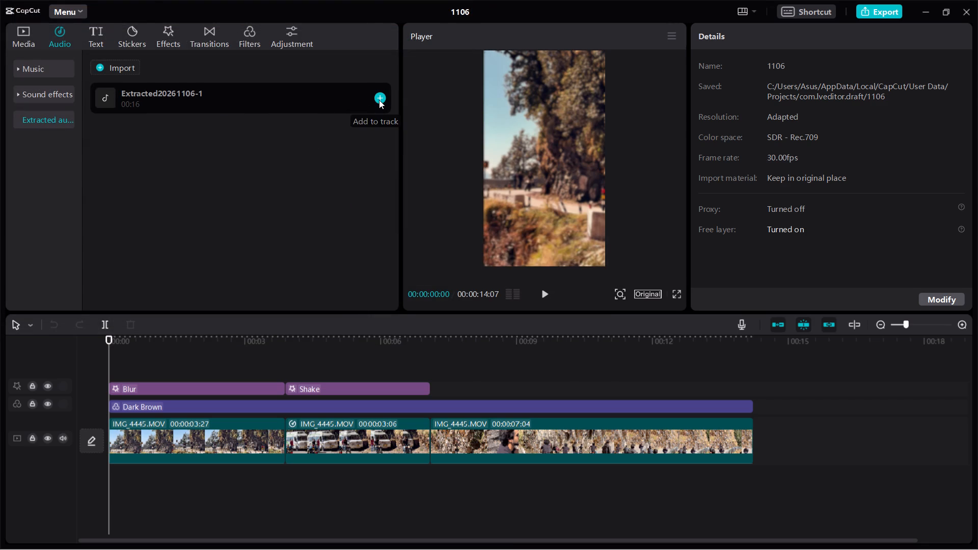
Play the edit to find where the audio's loud section begins, and trim the audio clip's start to 00:00:09:23.
{"action": "left_click", "coordinate": [548, 298]}
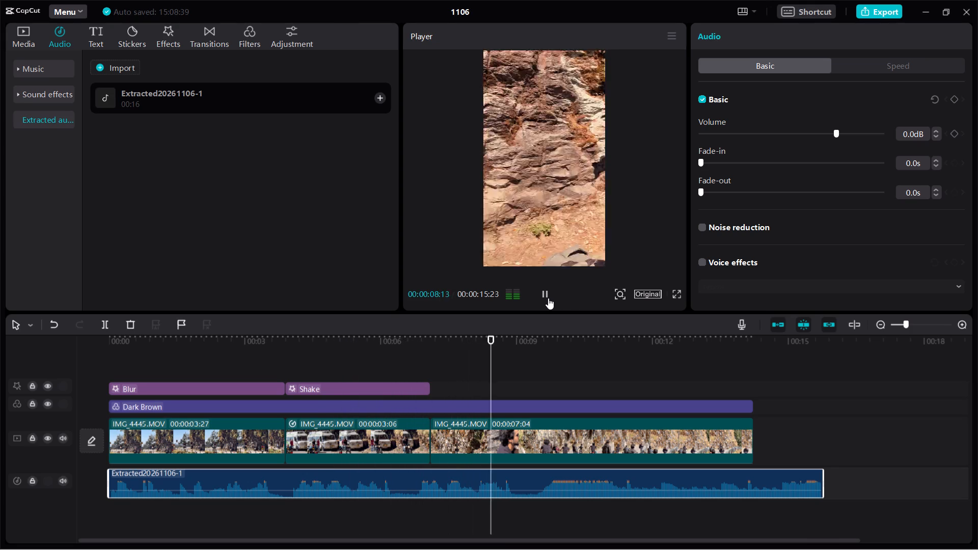
{"action": "left_click", "coordinate": [548, 298]}
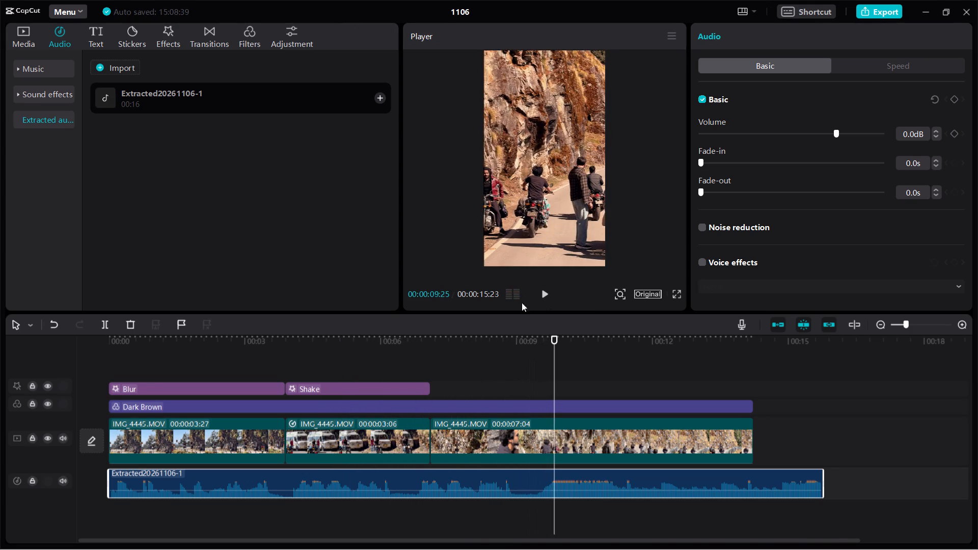
{"action": "left_click_drag", "start_coordinate": [108, 485], "coordinate": [337, 478]}
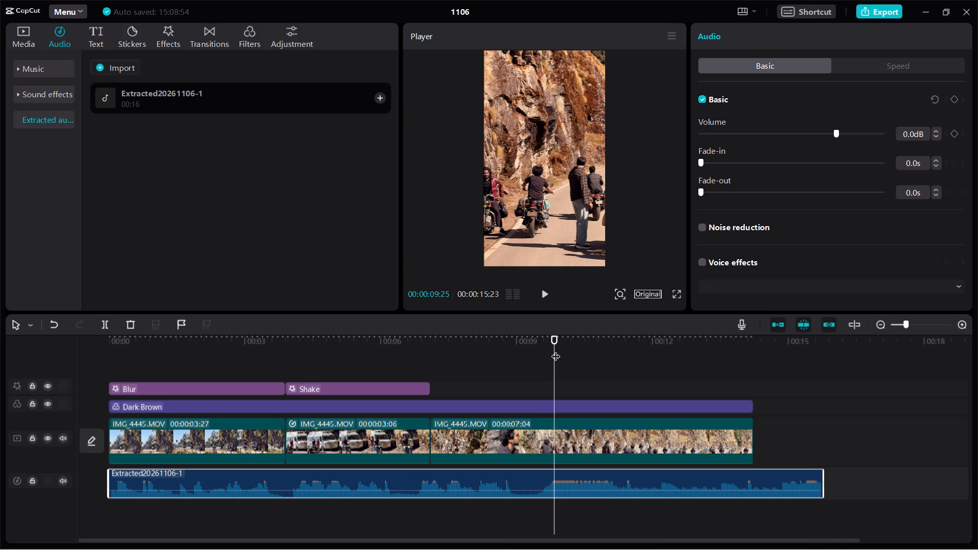
{"action": "left_click", "coordinate": [557, 350]}
{"action": "left_click", "coordinate": [540, 293]}
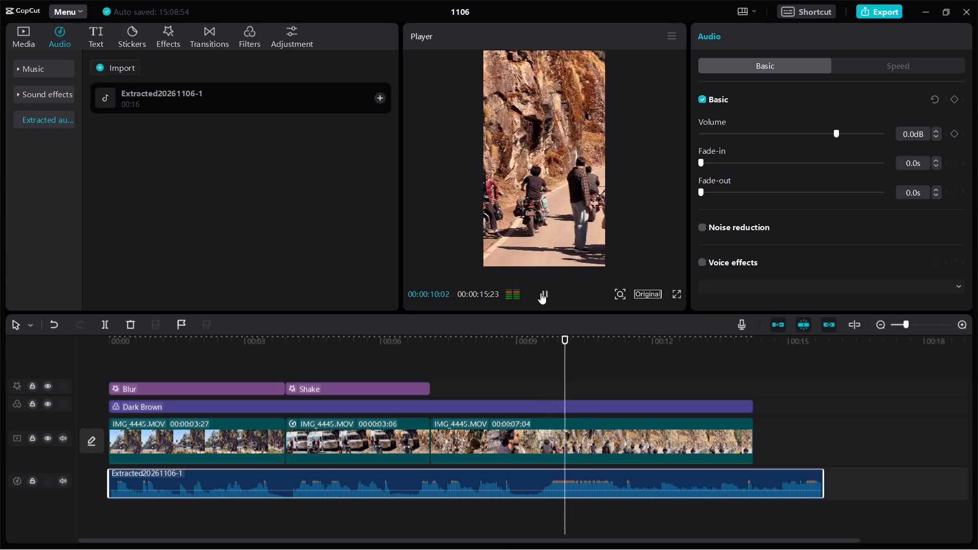
{"action": "left_click", "coordinate": [540, 293]}
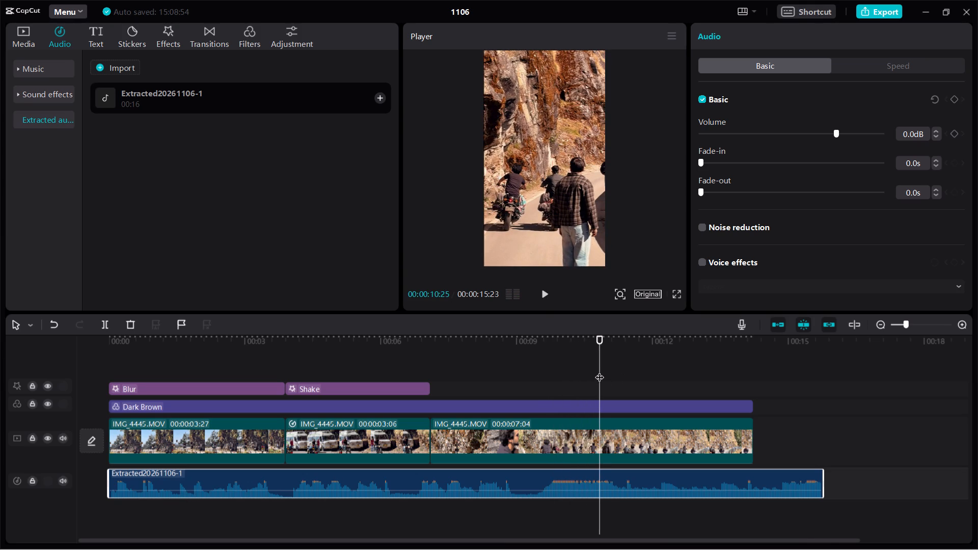
{"action": "left_click_drag", "start_coordinate": [600, 371], "coordinate": [552, 362]}
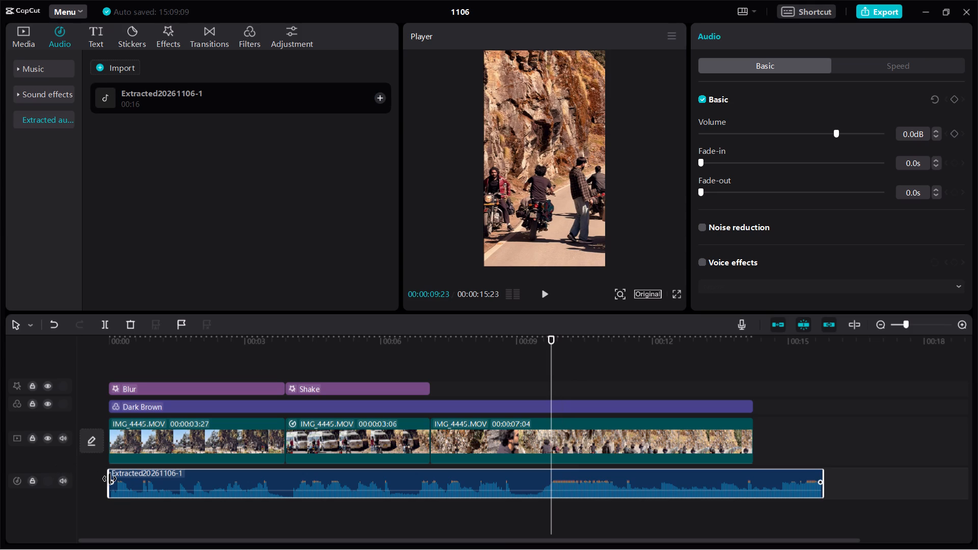
{"action": "left_click_drag", "start_coordinate": [110, 479], "coordinate": [479, 481]}
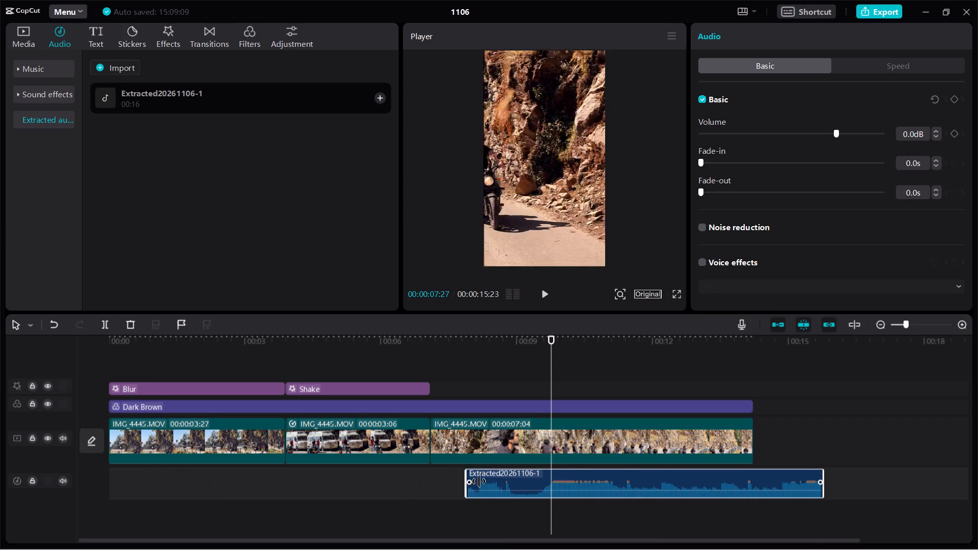
{"action": "left_click_drag", "start_coordinate": [479, 481], "coordinate": [549, 484]}
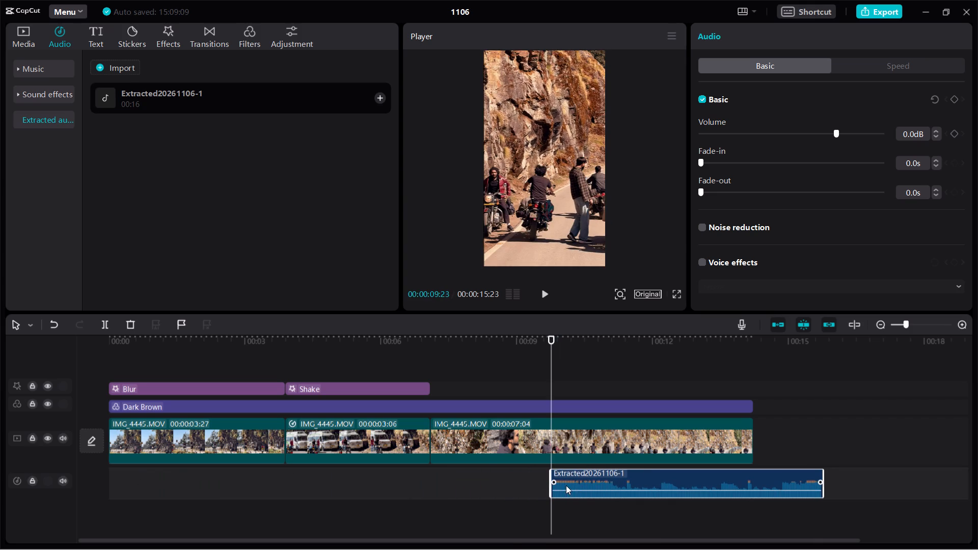
Move the trimmed audio clip to start at the cut between the first and second video clips, where Shake begins.
{"action": "left_click_drag", "start_coordinate": [577, 483], "coordinate": [317, 487]}
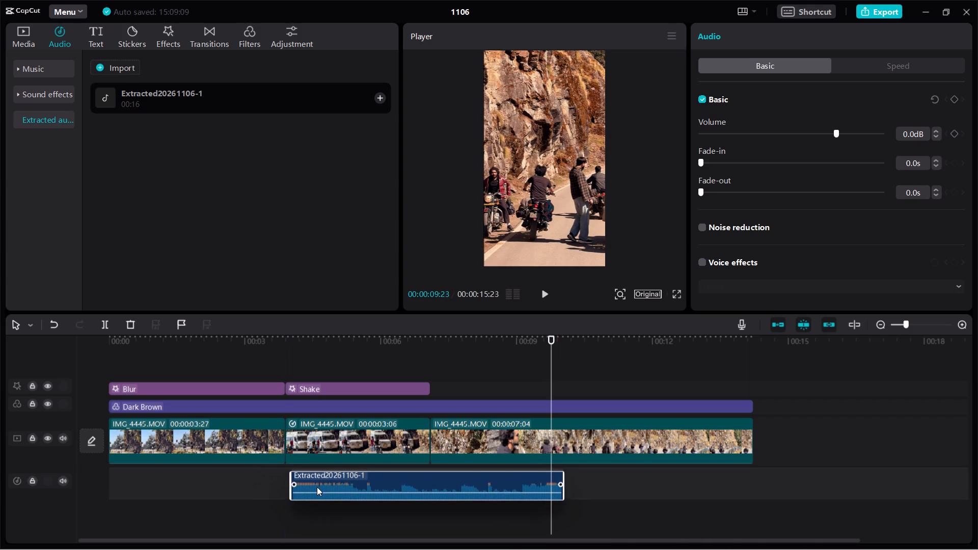
{"action": "left_click_drag", "start_coordinate": [317, 487], "coordinate": [313, 485]}
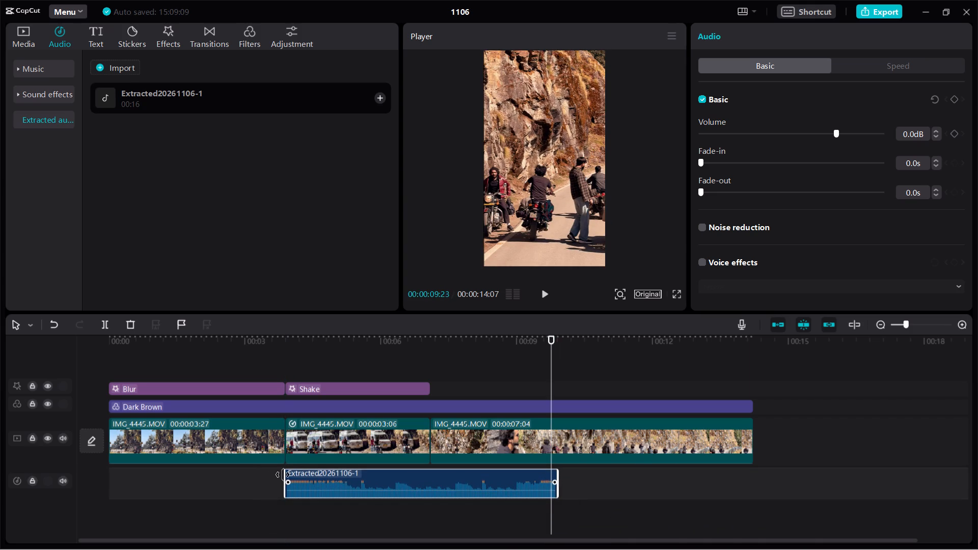
Extend the extracted audio clip's start back to 00:00 and play the edit from the beginning.
{"action": "left_click", "coordinate": [288, 479]}
{"action": "left_click_drag", "start_coordinate": [288, 479], "coordinate": [137, 473]}
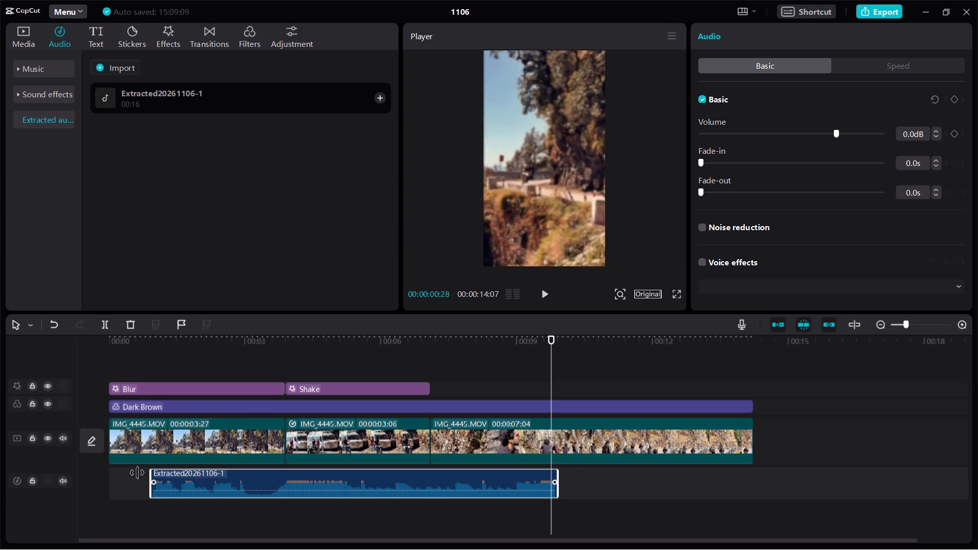
{"action": "left_click_drag", "start_coordinate": [137, 473], "coordinate": [87, 472]}
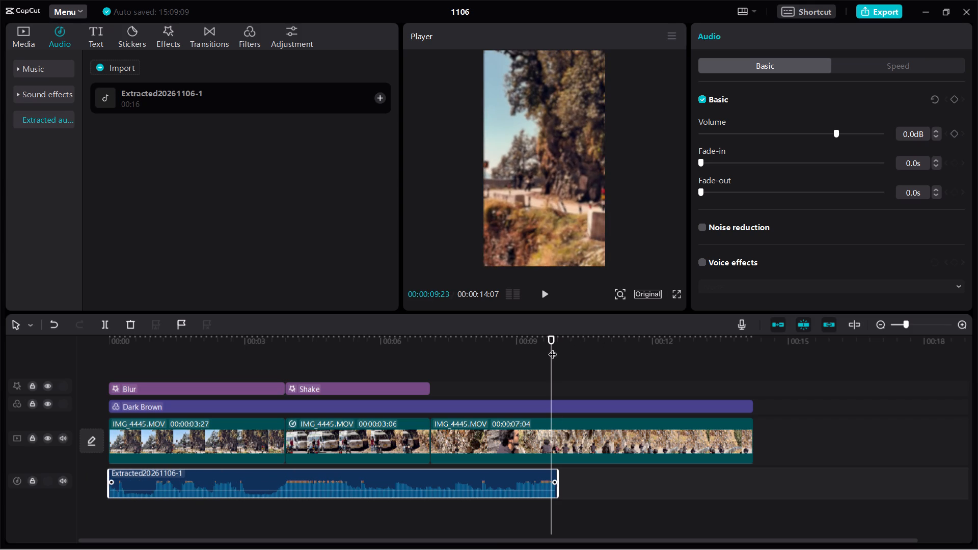
{"action": "left_click_drag", "start_coordinate": [549, 347], "coordinate": [90, 361]}
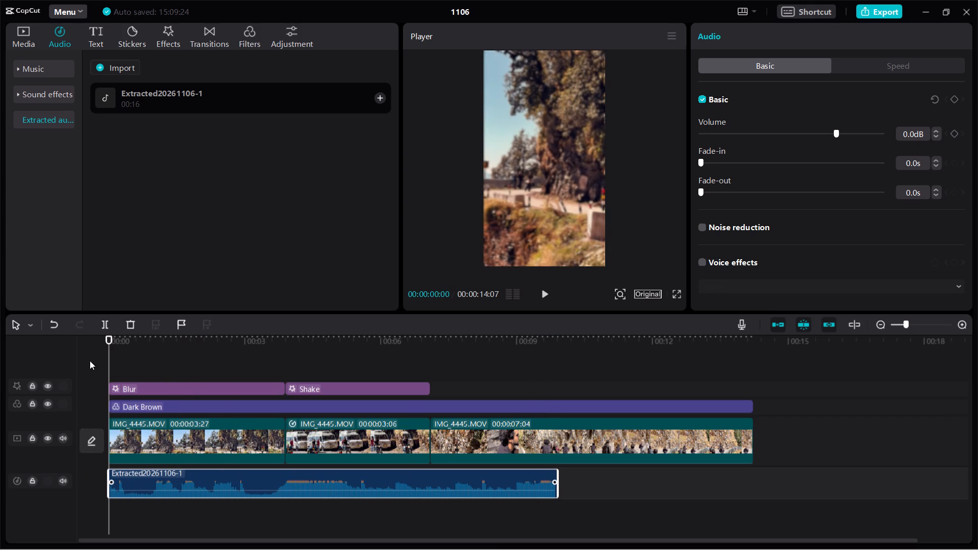
{"action": "left_click", "coordinate": [544, 291]}
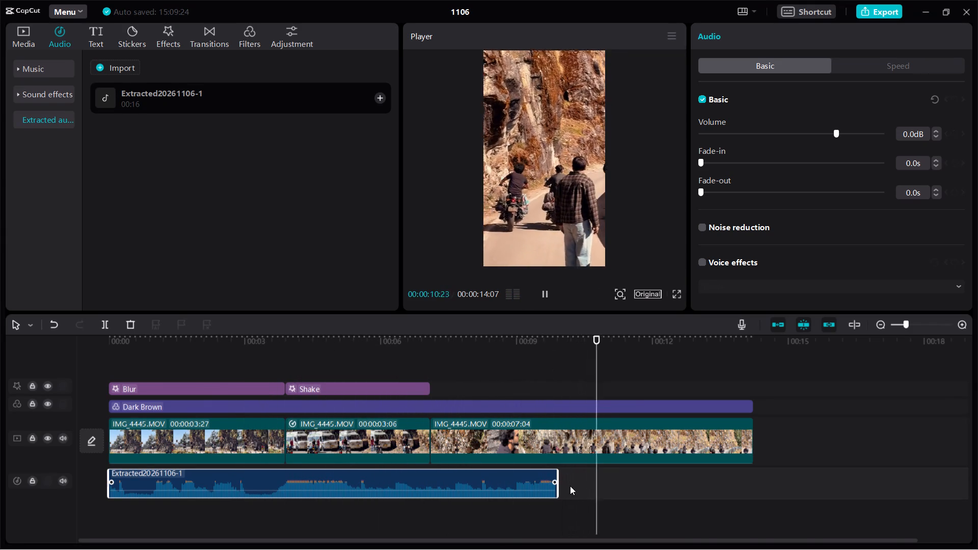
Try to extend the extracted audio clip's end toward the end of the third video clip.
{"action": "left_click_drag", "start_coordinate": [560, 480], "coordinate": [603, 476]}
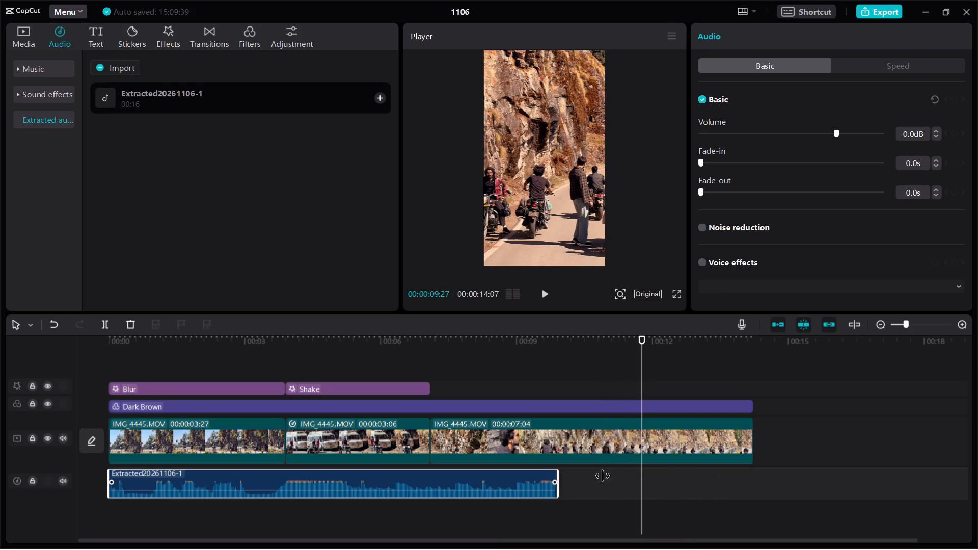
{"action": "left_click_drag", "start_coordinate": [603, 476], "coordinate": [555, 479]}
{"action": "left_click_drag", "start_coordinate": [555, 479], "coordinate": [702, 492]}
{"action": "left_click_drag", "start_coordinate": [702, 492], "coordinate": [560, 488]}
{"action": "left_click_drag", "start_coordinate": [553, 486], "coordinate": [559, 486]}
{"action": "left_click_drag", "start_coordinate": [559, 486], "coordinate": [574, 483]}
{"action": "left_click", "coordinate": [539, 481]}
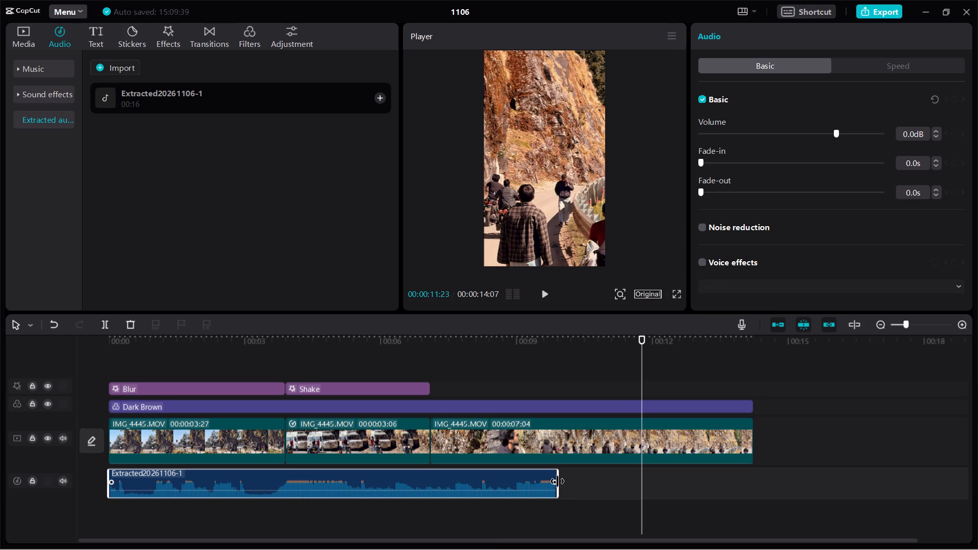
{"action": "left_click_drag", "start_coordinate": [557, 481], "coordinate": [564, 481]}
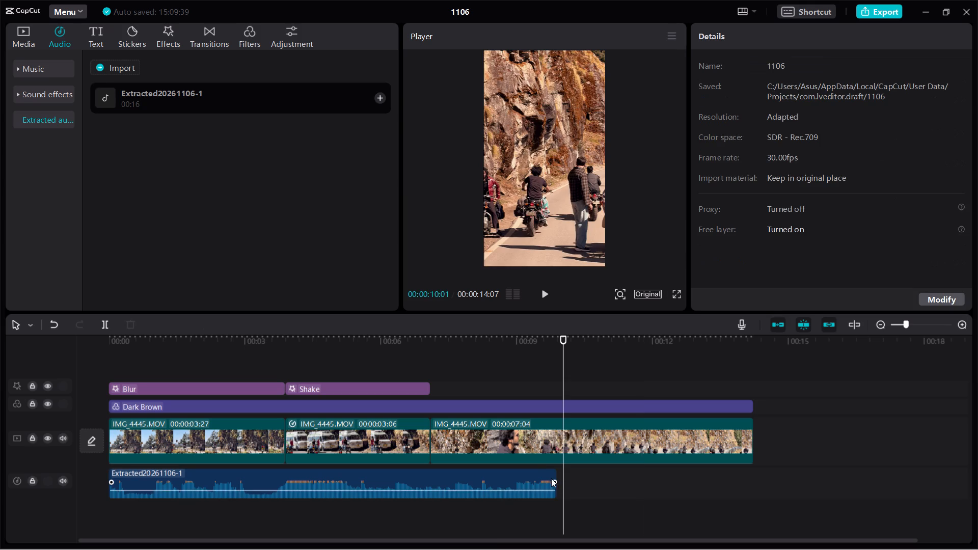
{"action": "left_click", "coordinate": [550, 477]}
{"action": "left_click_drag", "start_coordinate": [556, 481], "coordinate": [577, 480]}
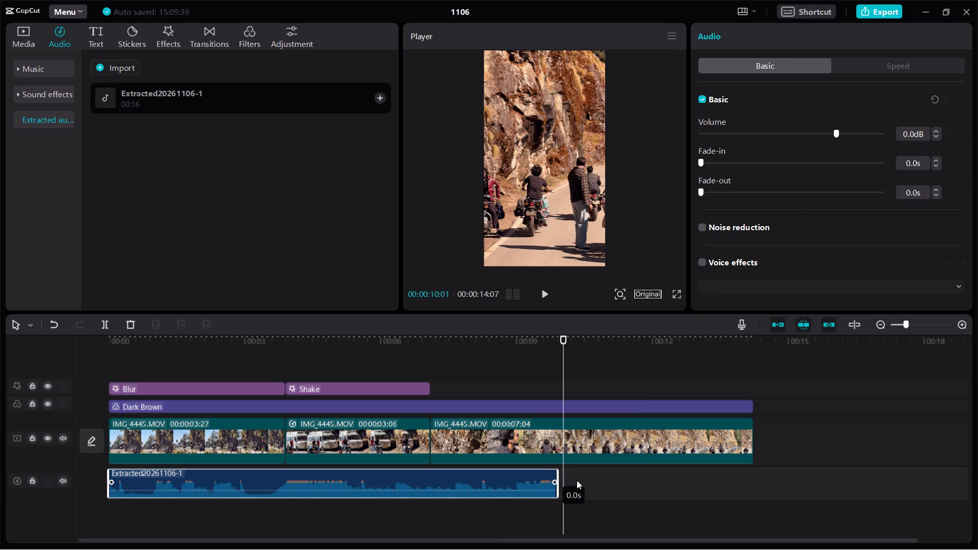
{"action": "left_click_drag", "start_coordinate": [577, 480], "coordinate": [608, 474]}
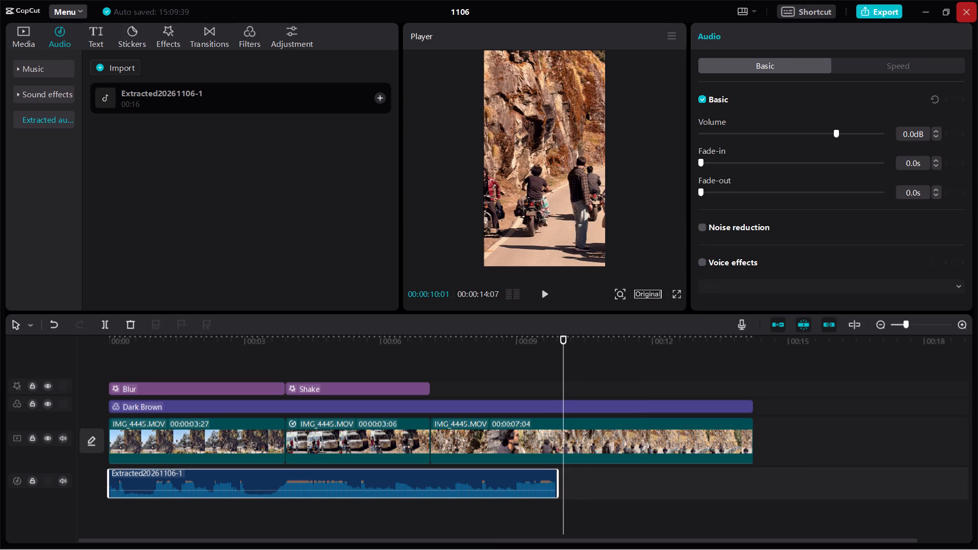
Minimize CapCut and close the New Volume (E:) File Explorer window and the Chrome window behind it.
{"action": "left_click", "coordinate": [926, 7]}
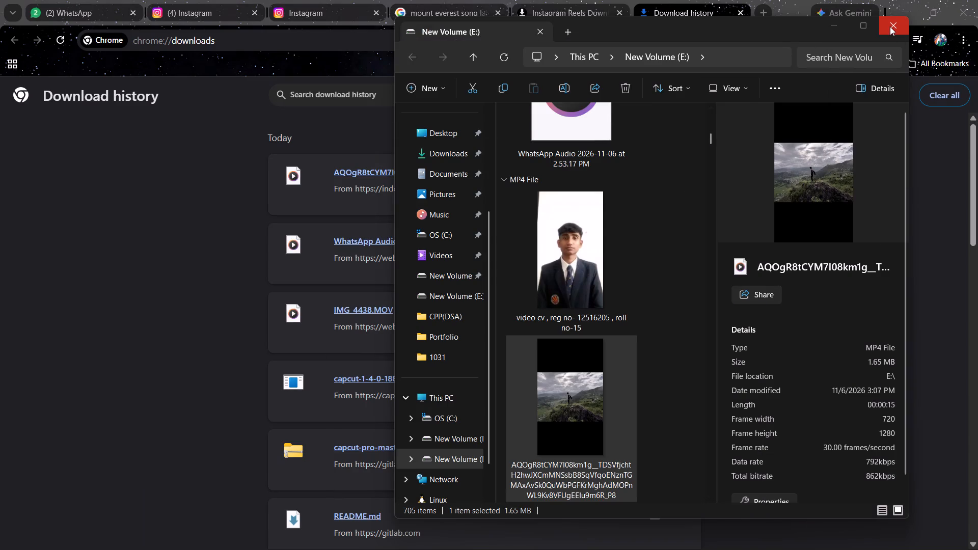
{"action": "left_click", "coordinate": [890, 26]}
{"action": "left_click", "coordinate": [977, 0]}
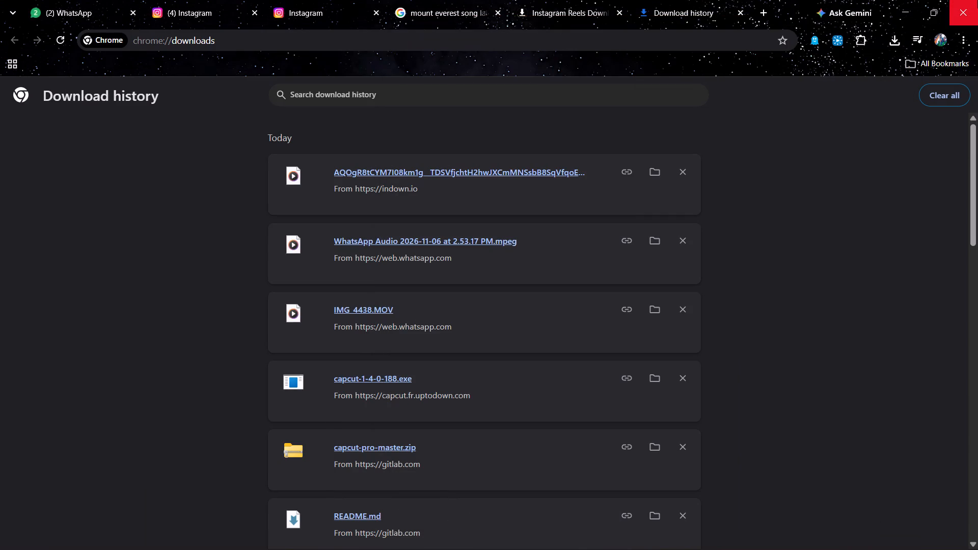